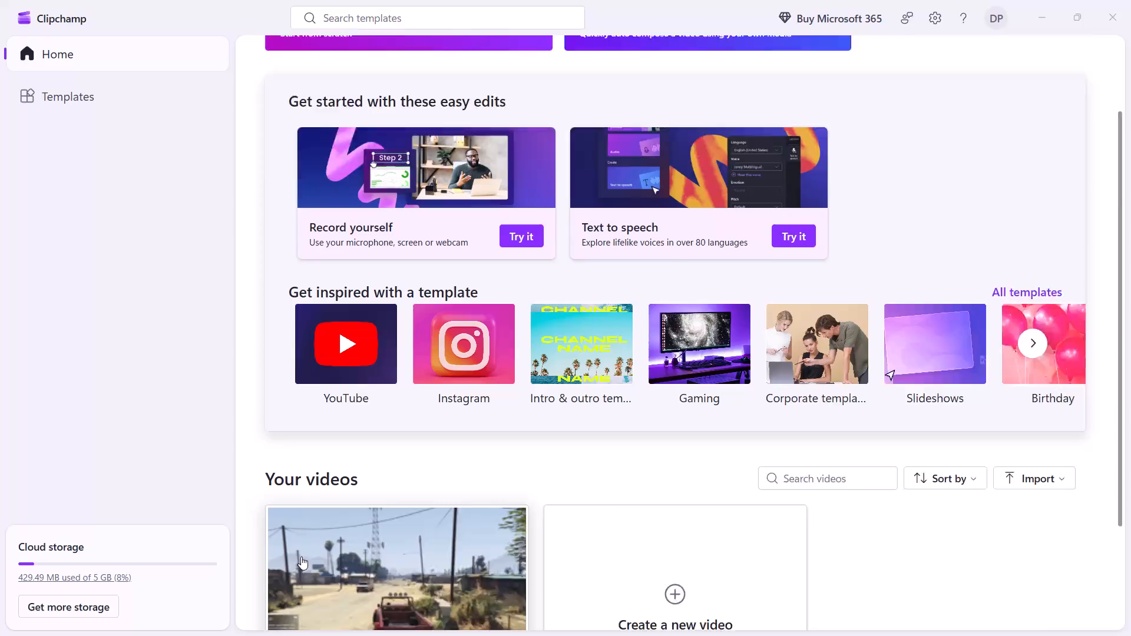
Delete the existing 'Video Project' from Your videos.
left_click(504, 549)
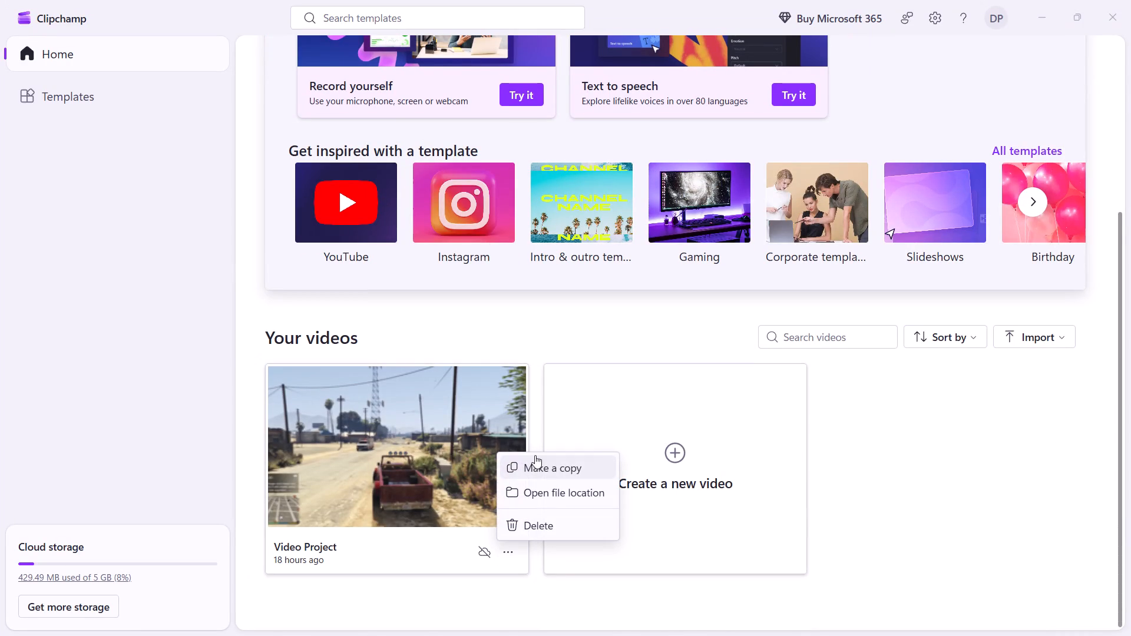
left_click(547, 523)
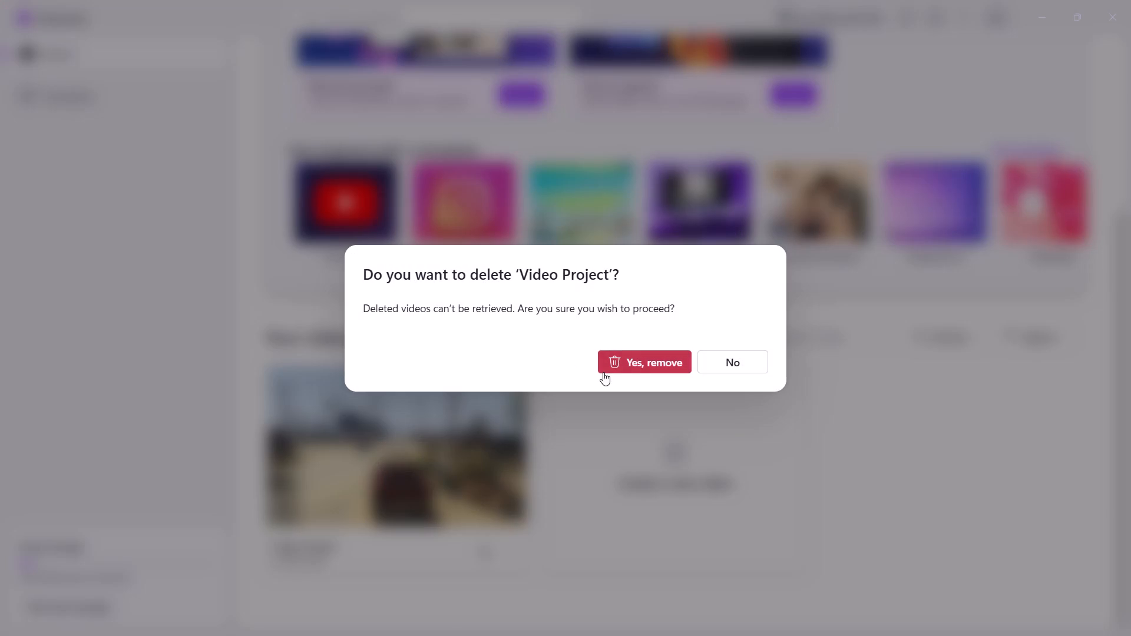
left_click(620, 372)
Create a new video project from scratch.
scroll(576, 359, "up", 3)
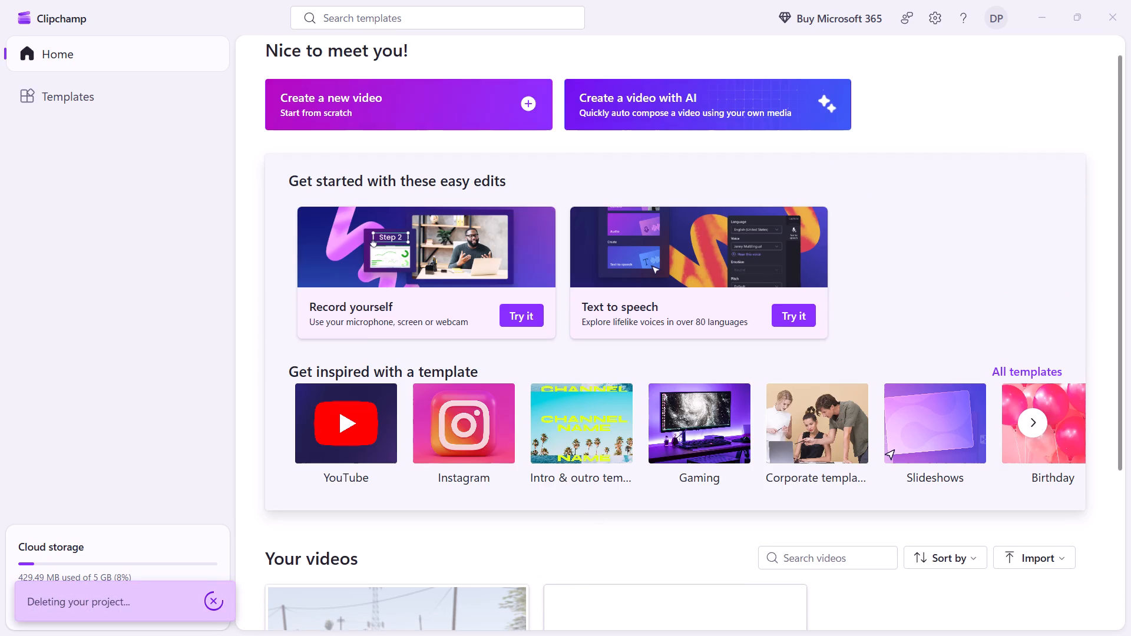
scroll(472, 375, "up", 3)
left_click(472, 147)
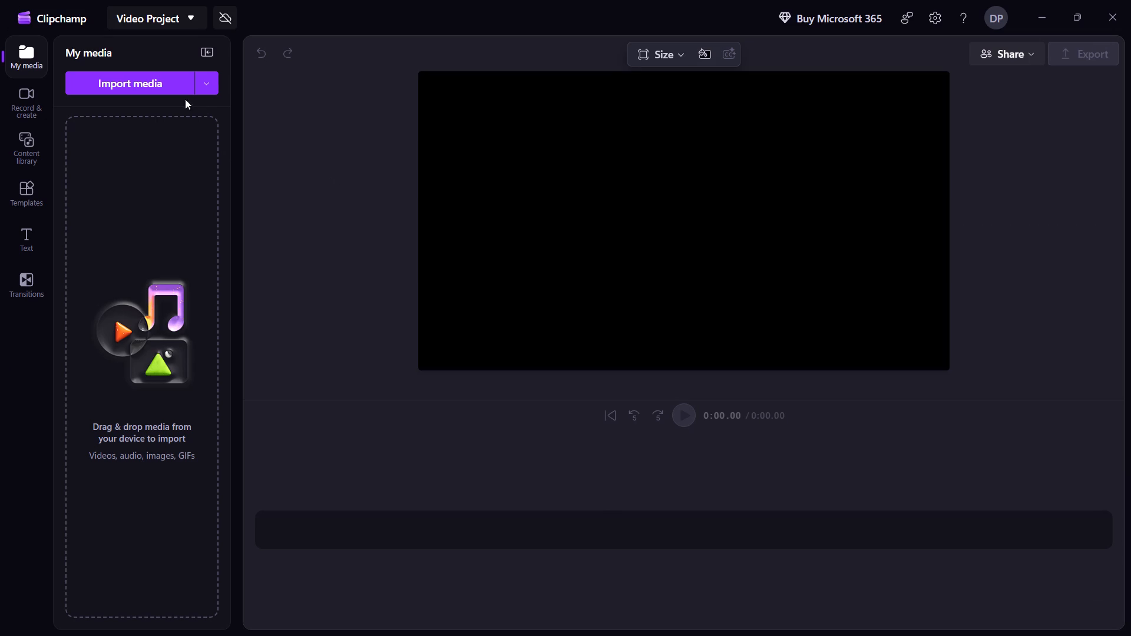
left_click(138, 83)
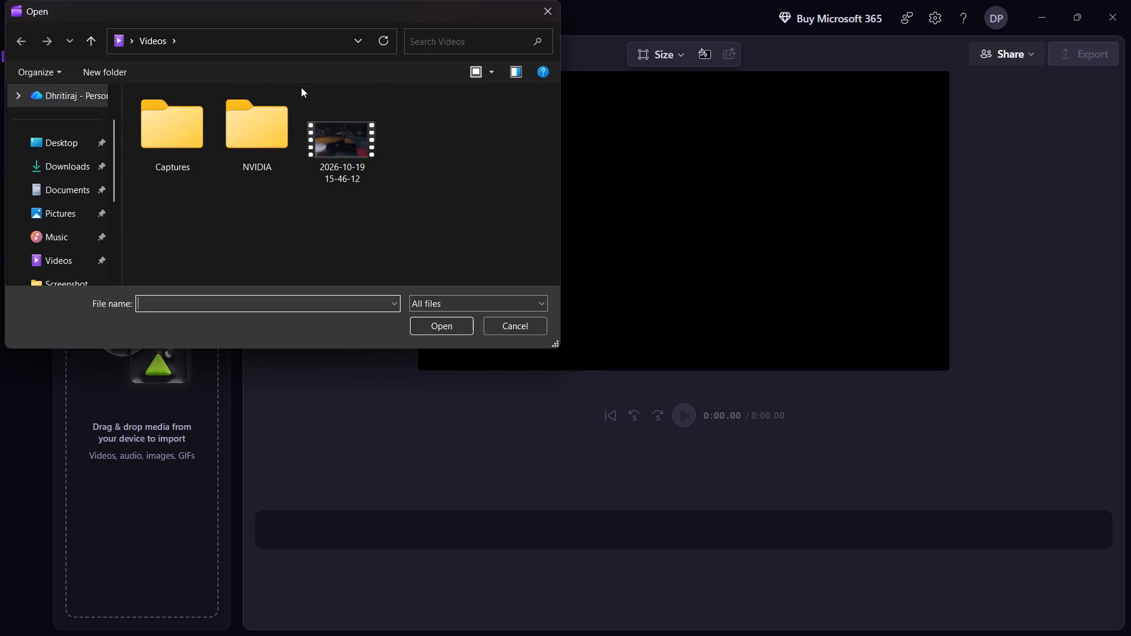
double_click(329, 133)
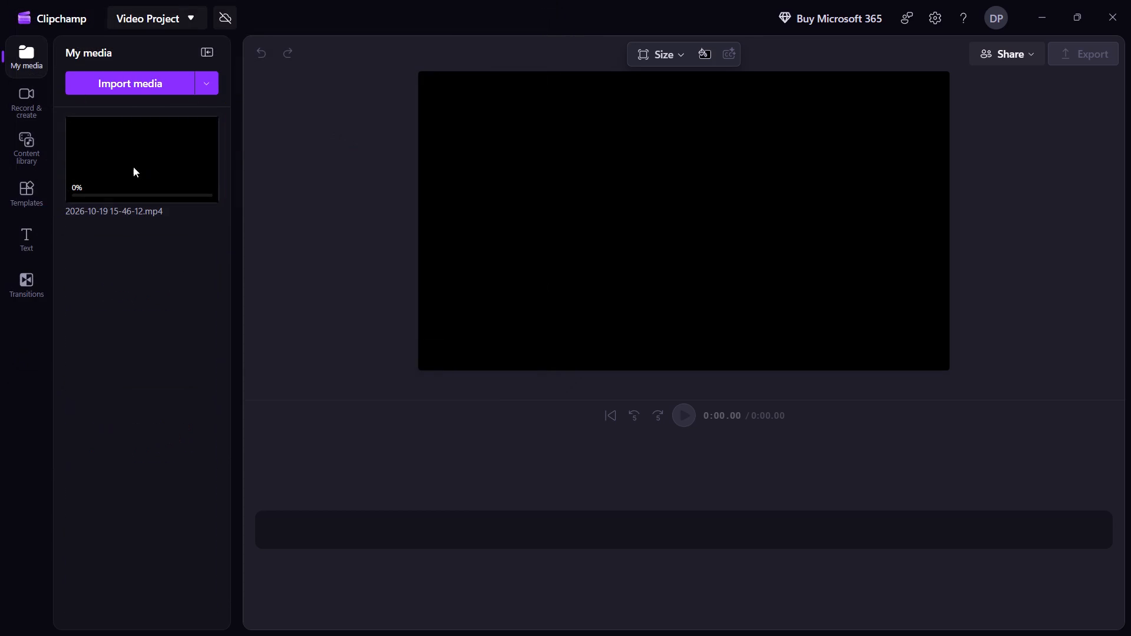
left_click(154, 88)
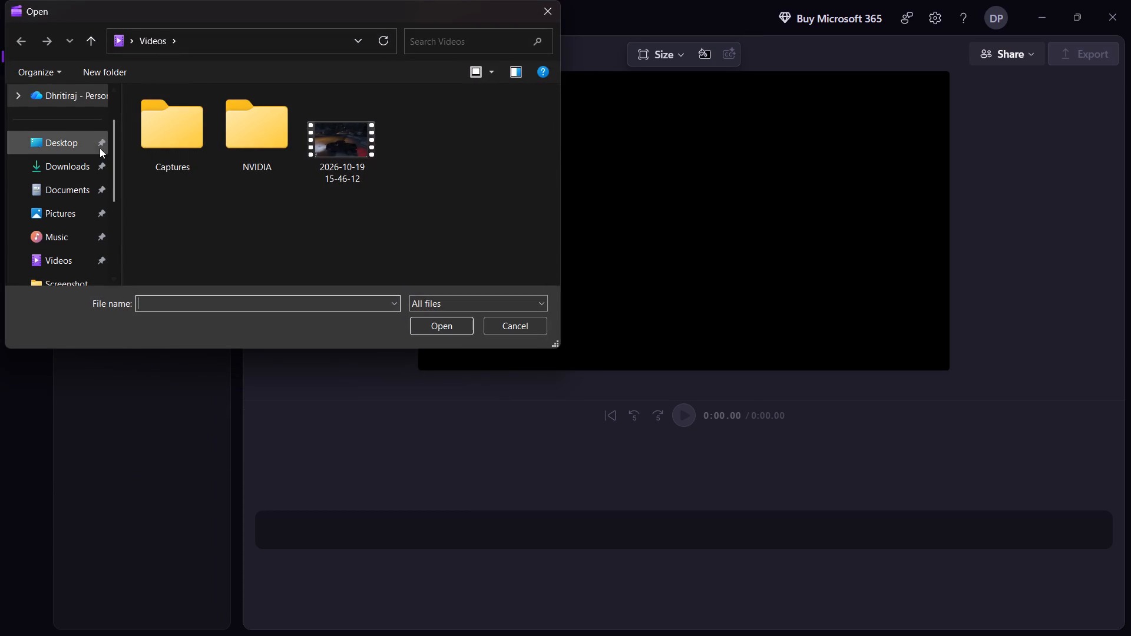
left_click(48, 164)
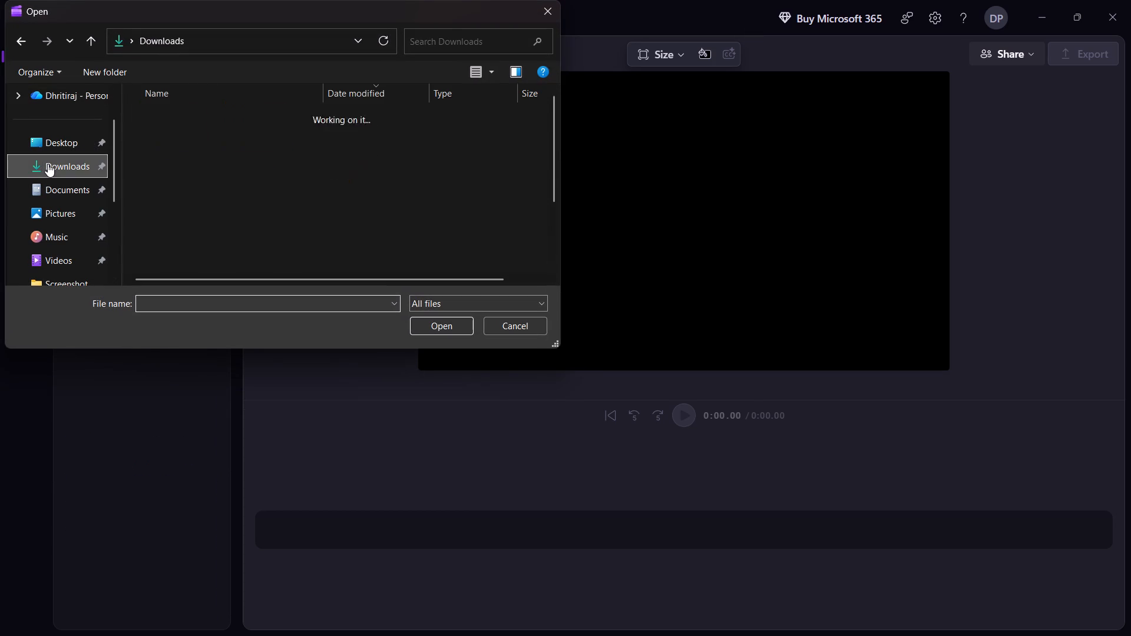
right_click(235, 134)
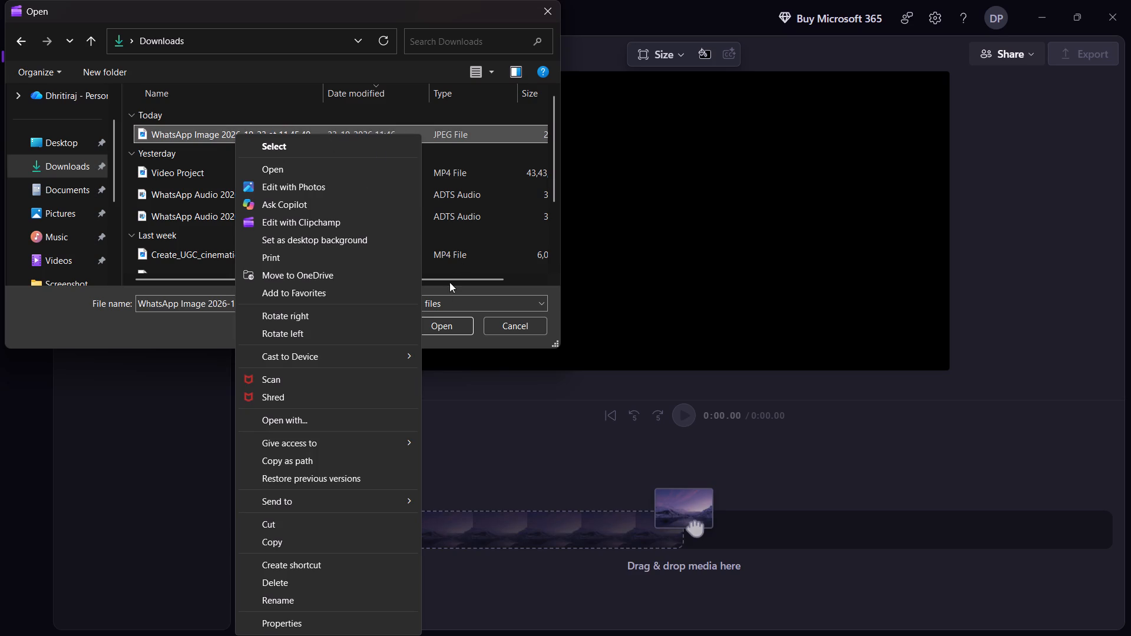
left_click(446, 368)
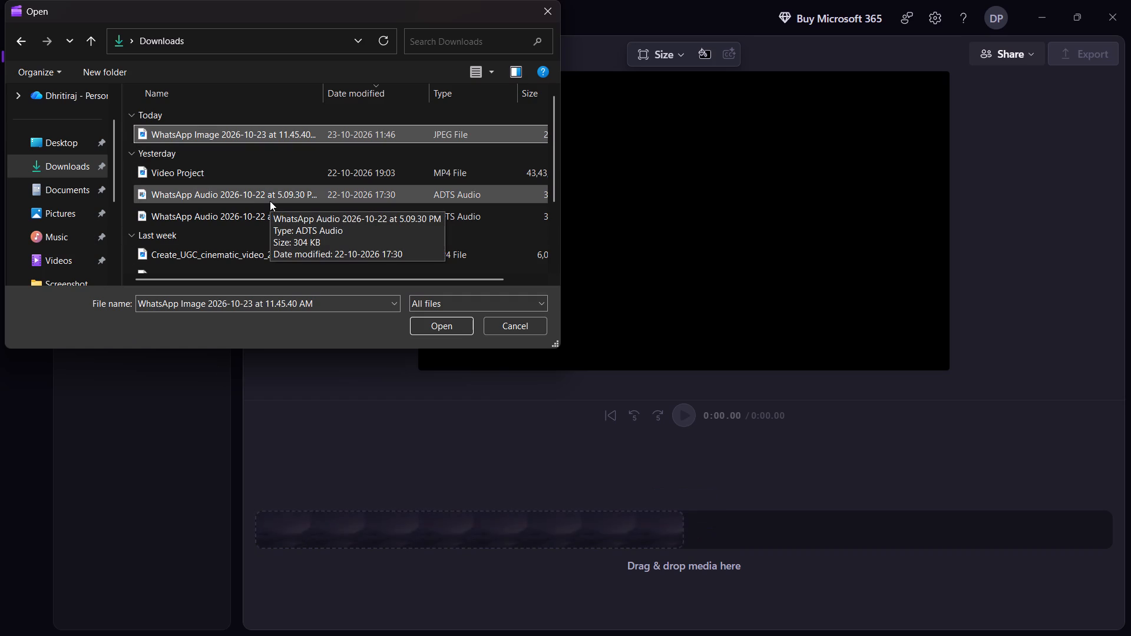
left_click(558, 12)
left_click_drag(133, 165, 353, 498)
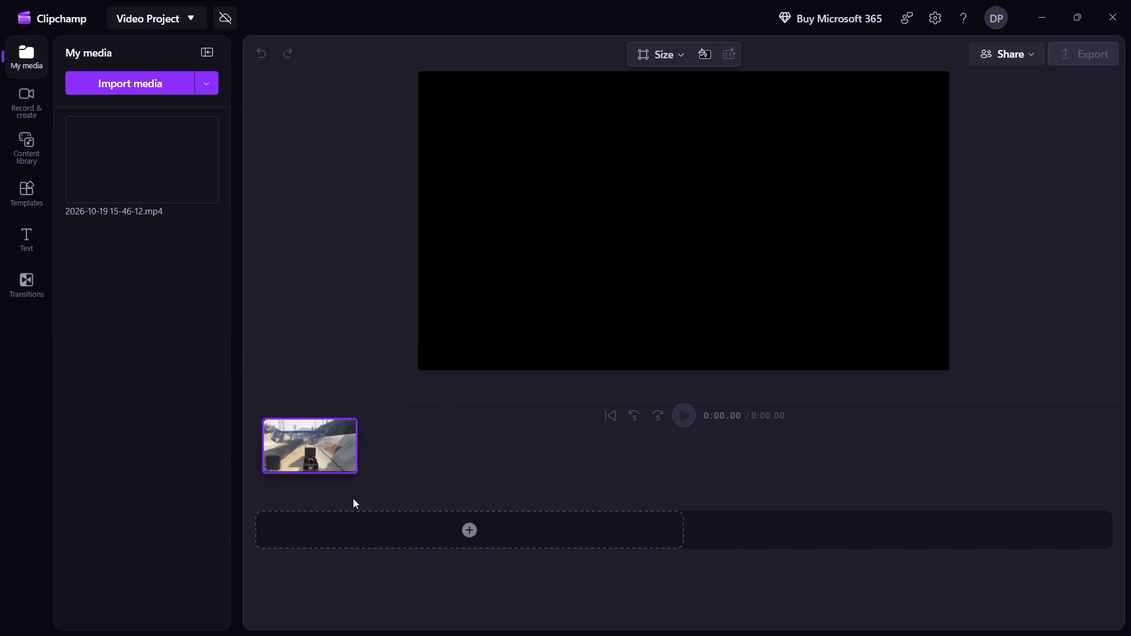
left_click_drag(353, 498, 386, 547)
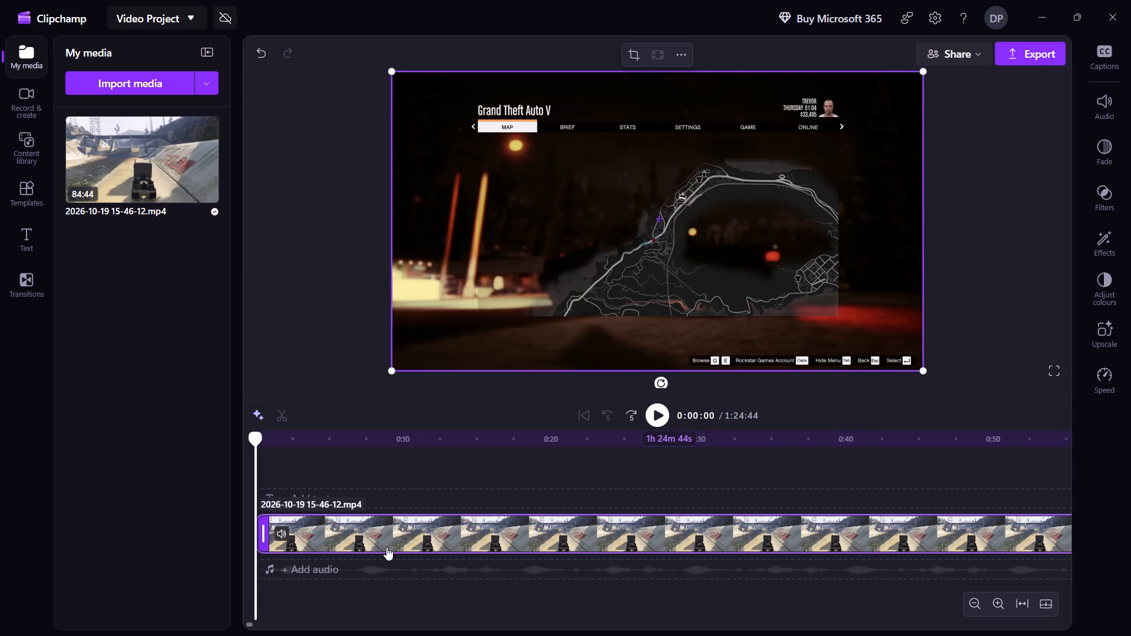
Play the clip's opening section and skip forward and back through it to examine the gameplay footage, then stop playback.
key("space")
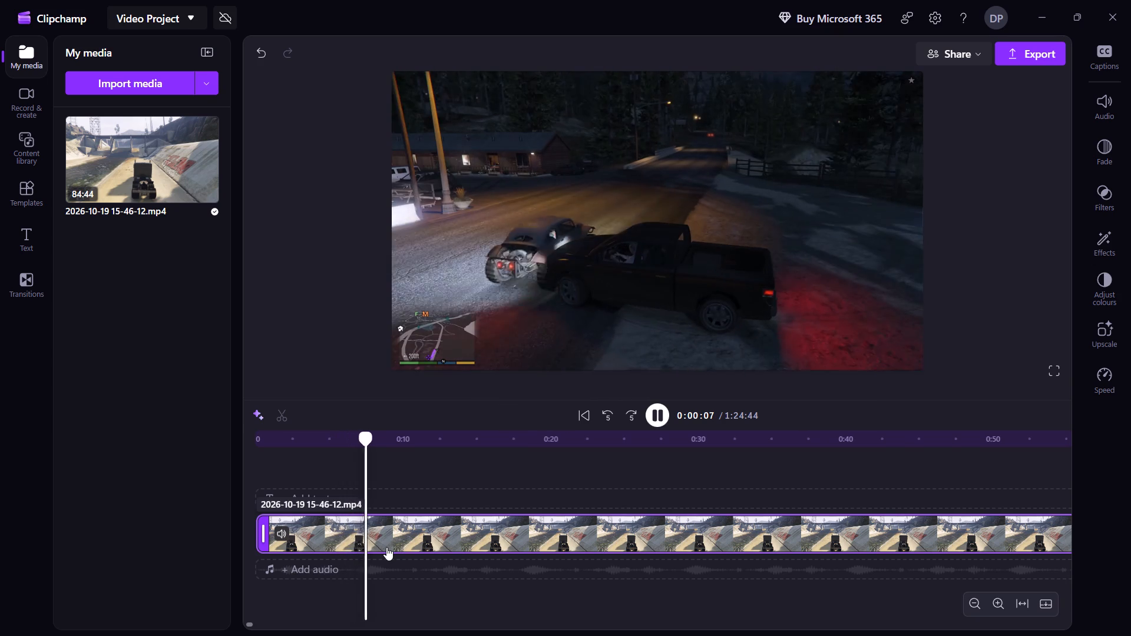
key("Right")
key("Right")
key("Right")
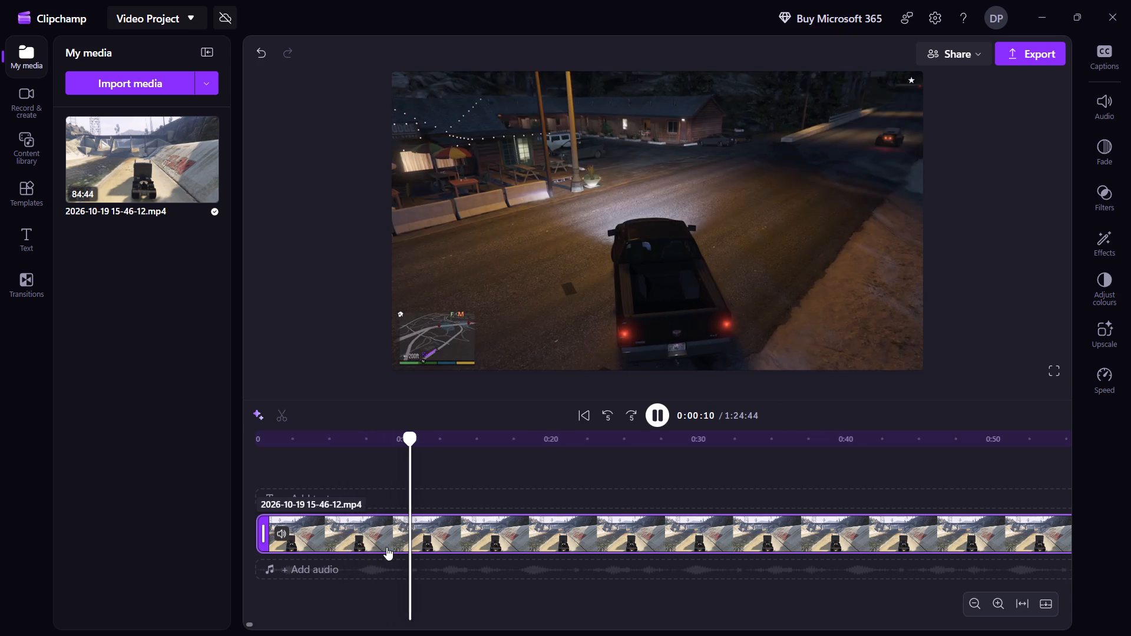
key("Right")
key("Right")
key("Right")
key("Right")
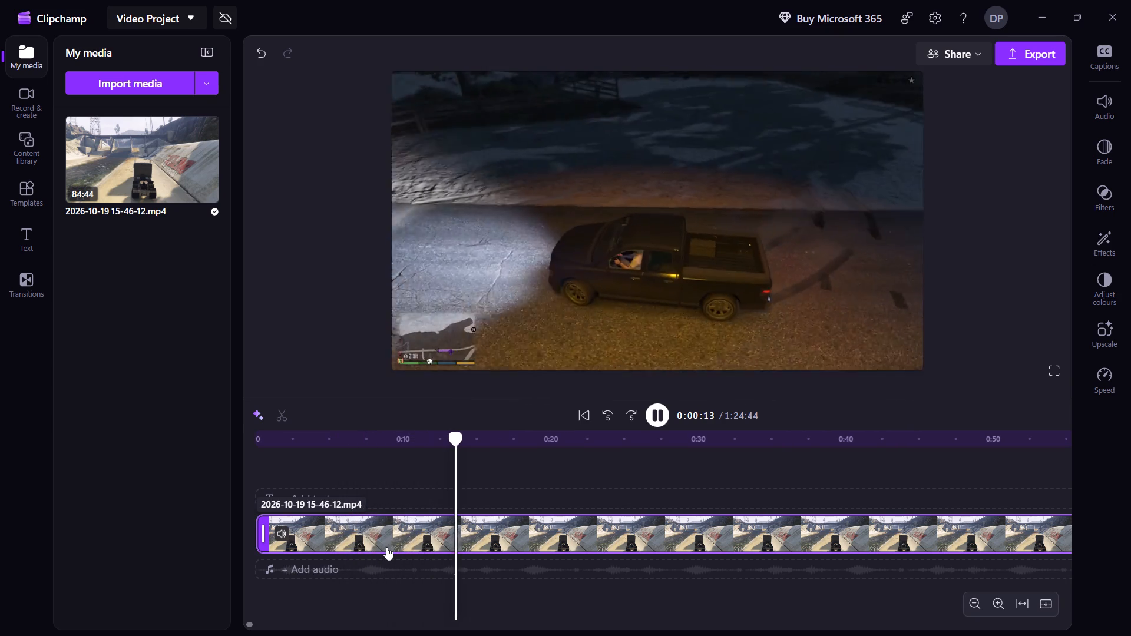
key("Right")
key("Right")
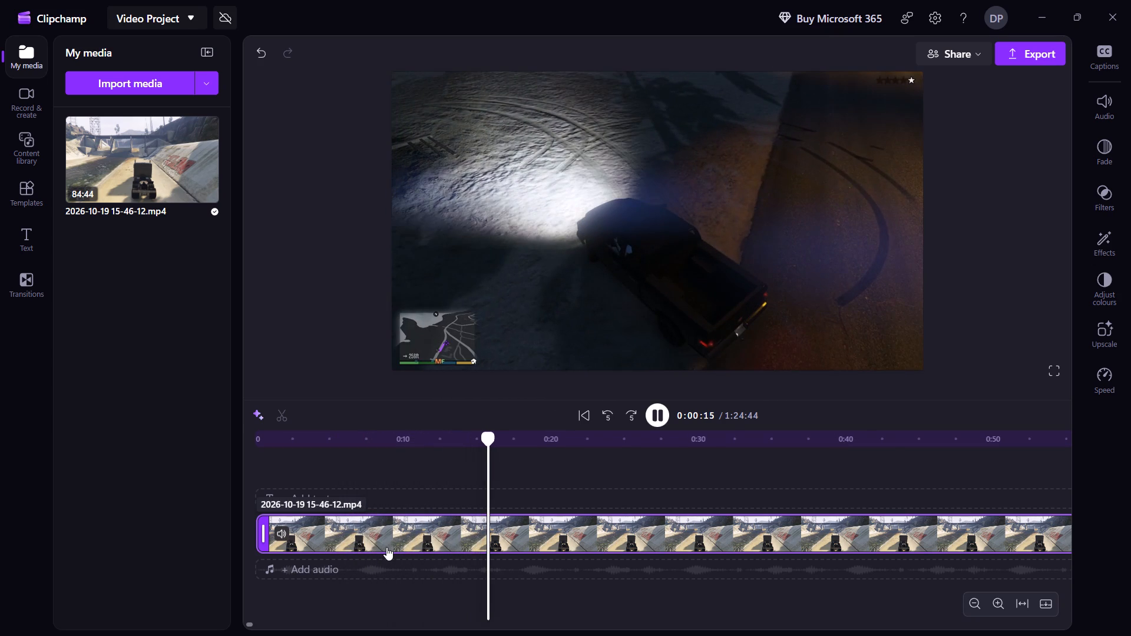
key("Right")
key("Right")
key("Right")
key("Right")
key("Right")
key("Right")
key("Right")
key("Right")
key("Right")
key("Right")
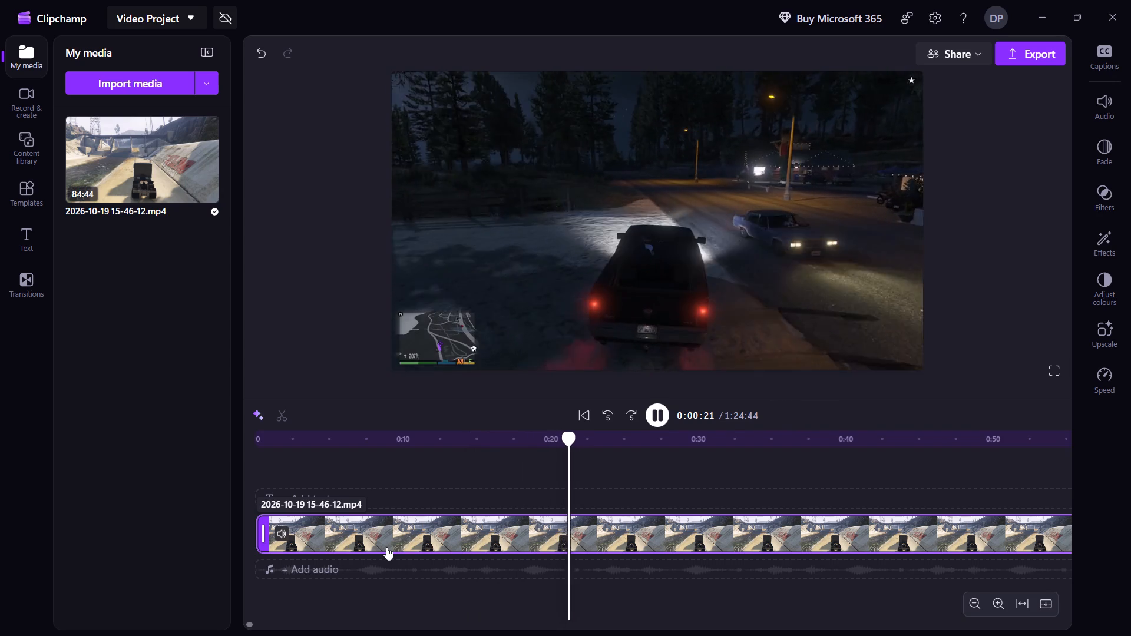
key("Left")
key("Left")
key("Left")
key("Left")
key("Left")
key("Left")
key("Left")
key("Left")
key("Left")
key("Left")
key("Left")
key("Left")
key("Left")
key("Left")
key("Left")
key("Left")
key("Left")
key("Left")
key("Left")
key("Left")
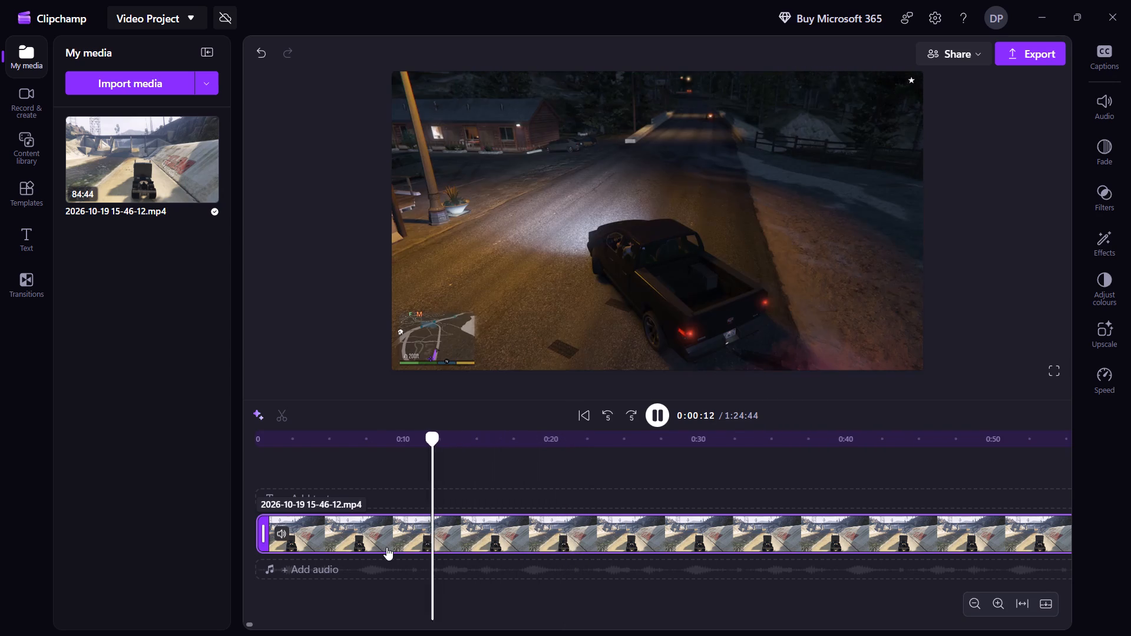
key("space")
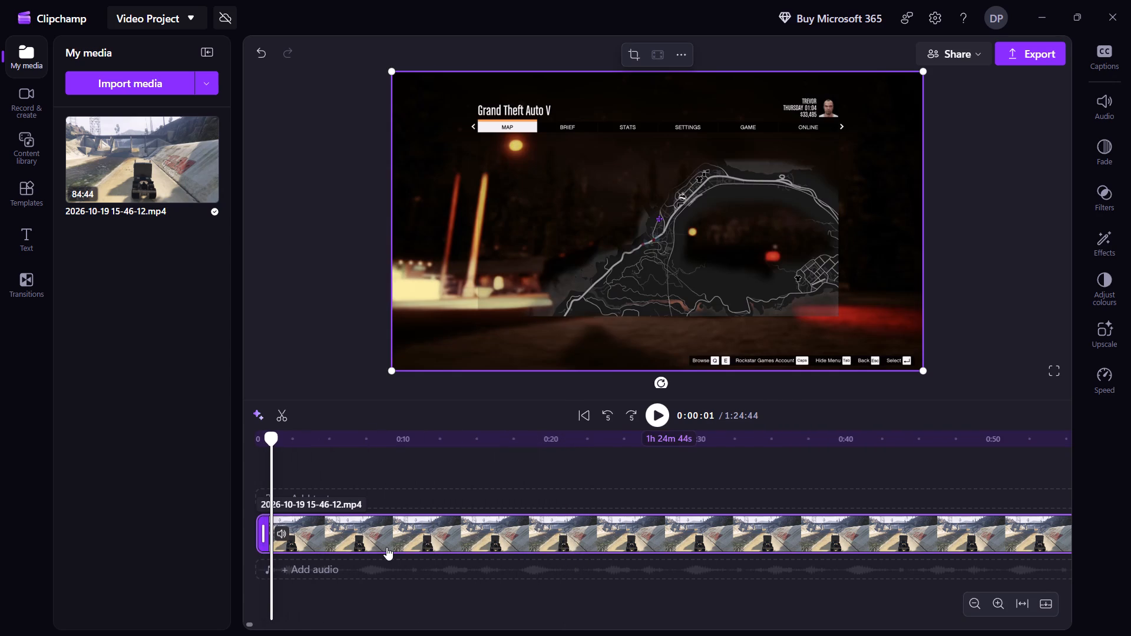
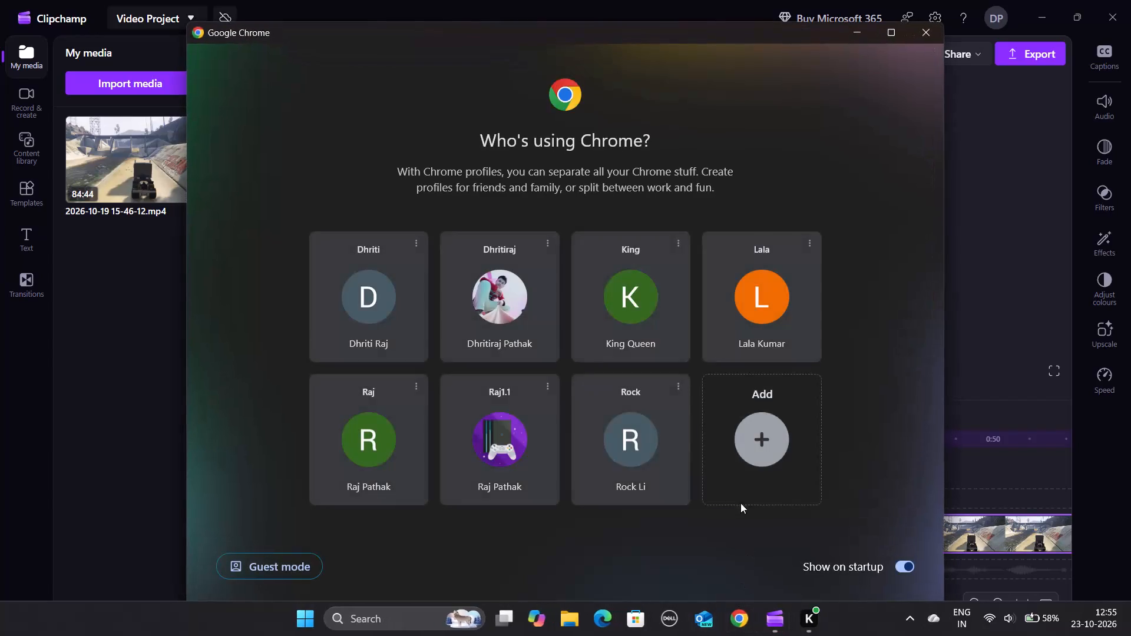
In Chrome, open YouTube with the personal browser profile and go to the SilentShift Plays channel page.
left_click(535, 284)
left_click(423, 440)
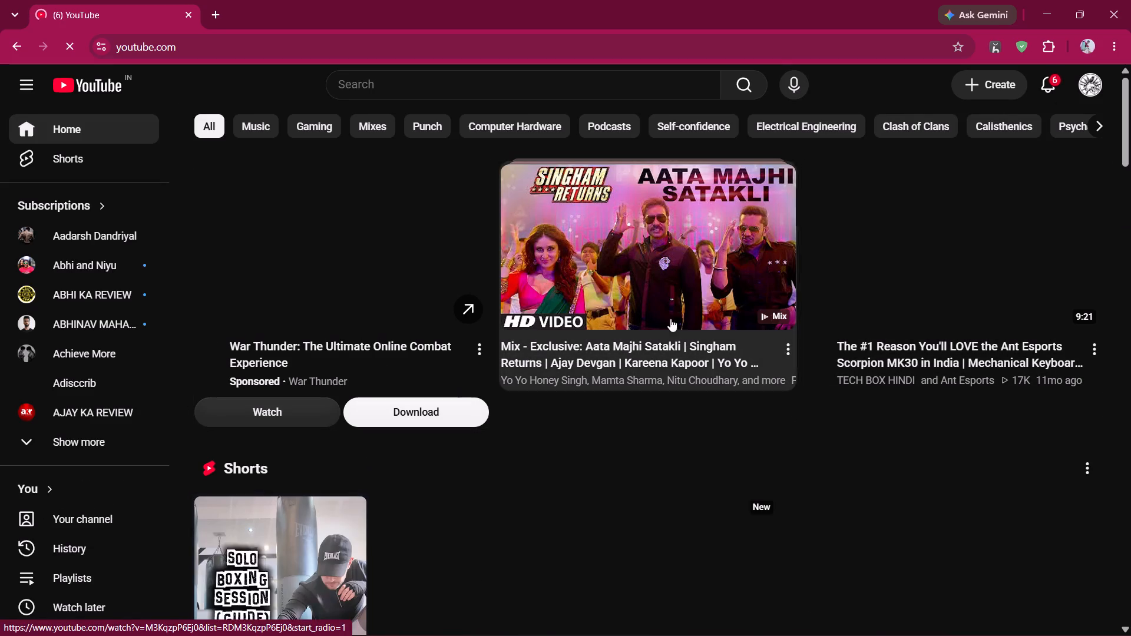
left_click(1084, 95)
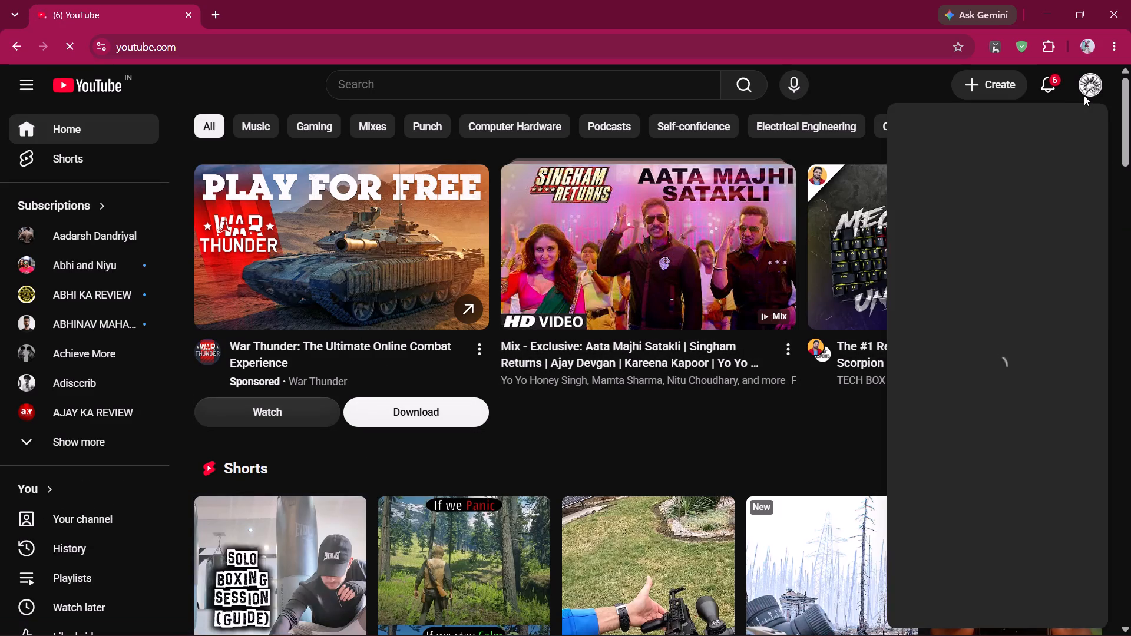
left_click(954, 127)
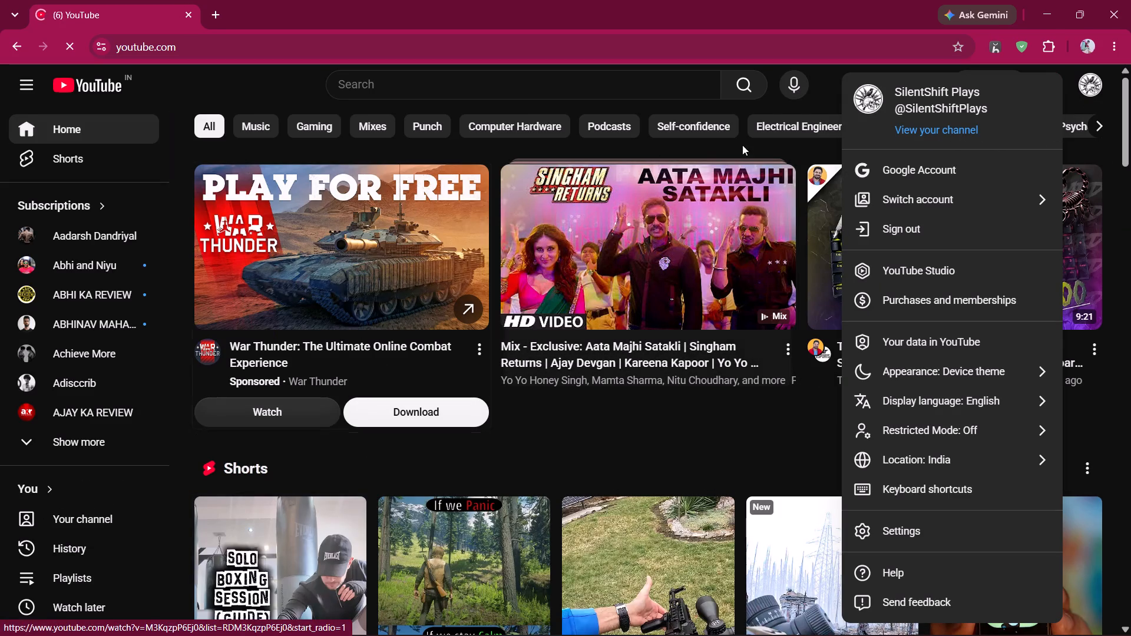
left_click(909, 134)
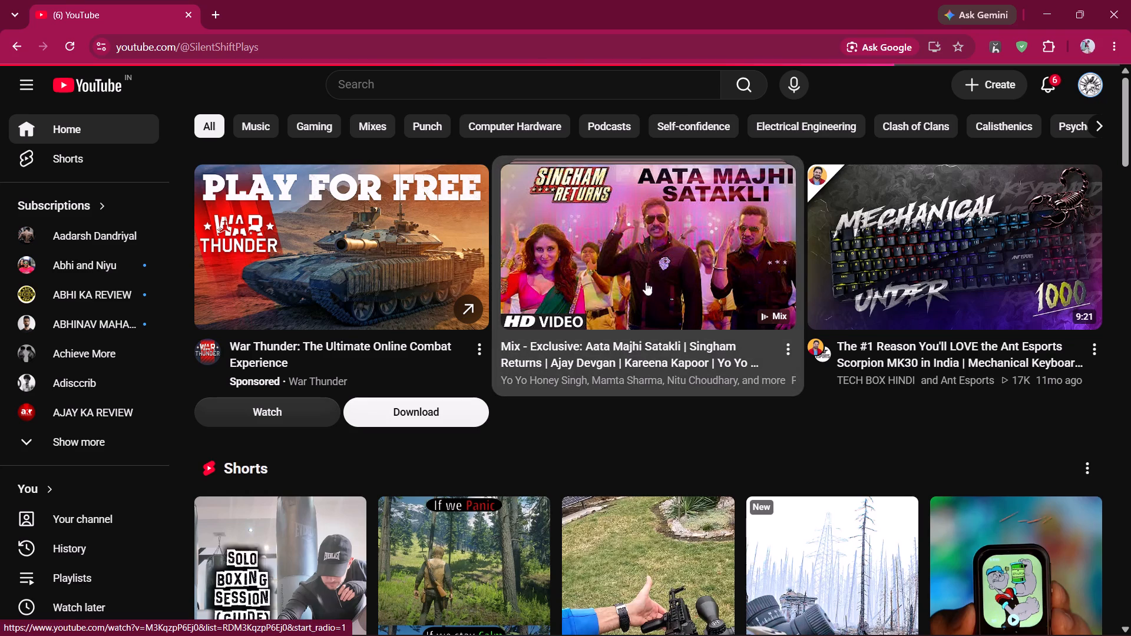
Look through the channel's home page and its Videos list to examine the published GTA 5 story mode parts and their thumbnails.
scroll(536, 484, "down", 4)
scroll(465, 462, "up", 3)
scroll(395, 383, "down", 2)
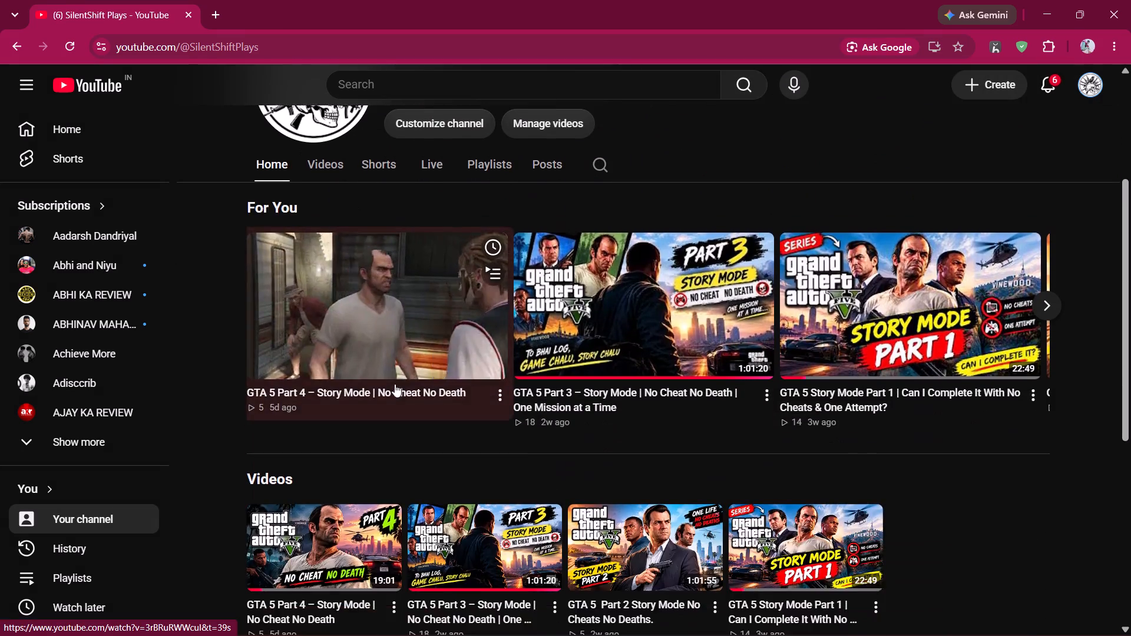
scroll(395, 384, "up", 3)
left_click(335, 377)
scroll(490, 299, "down", 2)
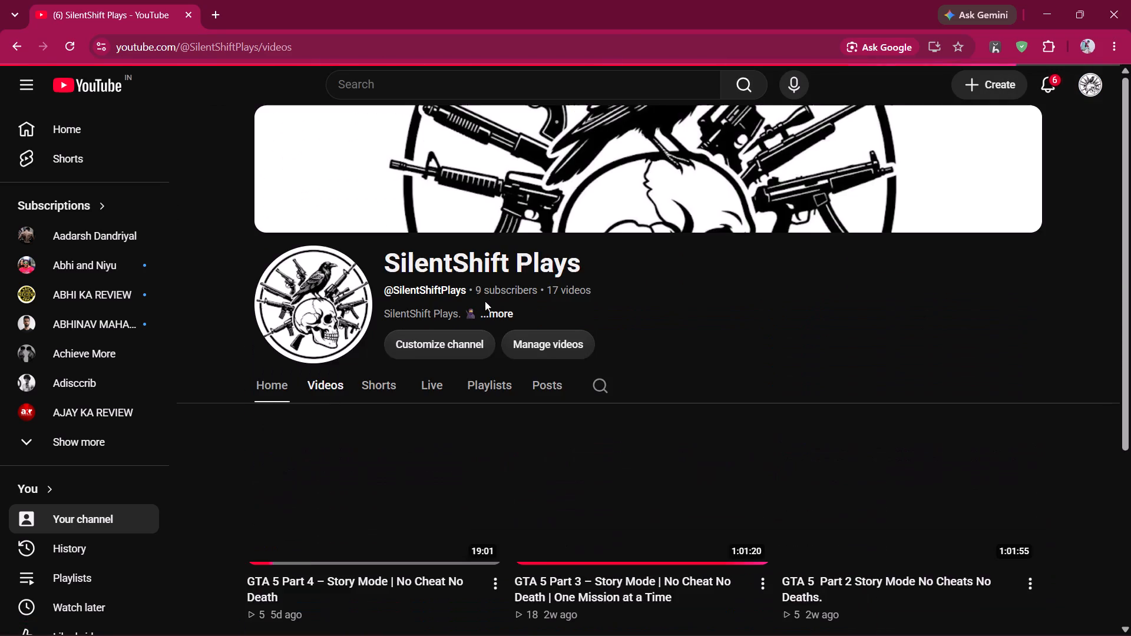
scroll(467, 343, "down", 3)
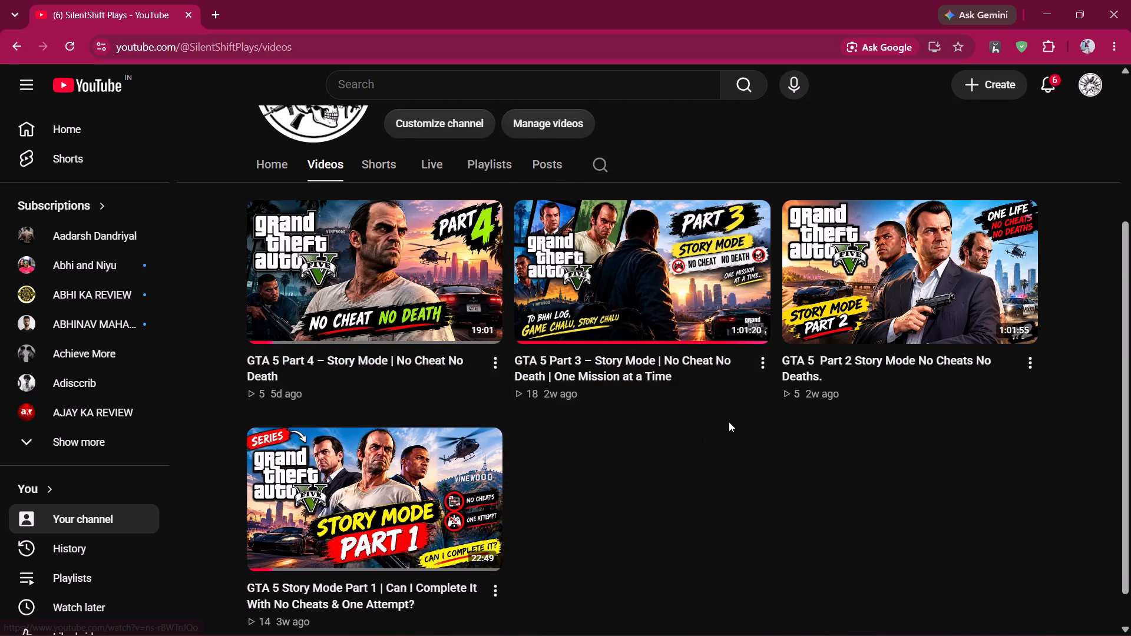
scroll(729, 422, "down", 2)
scroll(729, 422, "up", 2)
scroll(742, 422, "down", 2)
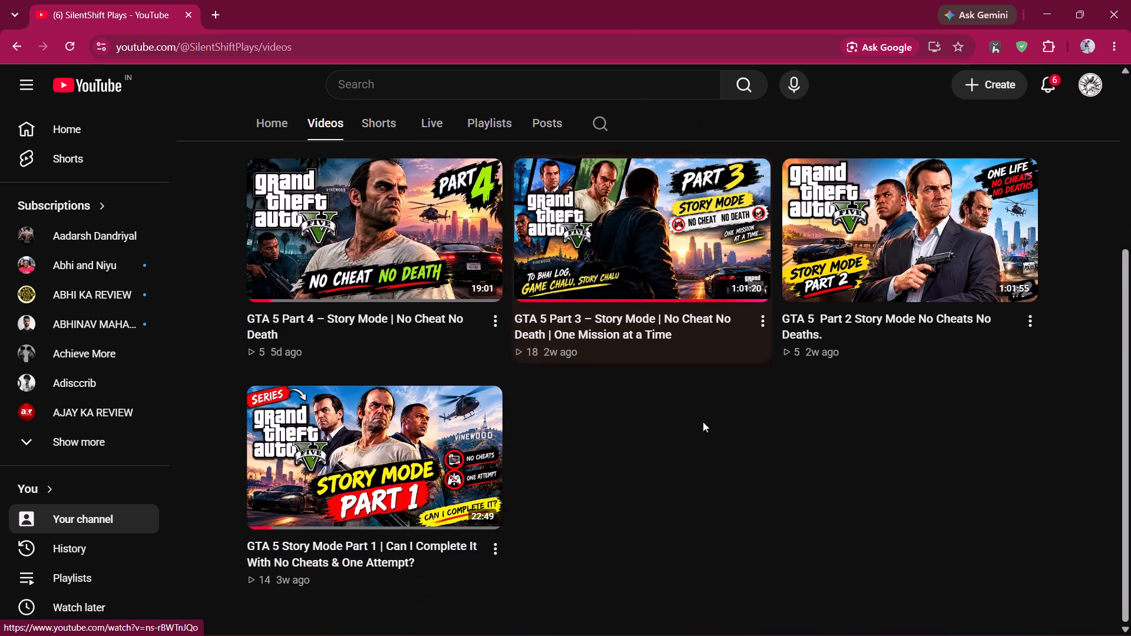
scroll(376, 362, "up", 3)
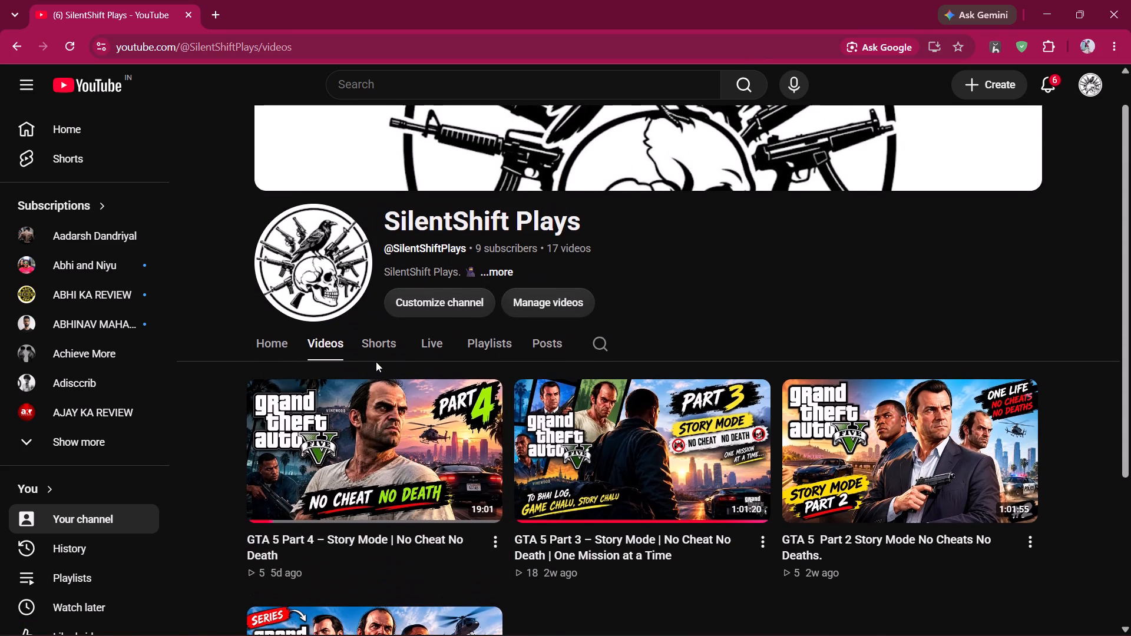
Look through the channel's Shorts to examine the published GTA 5 clips, their titles and caption styles.
left_click(387, 338)
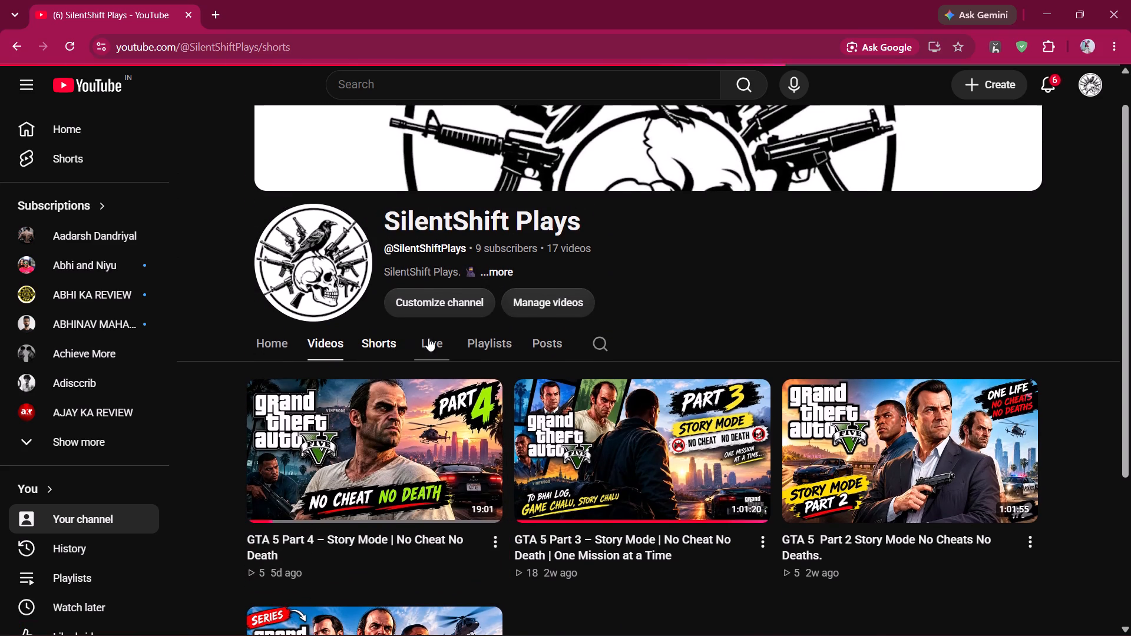
scroll(428, 338, "down", 4)
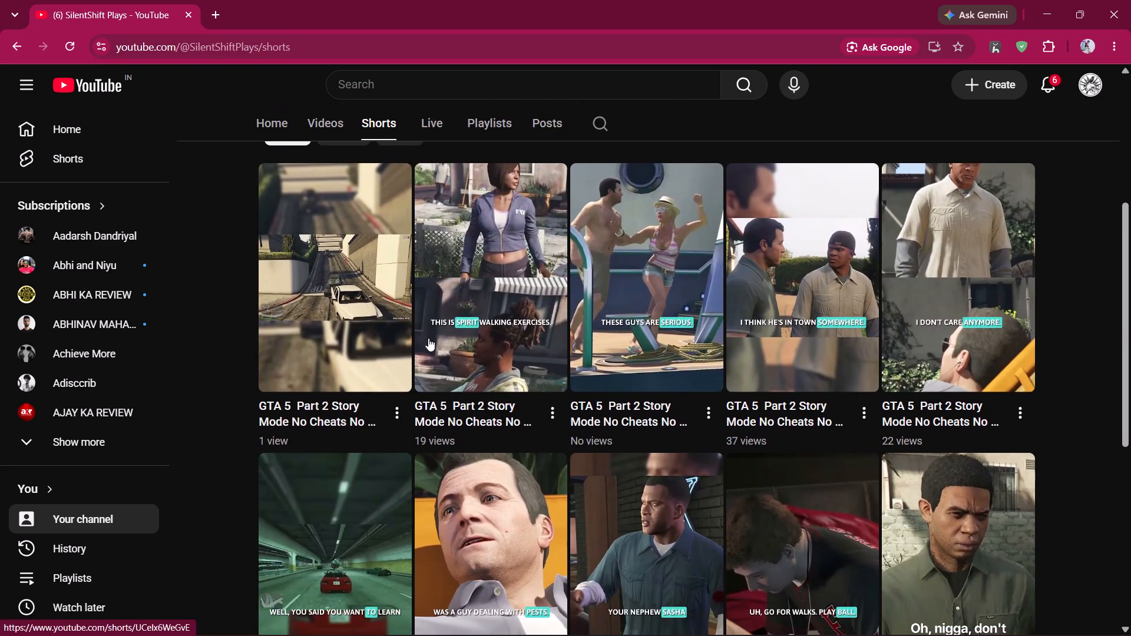
scroll(428, 338, "down", 2)
scroll(428, 338, "up", 3)
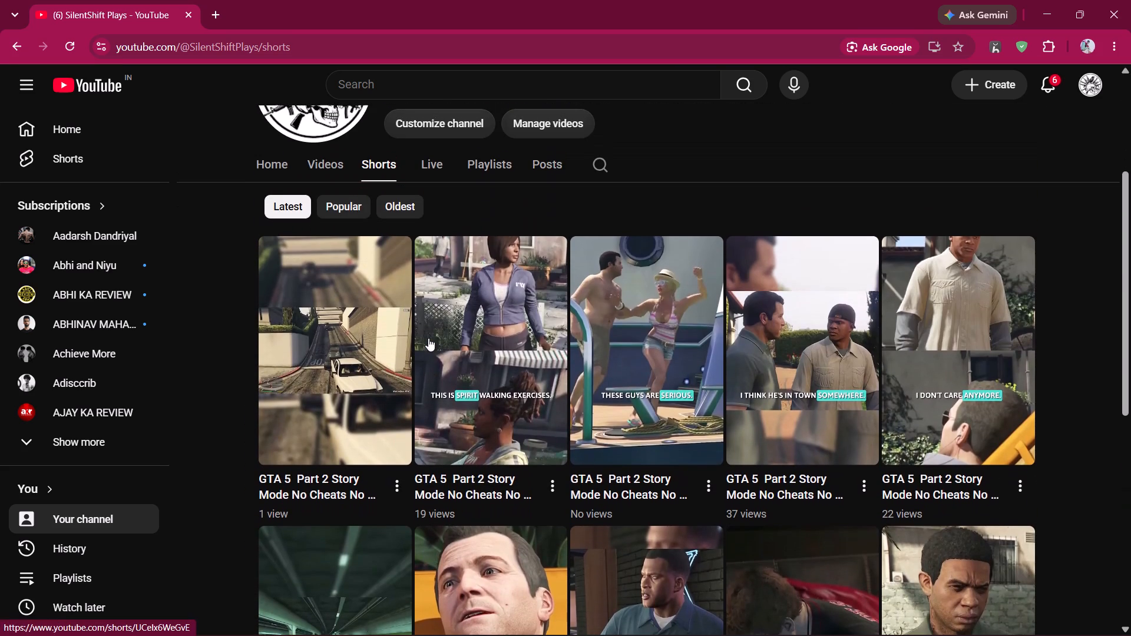
scroll(428, 338, "down", 5)
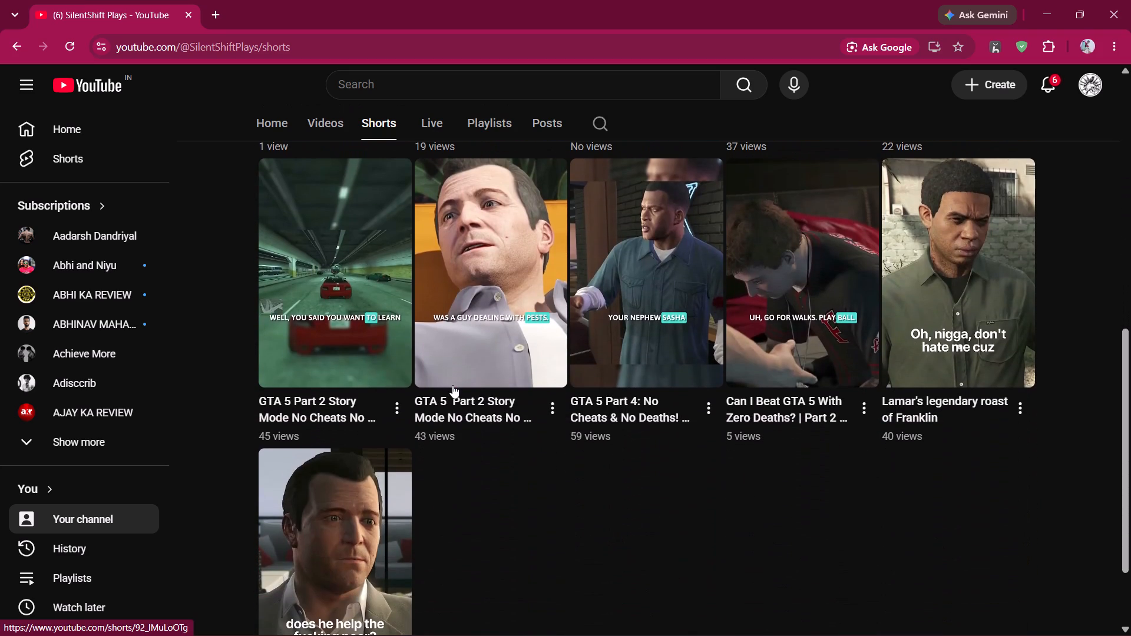
scroll(452, 385, "up", 5)
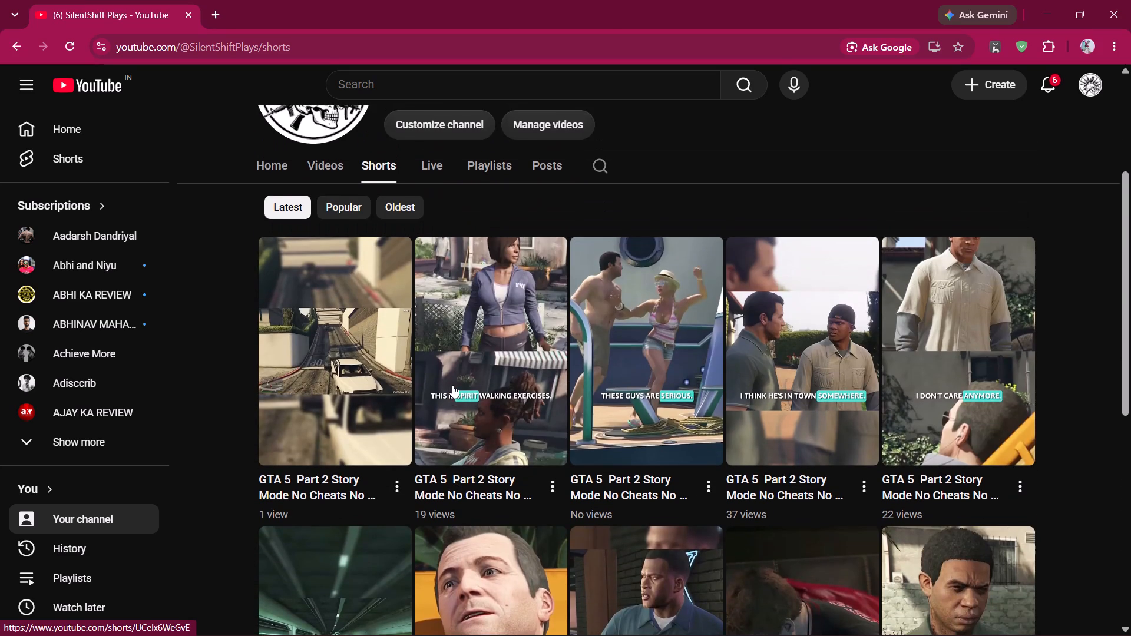
scroll(452, 385, "up", 5)
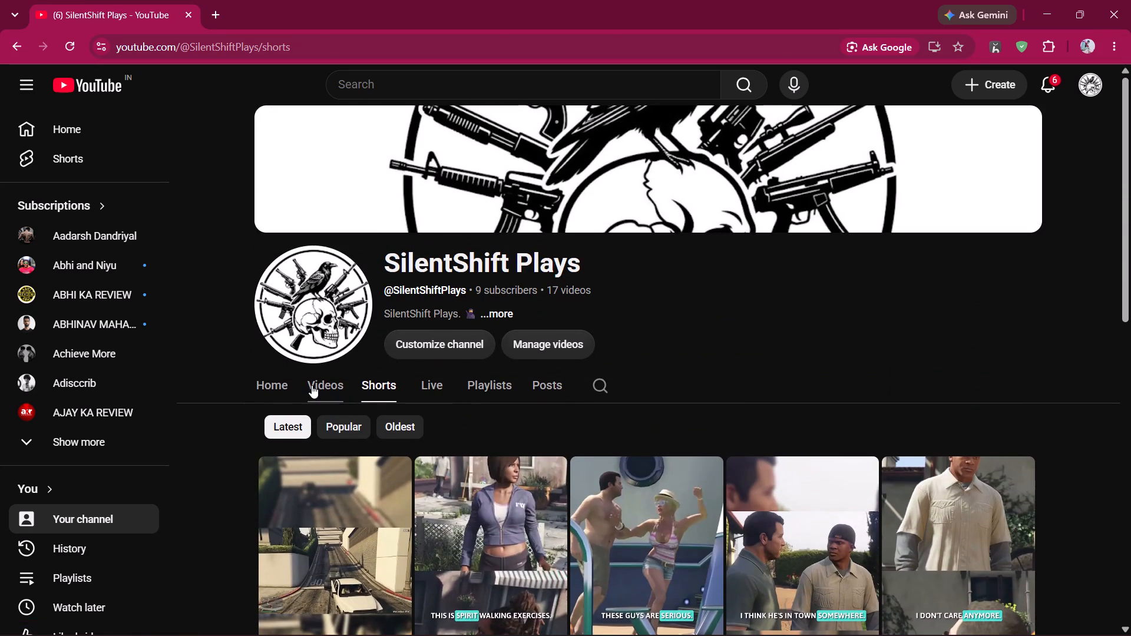
Return to the channel's list of full-length videos.
left_click(293, 385)
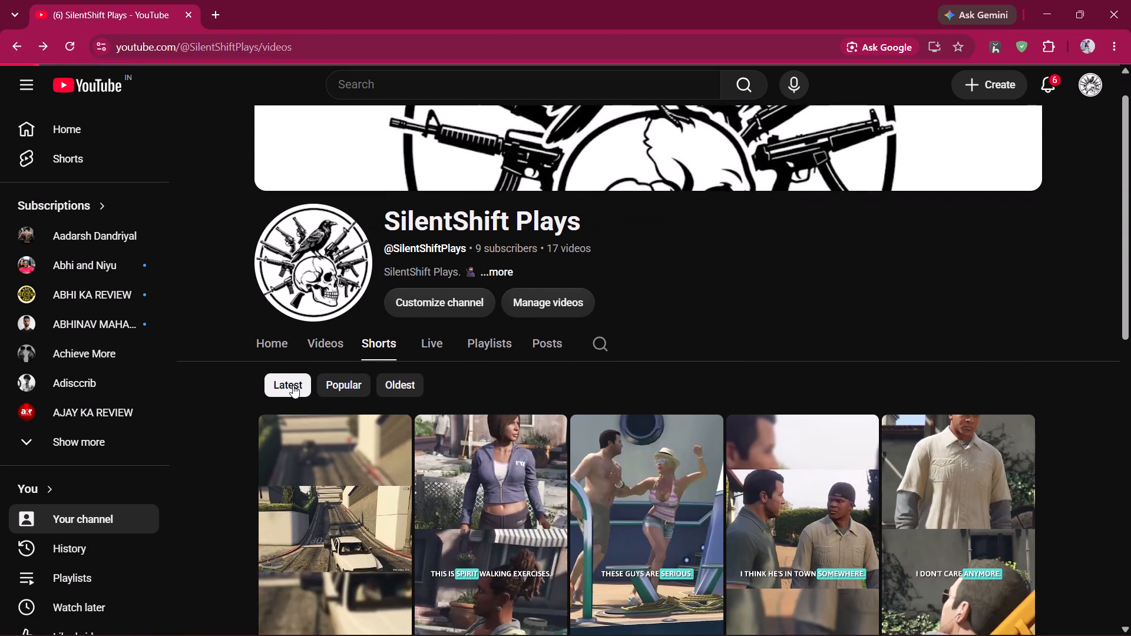
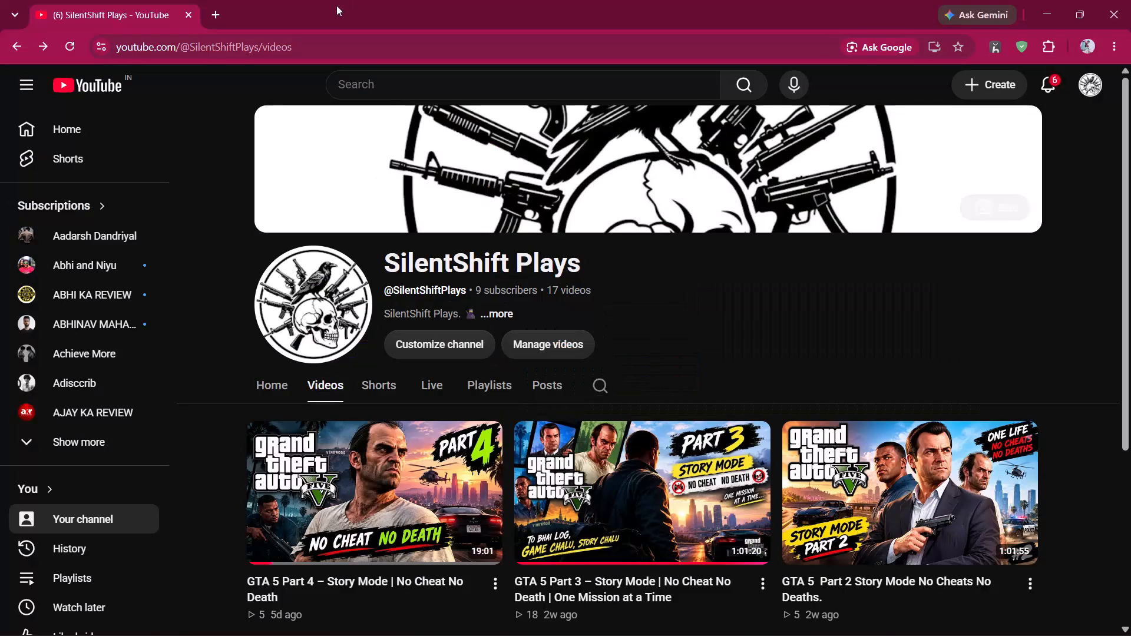
Open the SilentShift Plays channel in YouTube Studio and go to its Channel content list of uploaded videos.
left_click(349, 273)
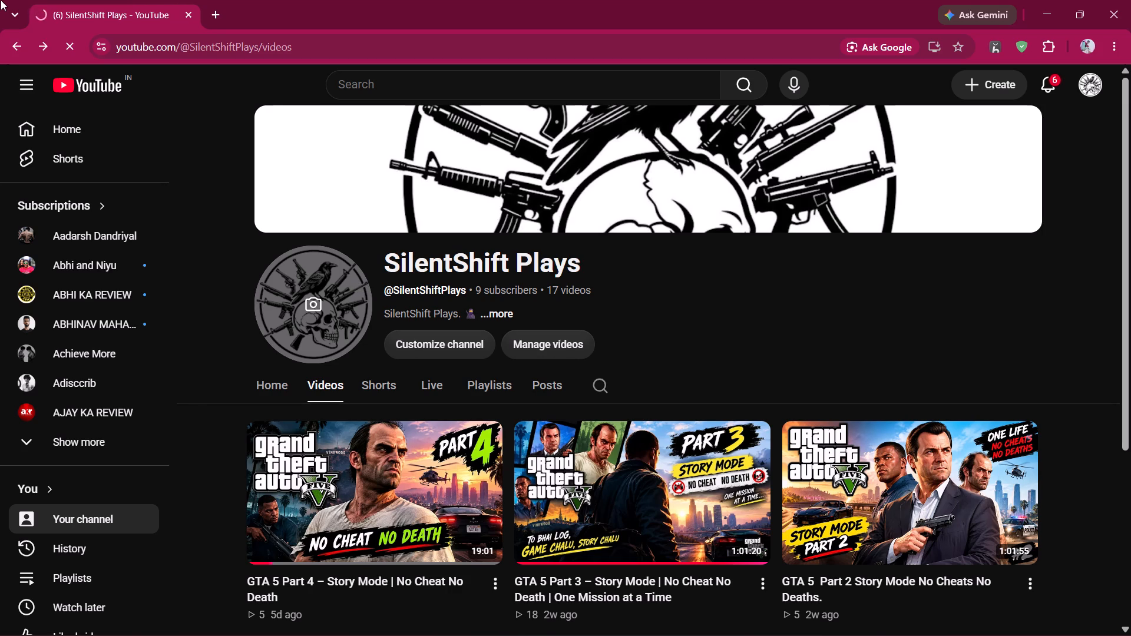
scroll(1023, 155, "down", 5)
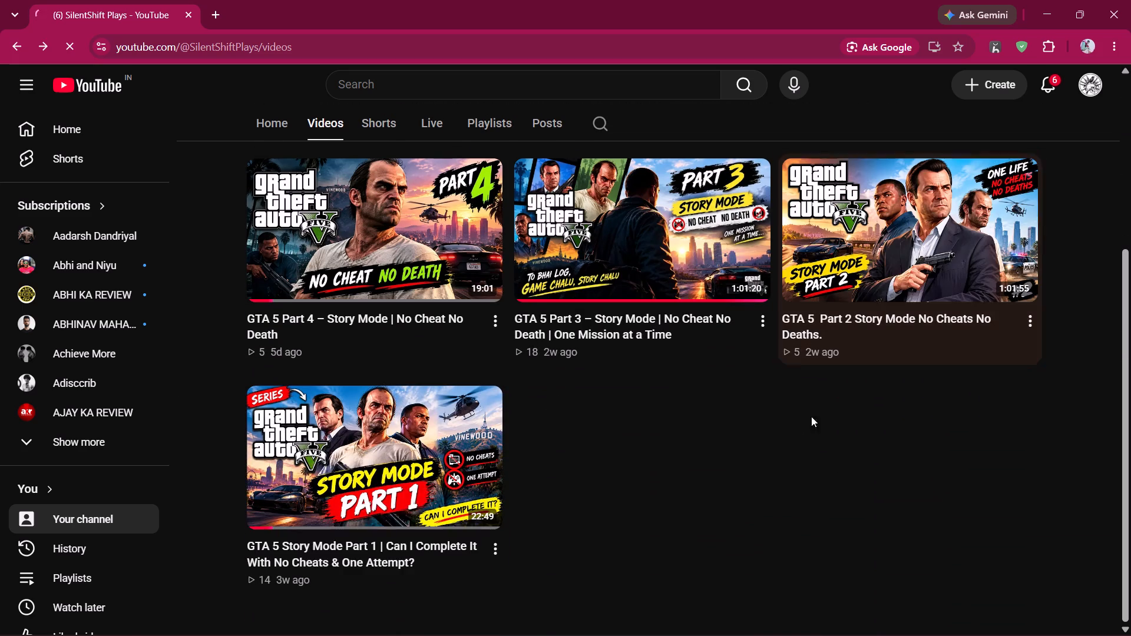
scroll(825, 517, "up", 6)
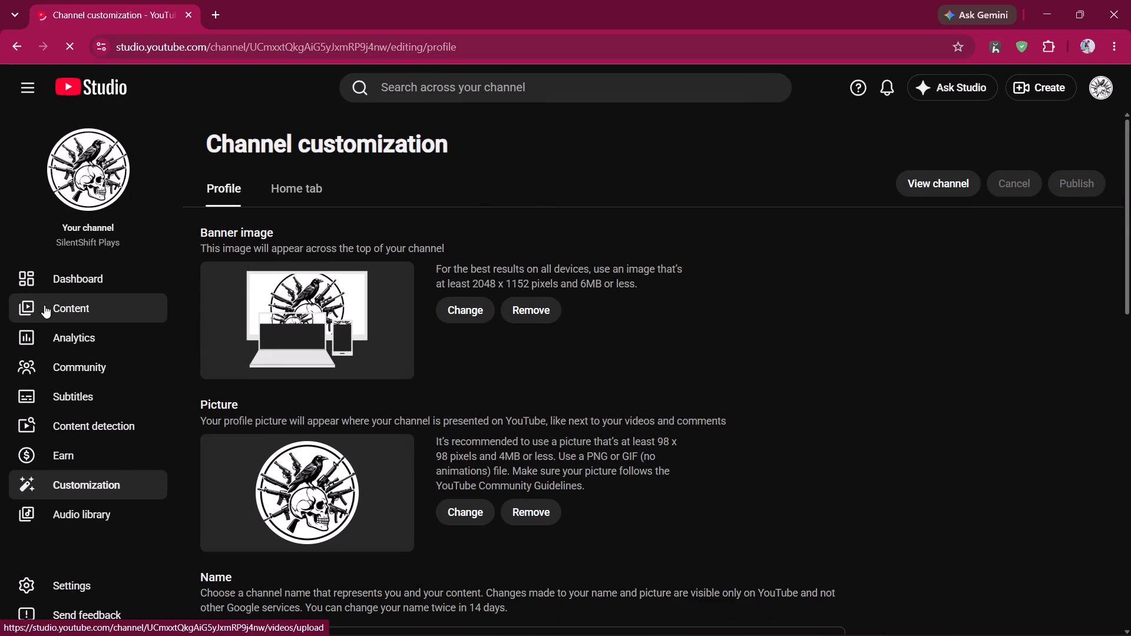
left_click_drag(44, 305, 58, 319)
left_click(107, 309)
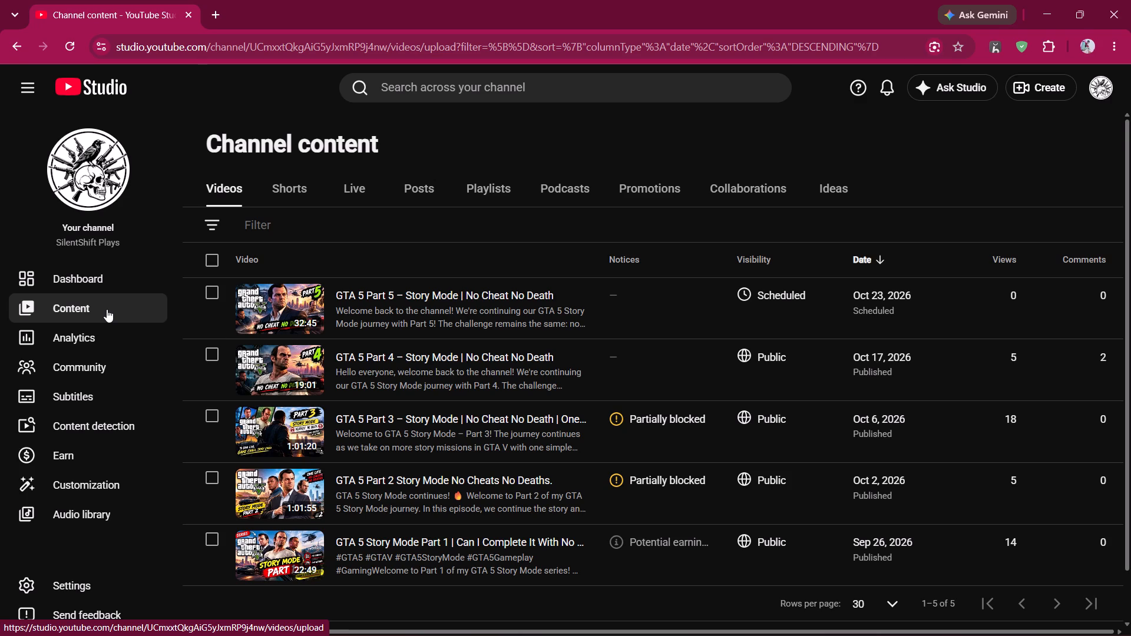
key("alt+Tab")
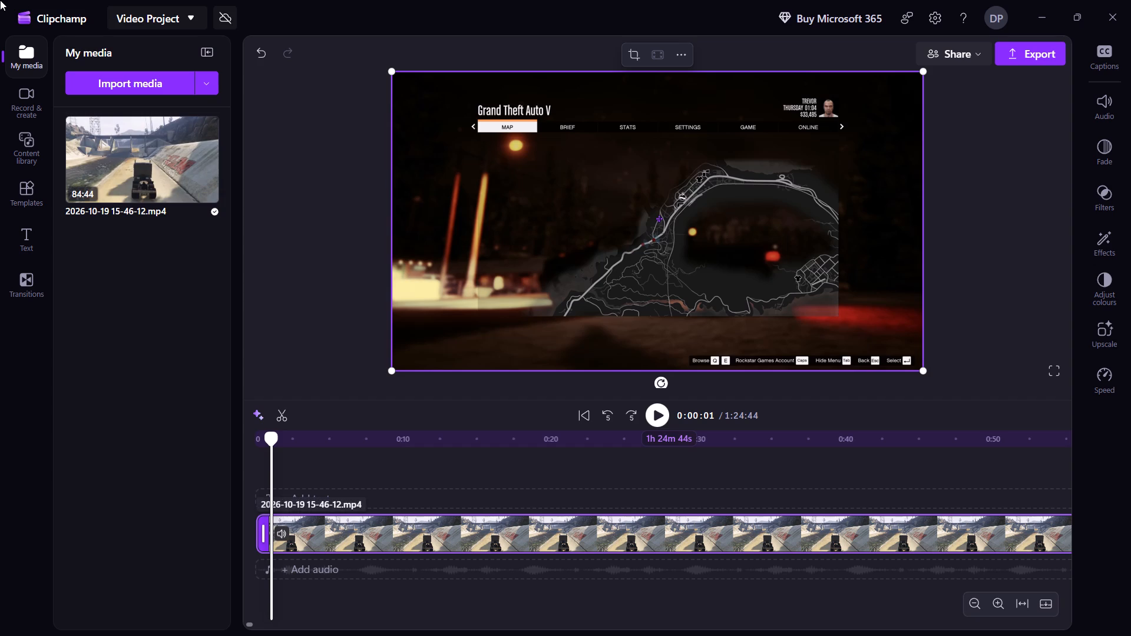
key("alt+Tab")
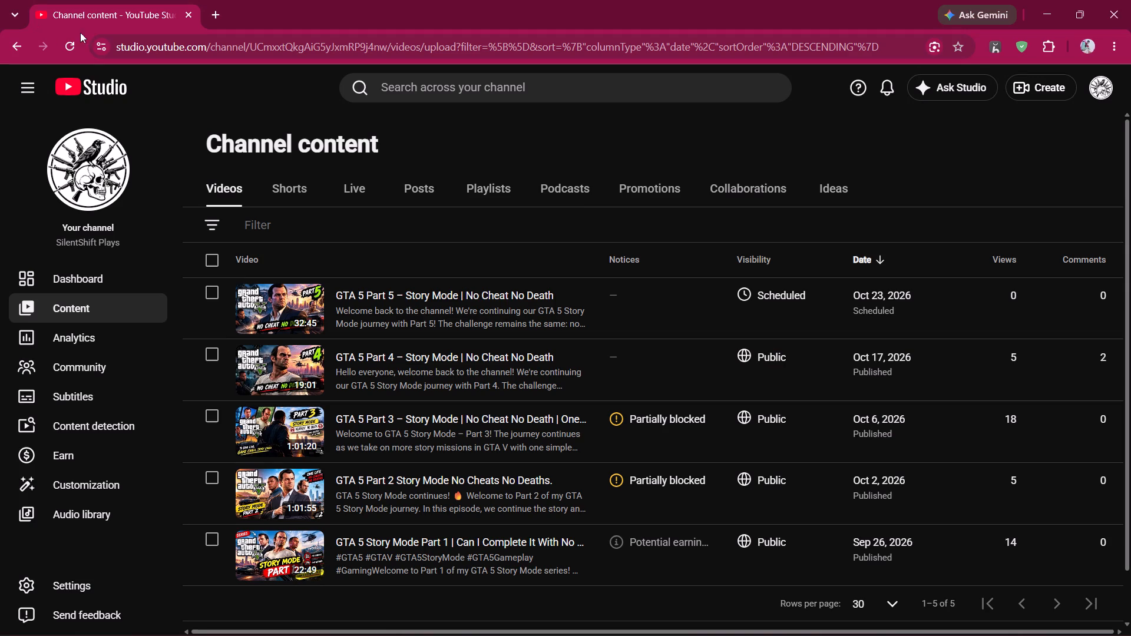
Close the YouTube Studio page and open WhatsApp Web in a new browser tab.
left_click_drag(224, 7, 230, 2)
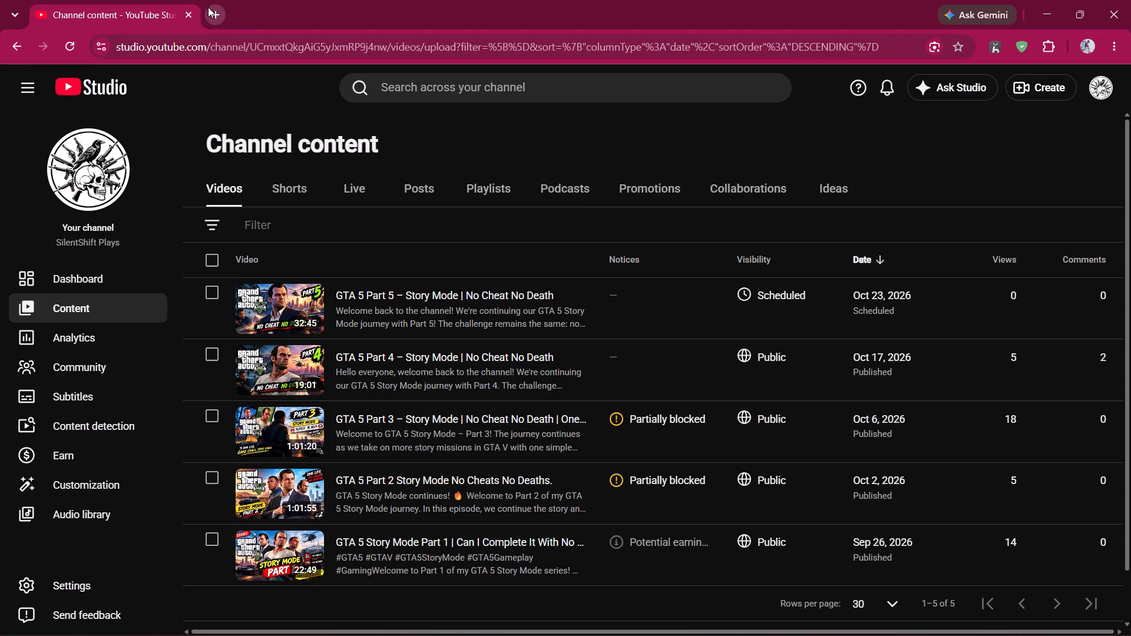
left_click(208, 7)
left_click(186, 14)
left_click(332, 442)
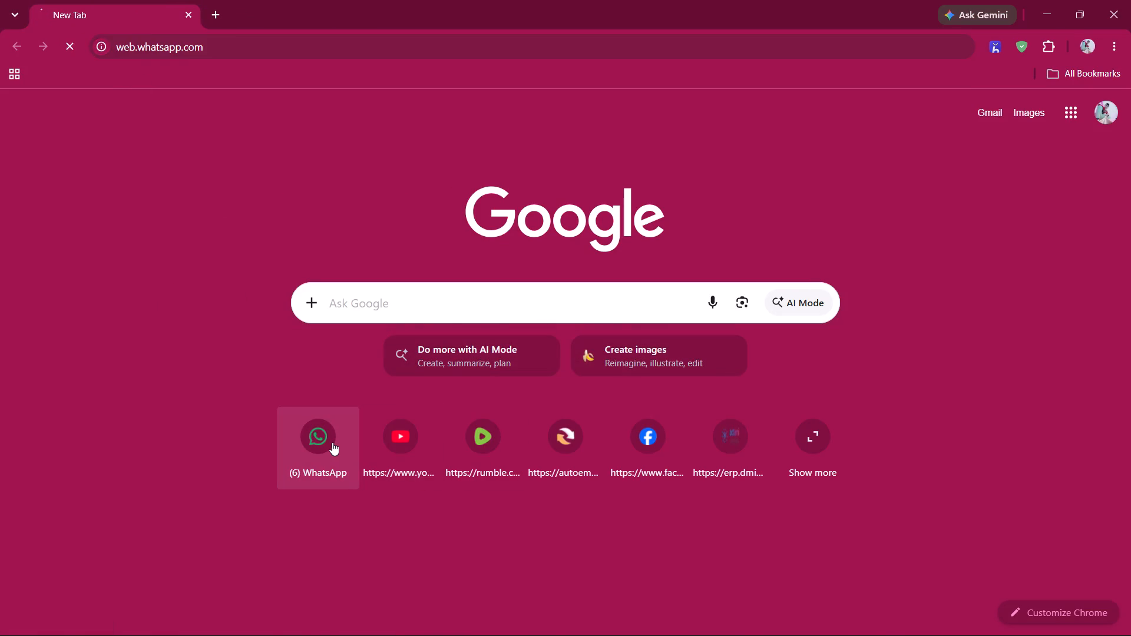
key("alt+Tab")
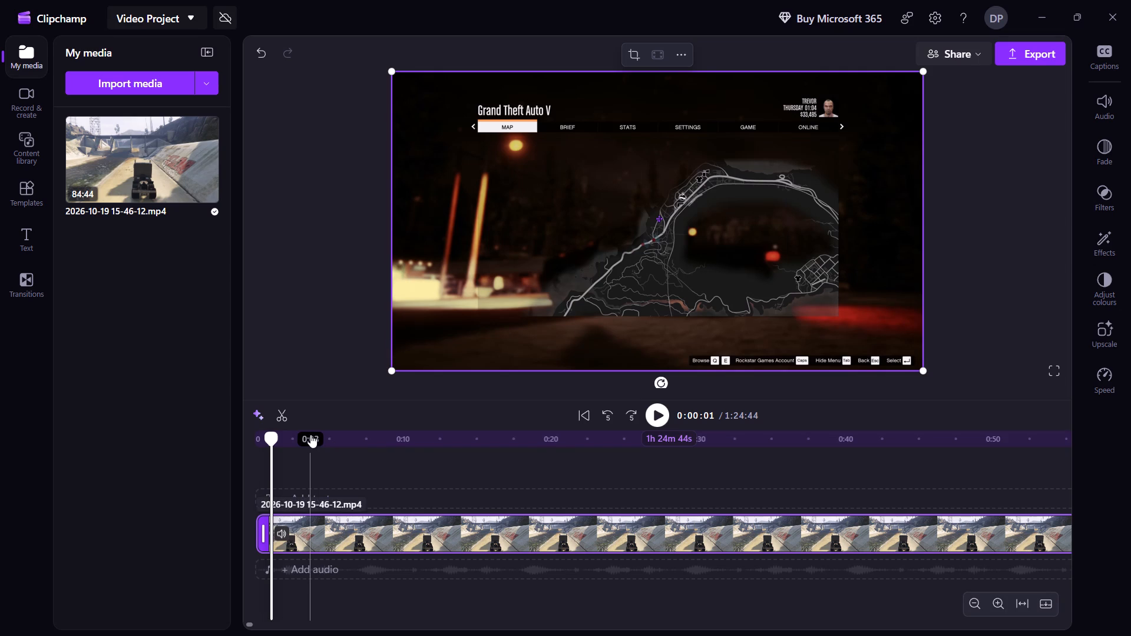
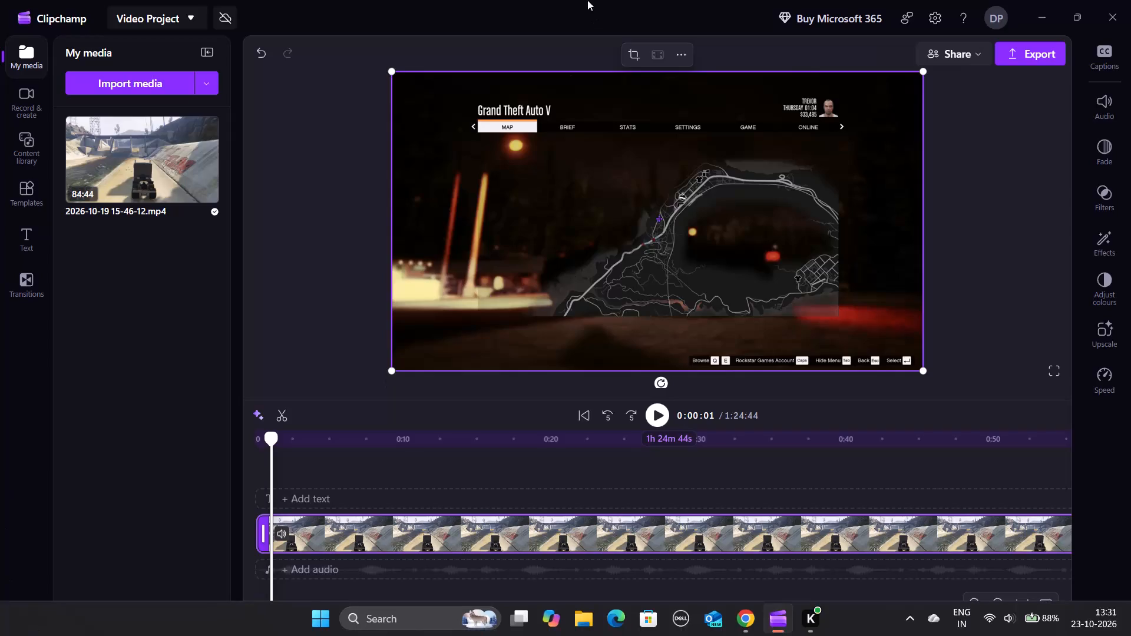
Play back the opening seconds of the gameplay clip and return the playhead to its start.
key("space")
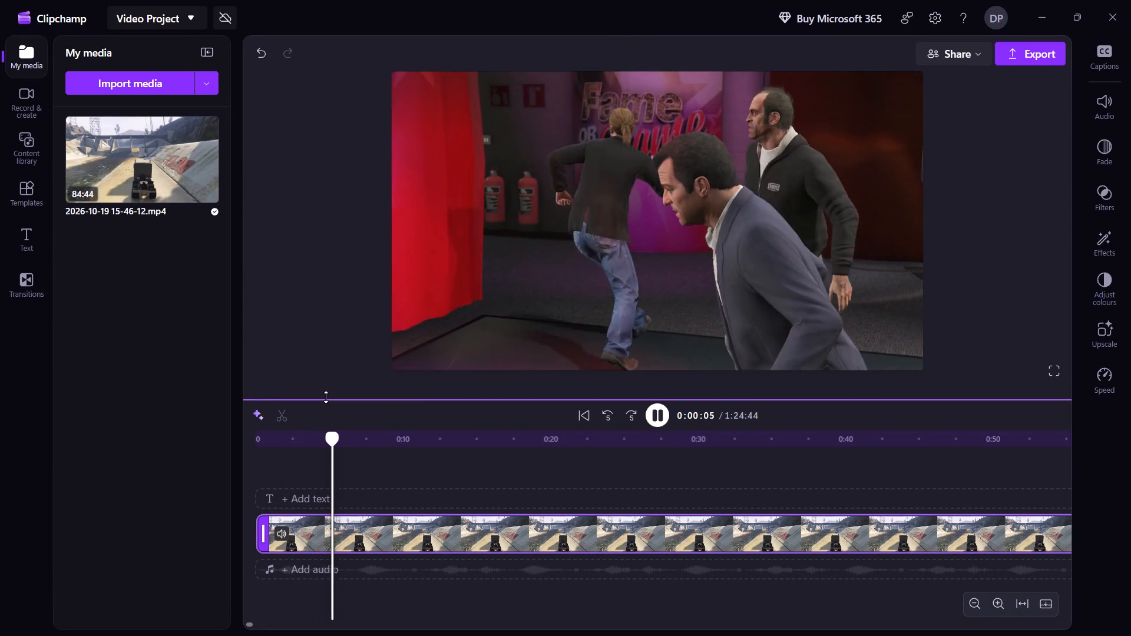
key("Left")
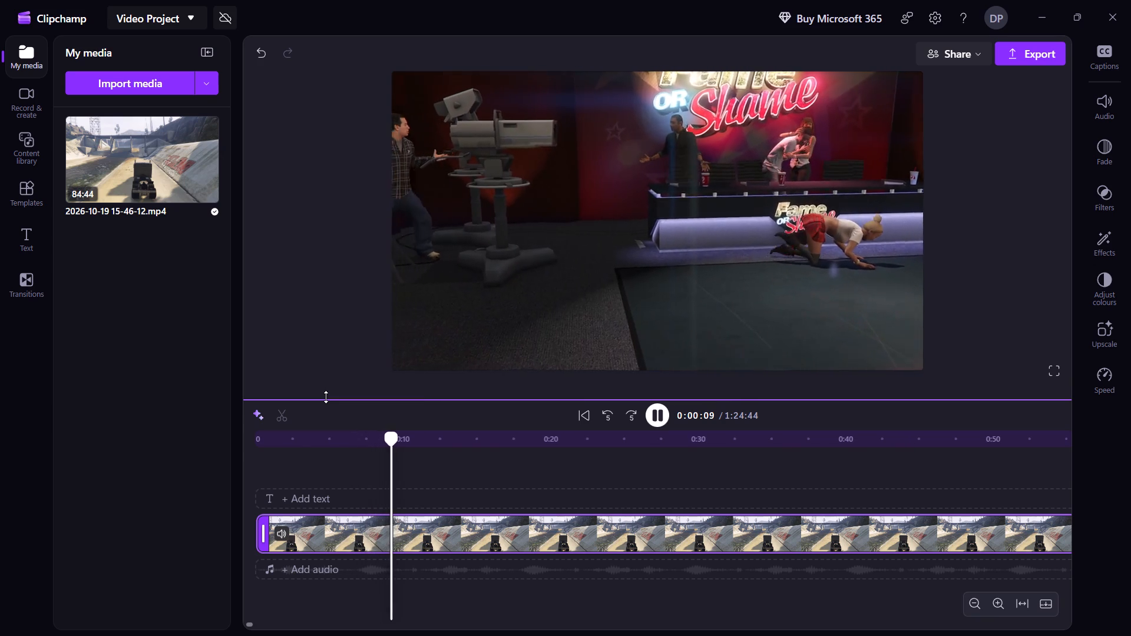
key("shift+Left")
key("shift+Left")
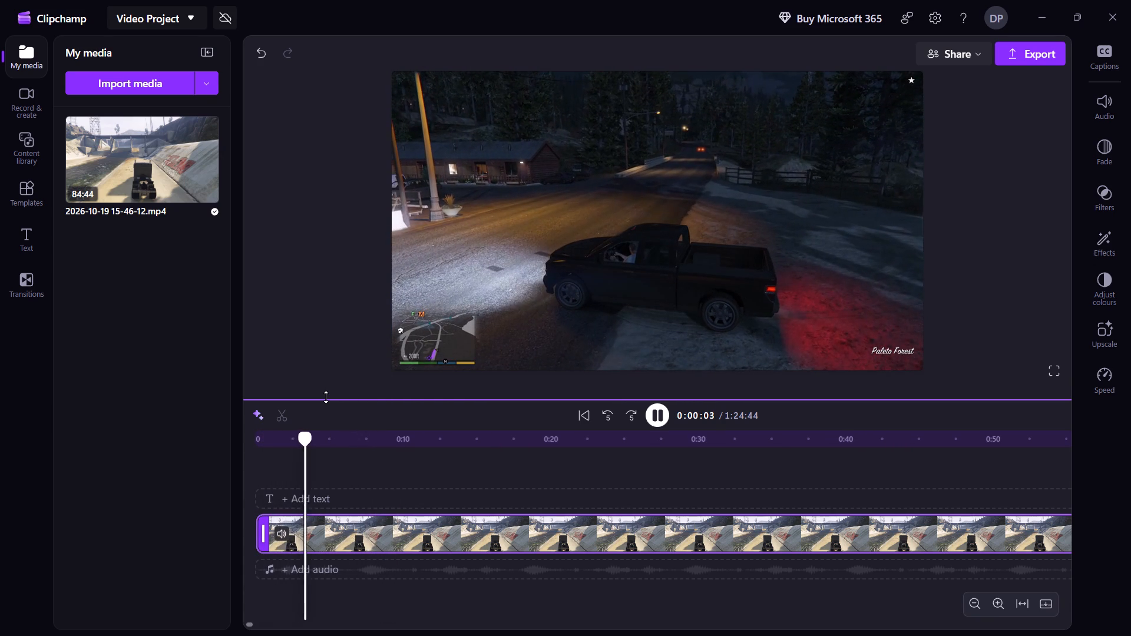
key("Left")
key("Left")
key("Left")
key("Left")
key("Left")
key("Left")
key("Left")
key("Left")
key("space")
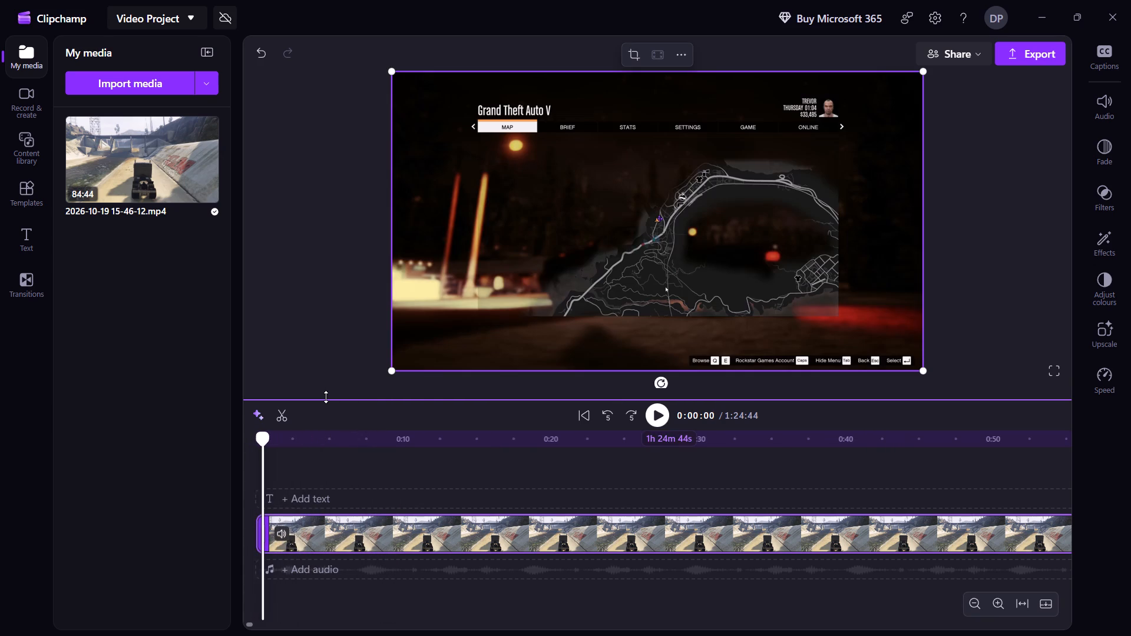
Import the 13-second WhatsApp audio recording and place it beneath the start of the gameplay video on the timeline.
left_click(152, 77)
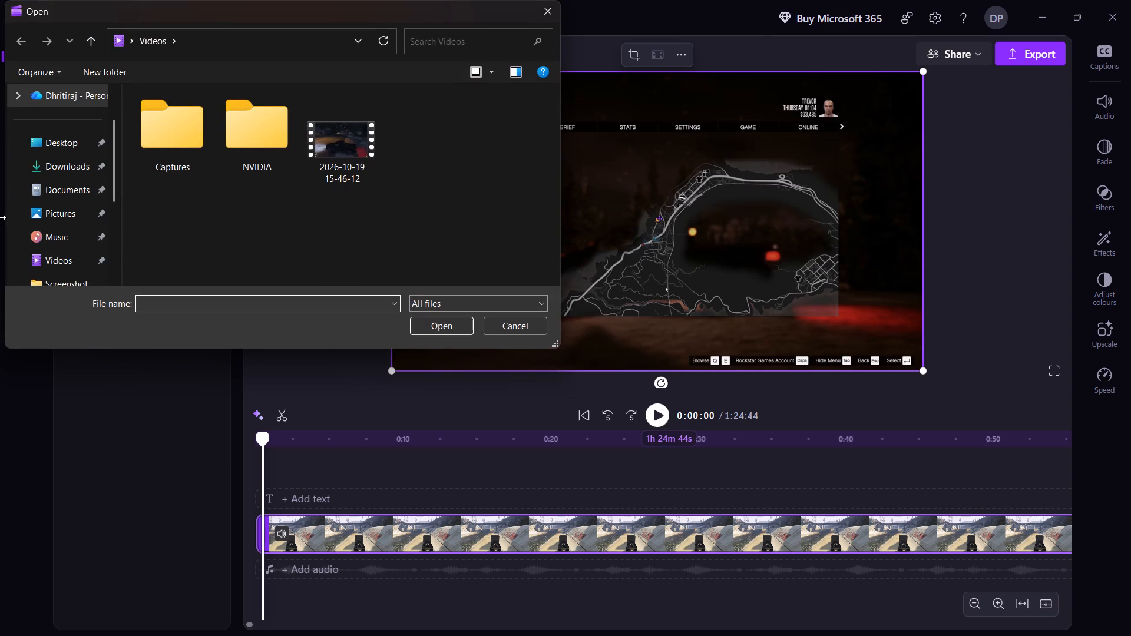
Import the latest WhatsApp audio recording from the Downloads folder and place it on the audio track at the start of the timeline.
left_click(31, 165)
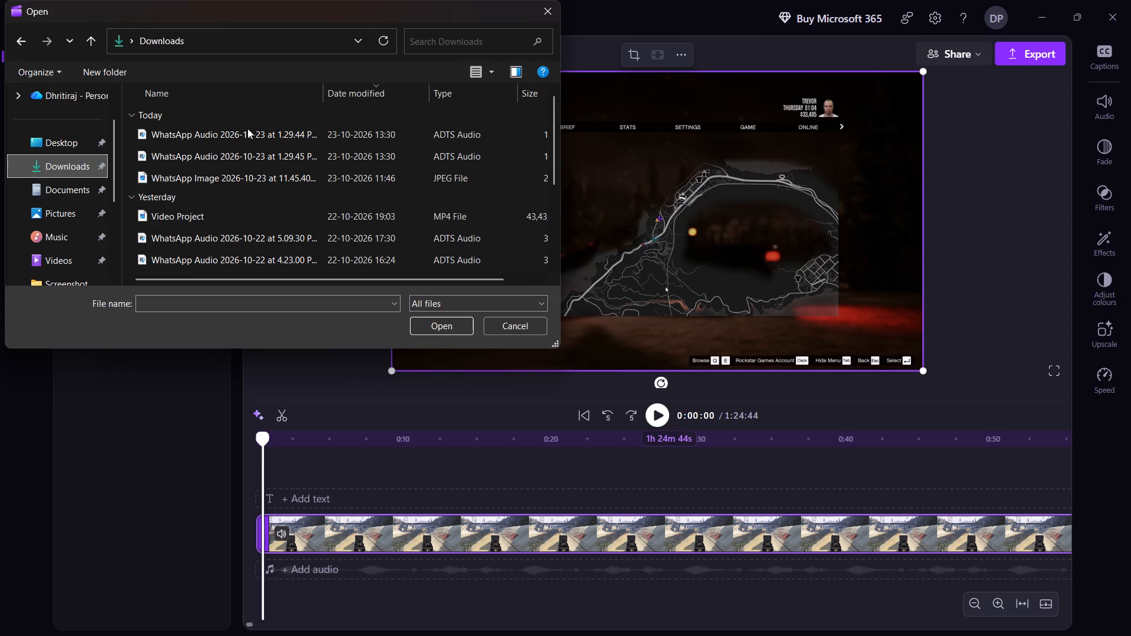
double_click(247, 128)
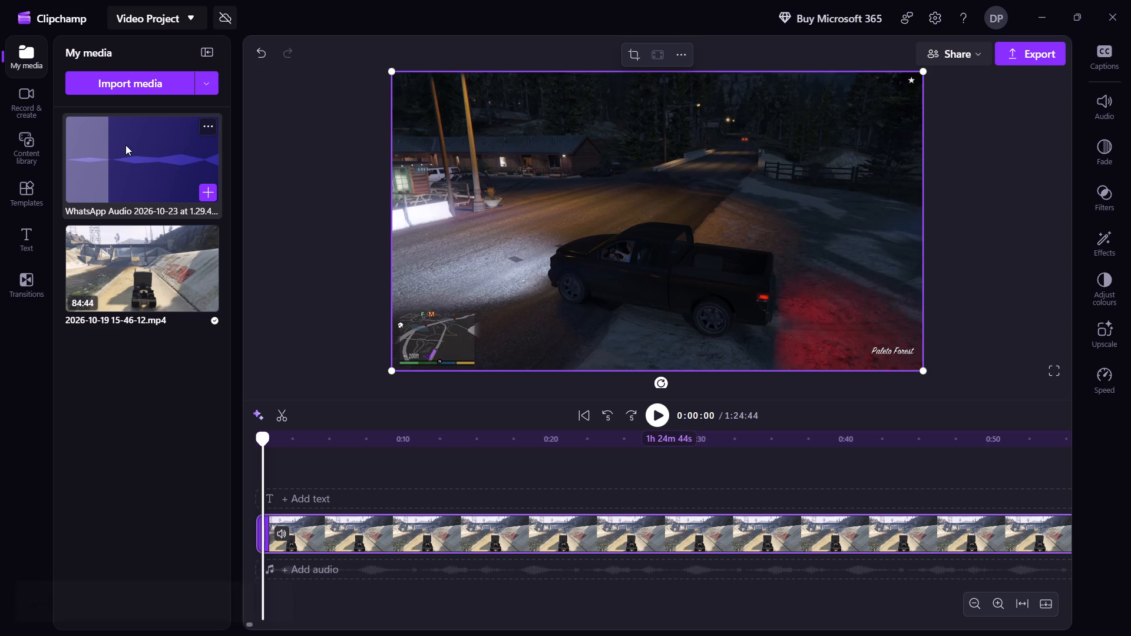
left_click_drag(125, 145, 281, 355)
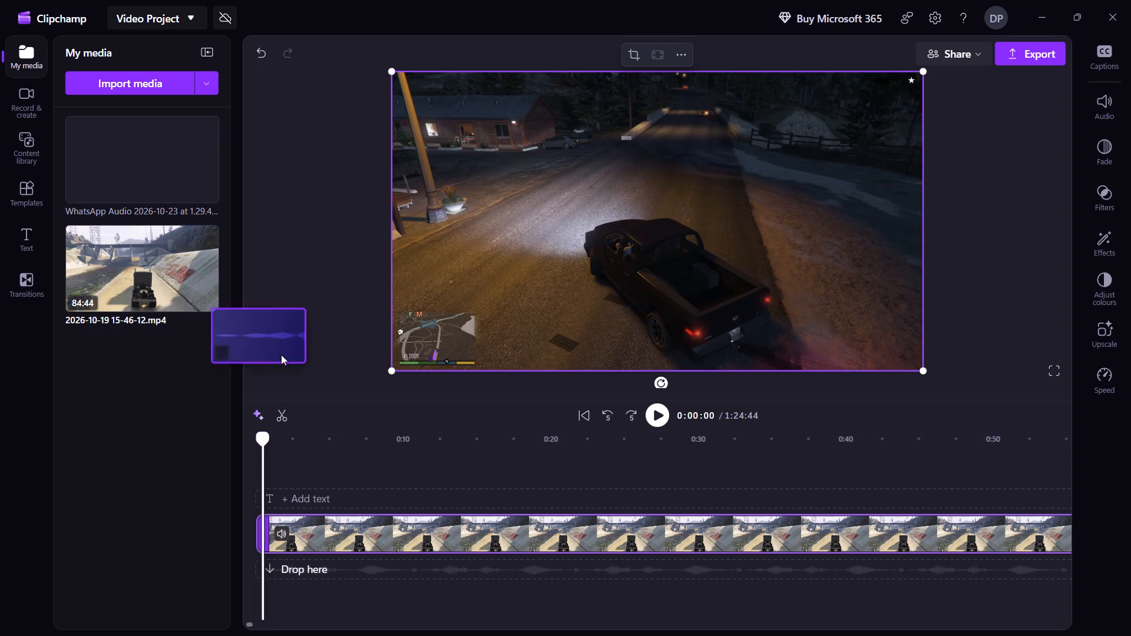
left_click_drag(281, 355, 306, 570)
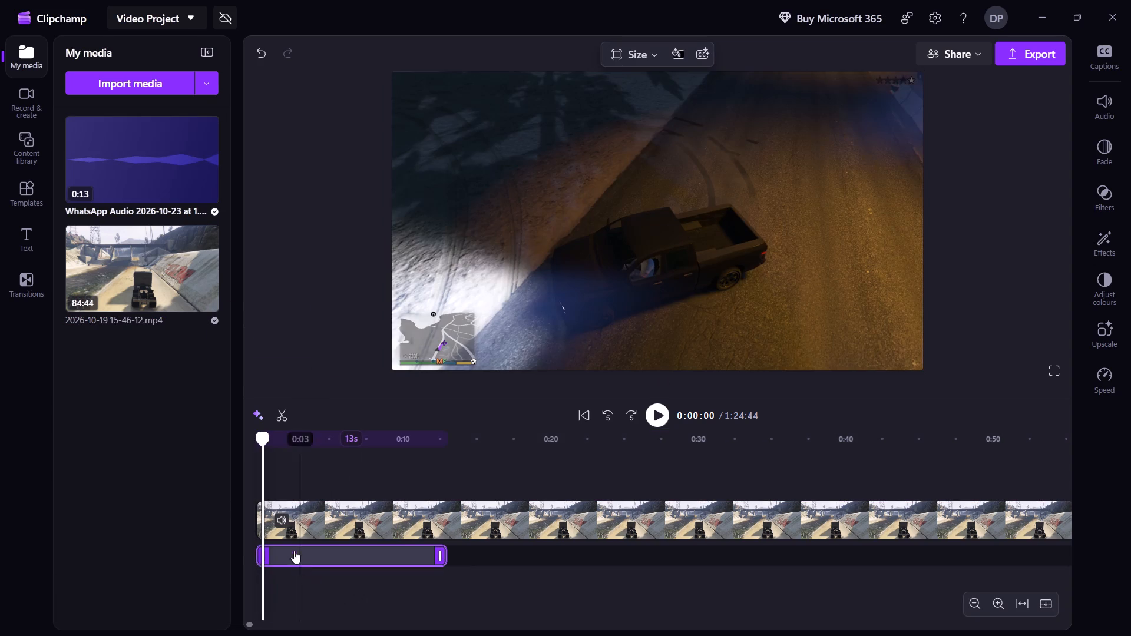
Play back the first 13 seconds of the gameplay with the audio recording and return the playhead to the start.
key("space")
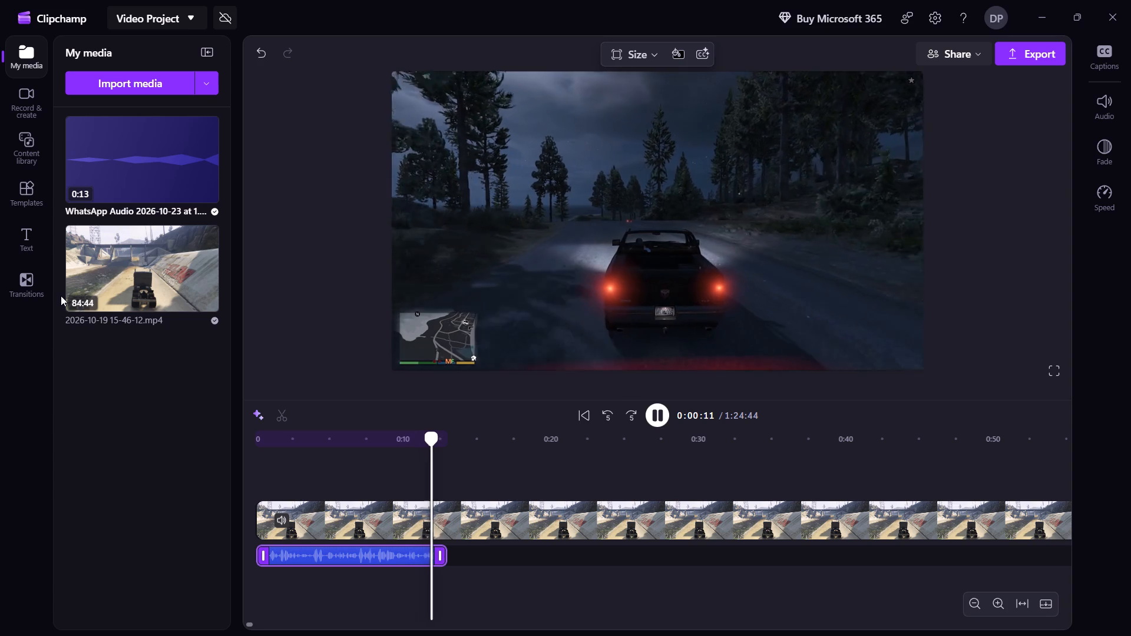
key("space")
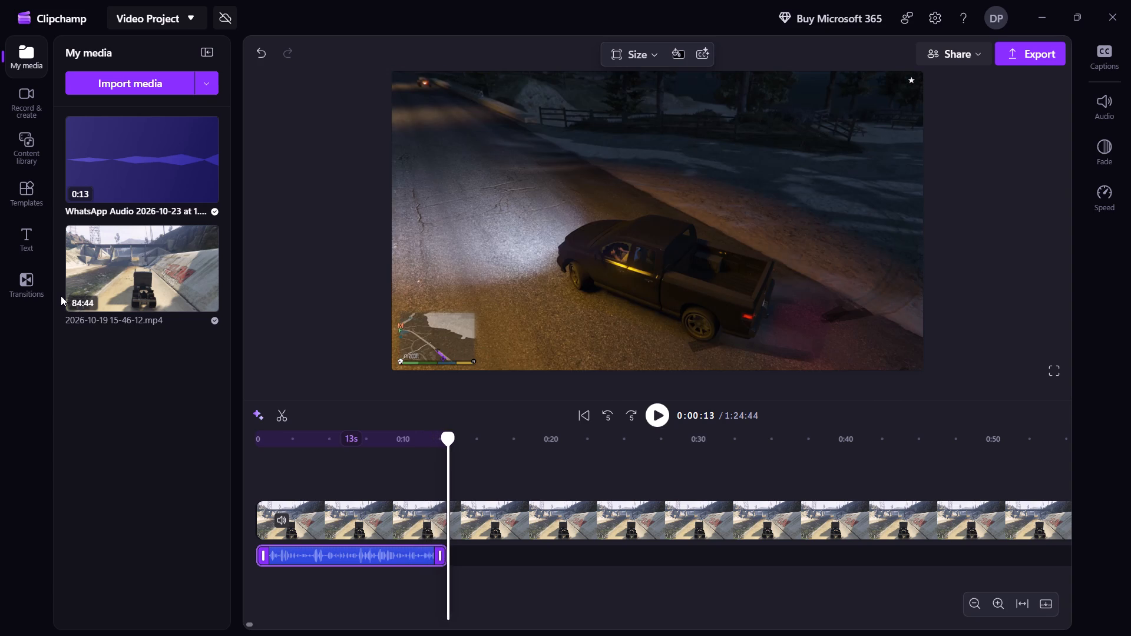
key("Left")
key("Left")
key("Left")
key("Left")
key("Left")
key("Left")
key("Left")
key("Left")
key("Left")
key("Left")
key("Left")
key("Left")
key("Left")
key("Left")
key("Left")
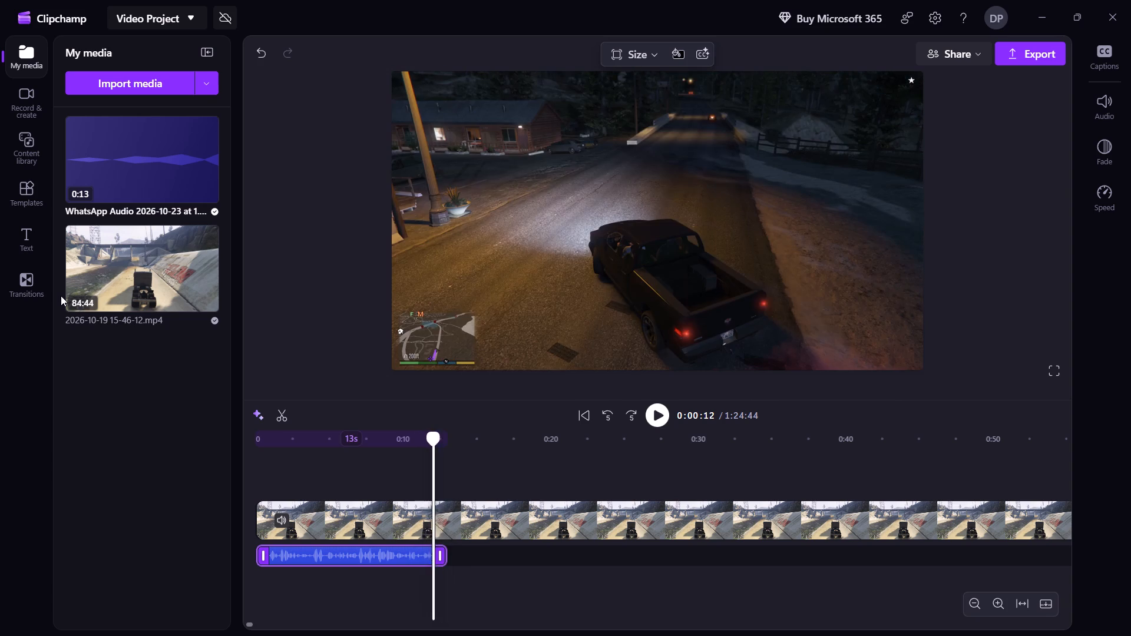
key("shift+Left")
key("shift+Left")
key("shift+Left")
key("shift+Left")
key("shift+Left")
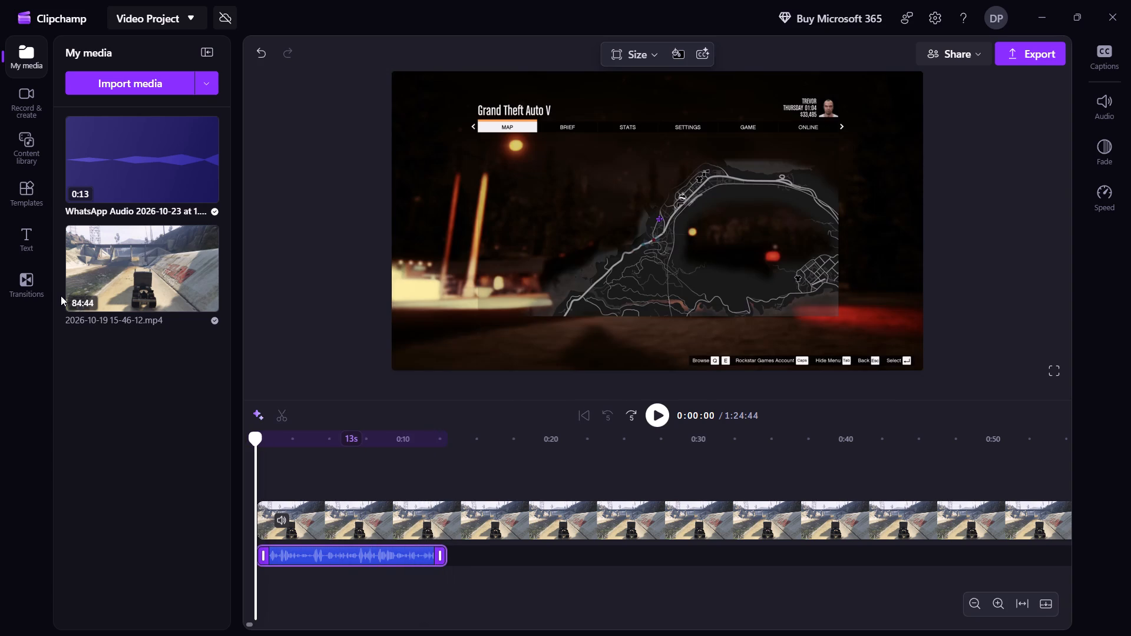
Play the opening to about 3 seconds and shift the audio clip along its track to begin at about 4 seconds.
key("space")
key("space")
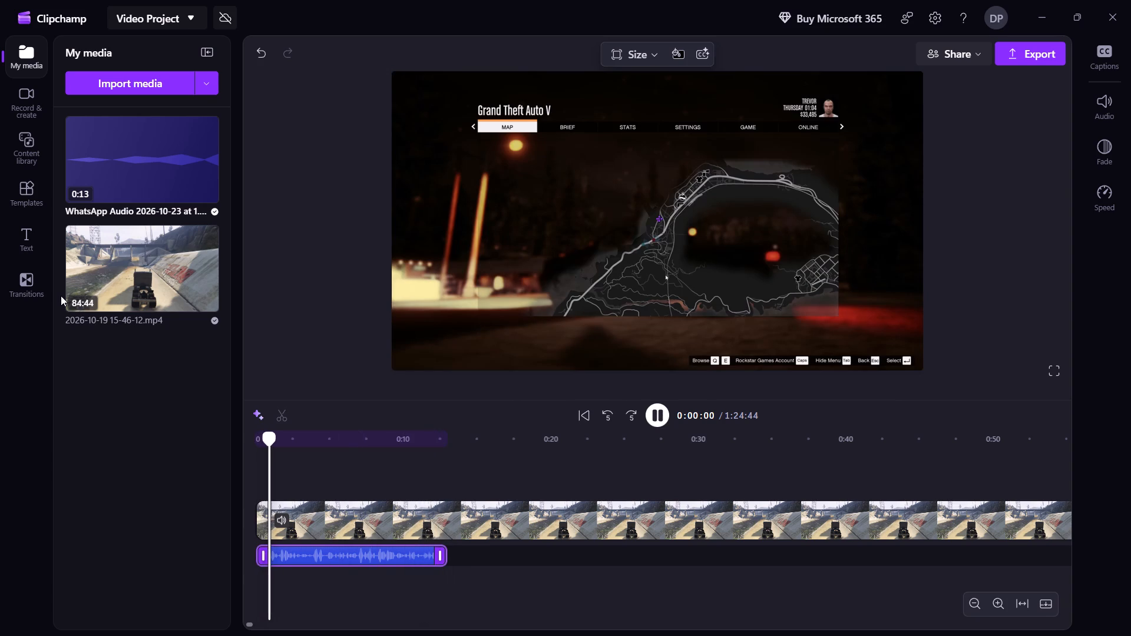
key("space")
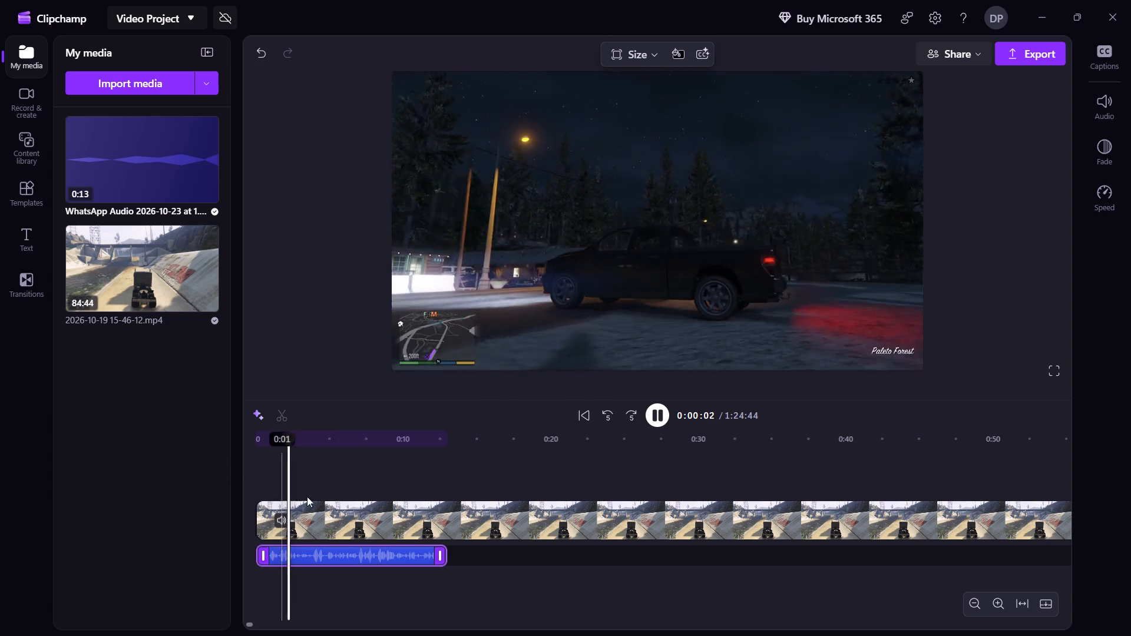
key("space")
left_click_drag(312, 558, 345, 566)
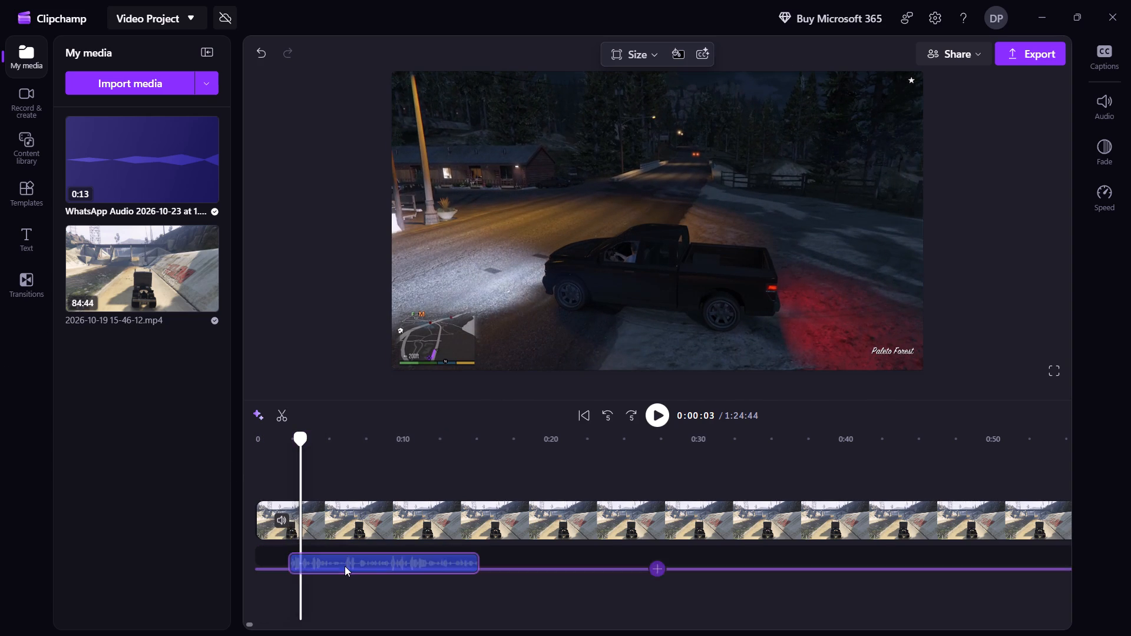
left_click_drag(345, 566, 351, 560)
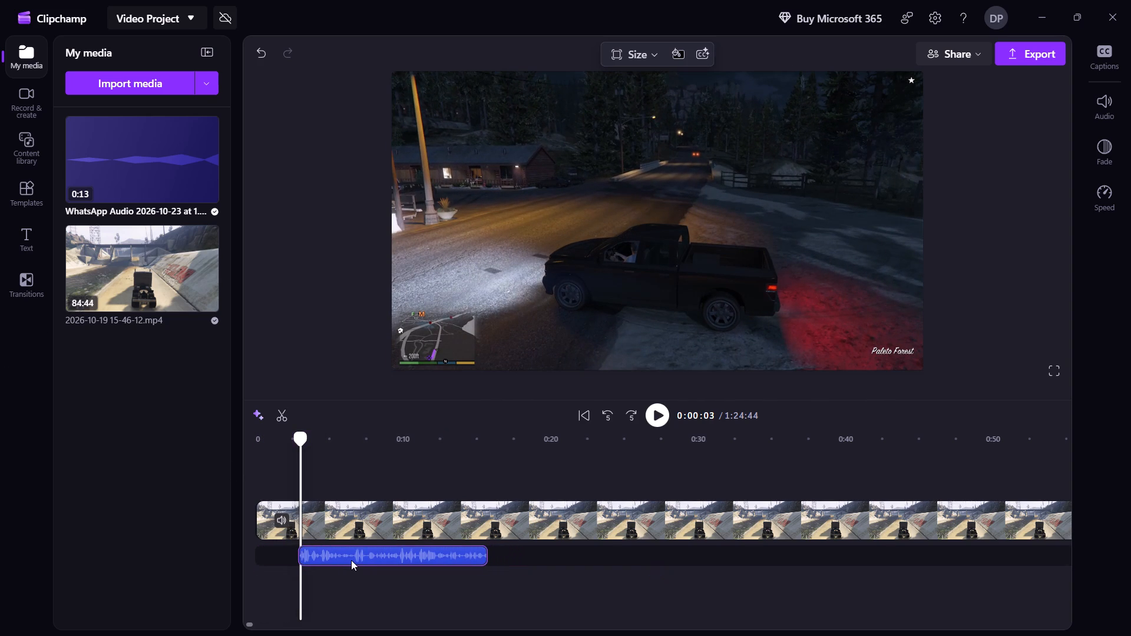
left_click_drag(351, 560, 358, 560)
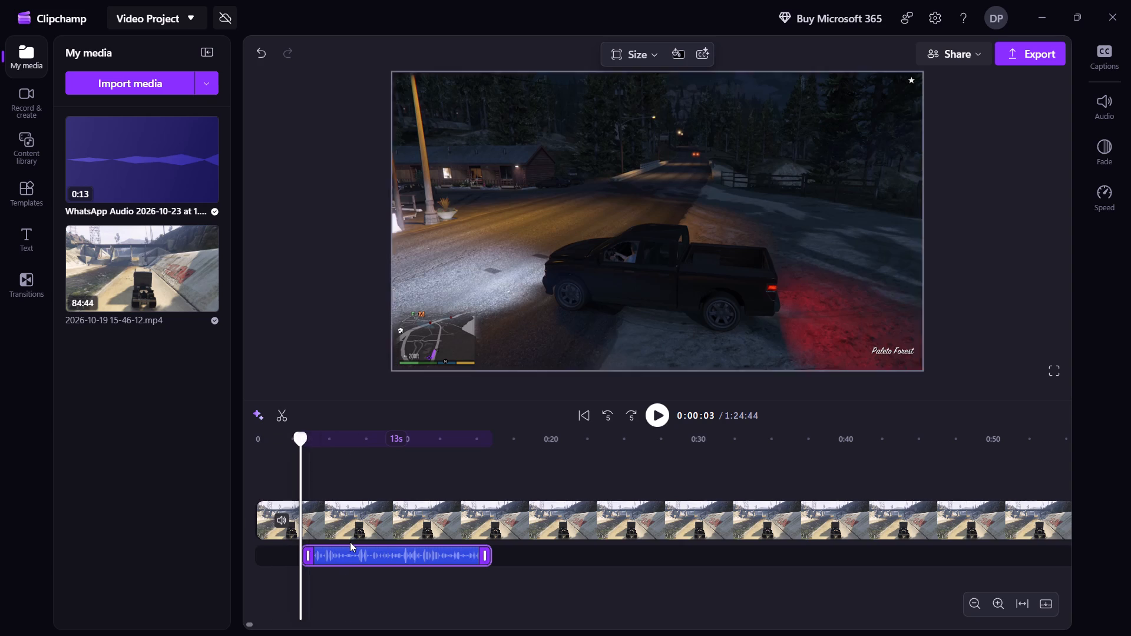
left_click_drag(353, 548, 369, 540)
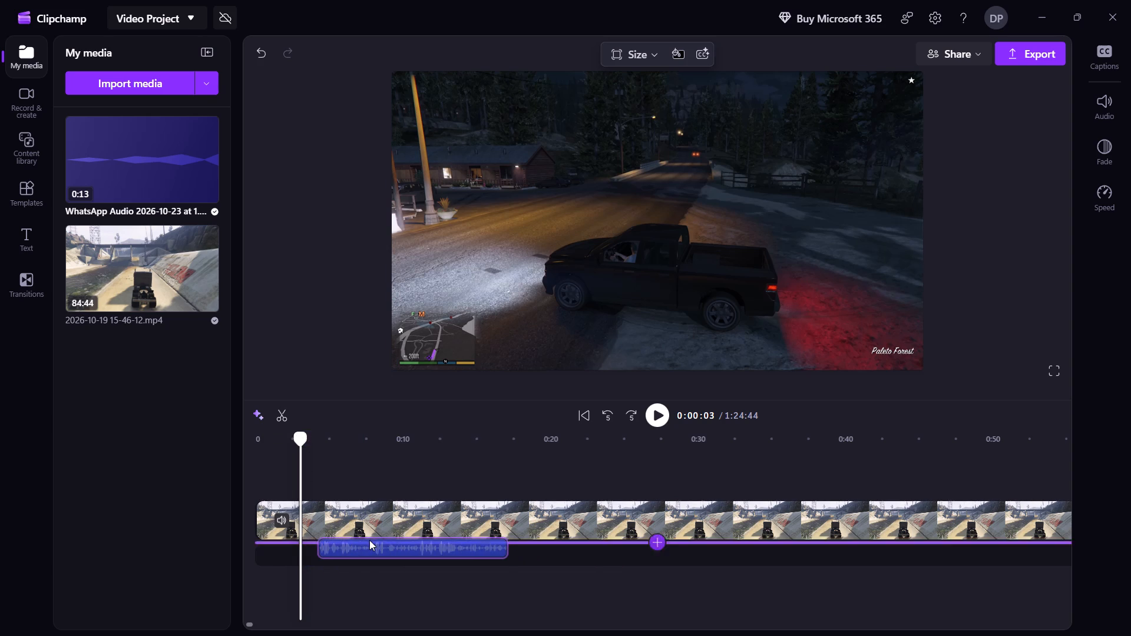
Split the gameplay video at about 4 seconds, remove the opening segment and close the gap it leaves.
key("Right")
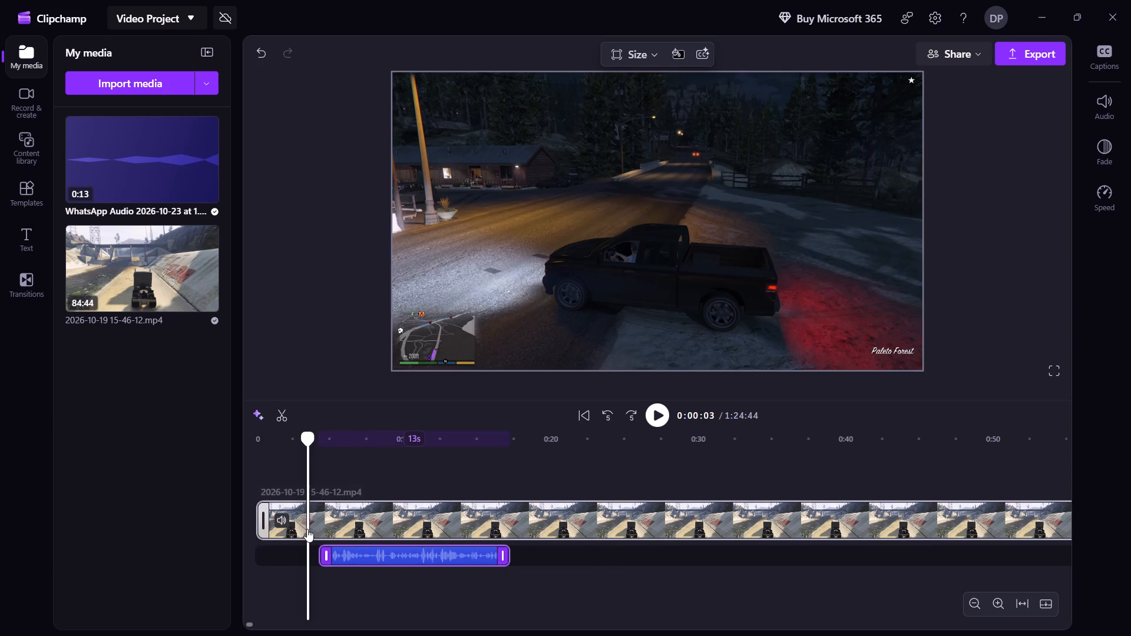
key("Right")
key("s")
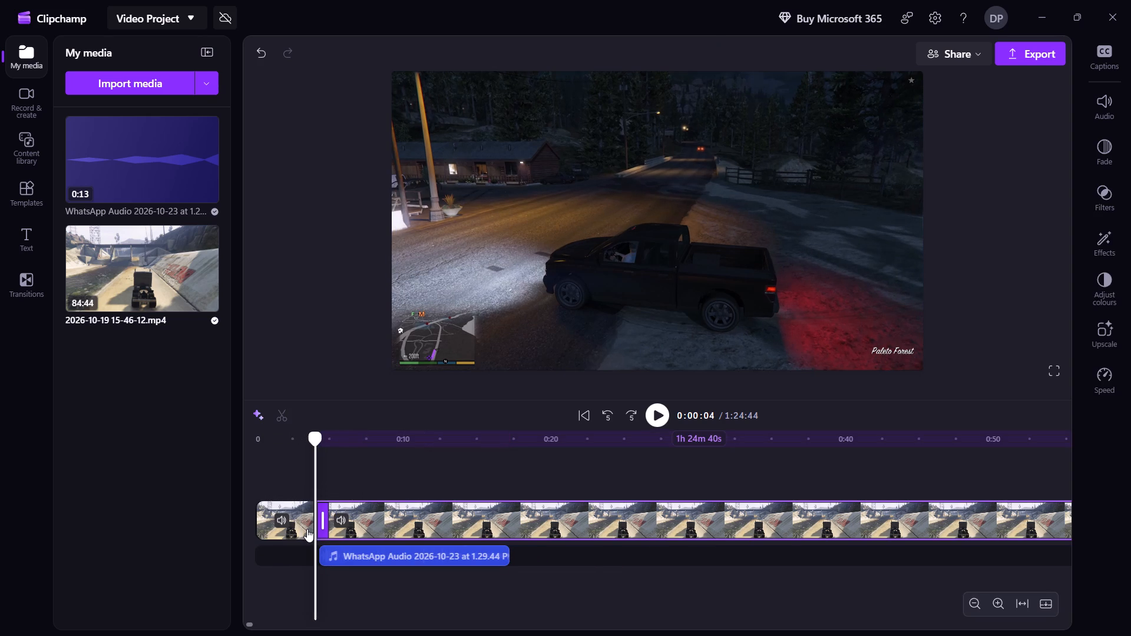
left_click(307, 529)
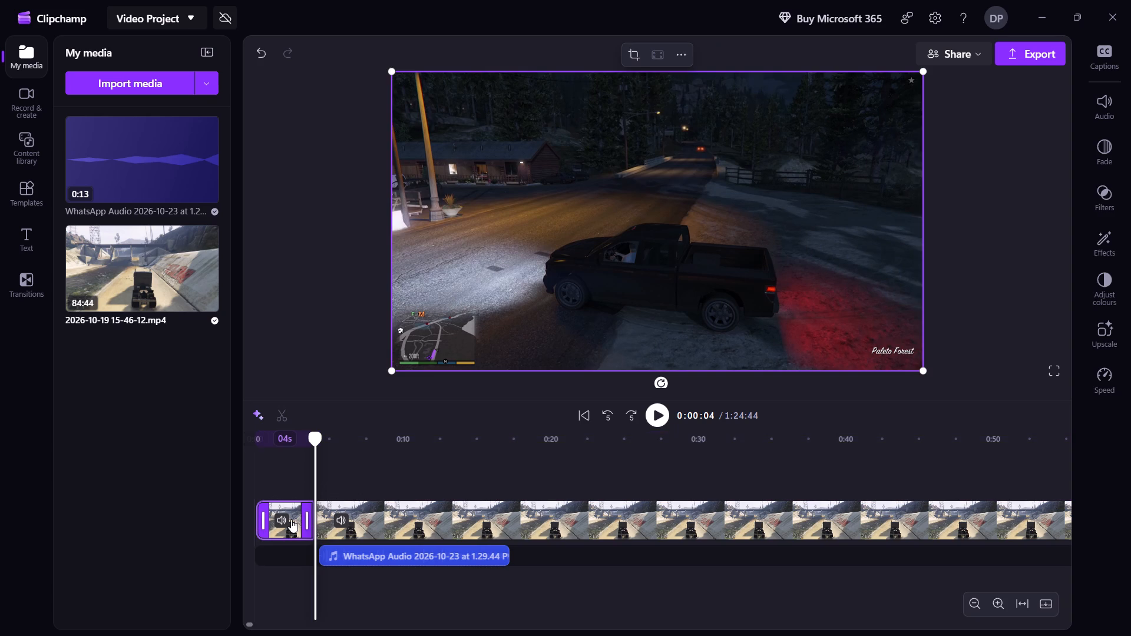
right_click_drag(291, 519, 286, 516)
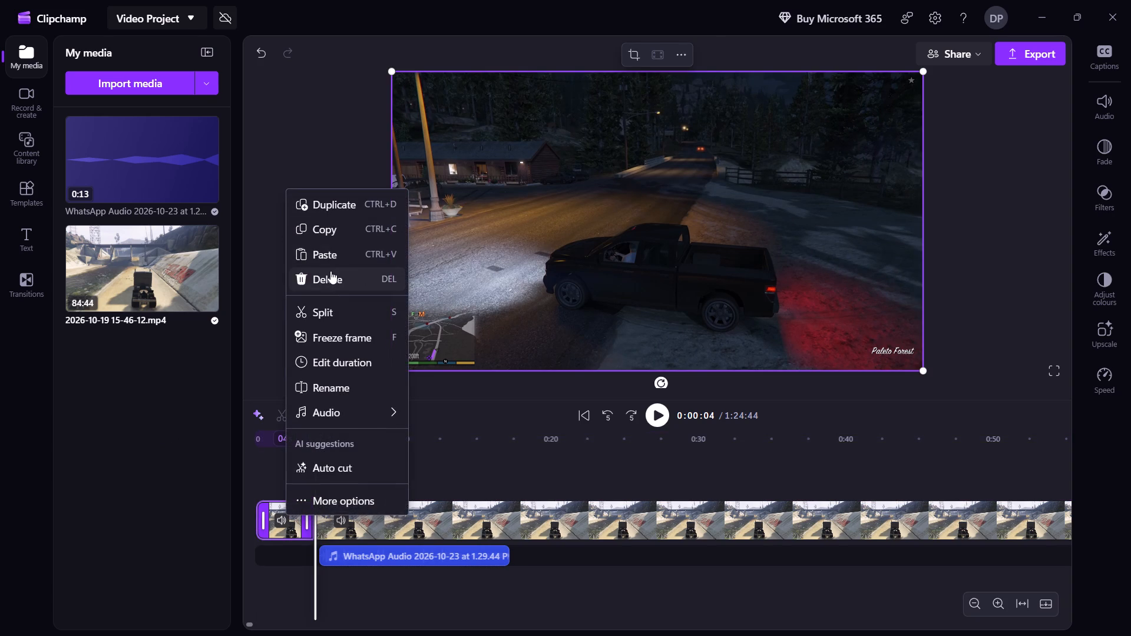
left_click(330, 271)
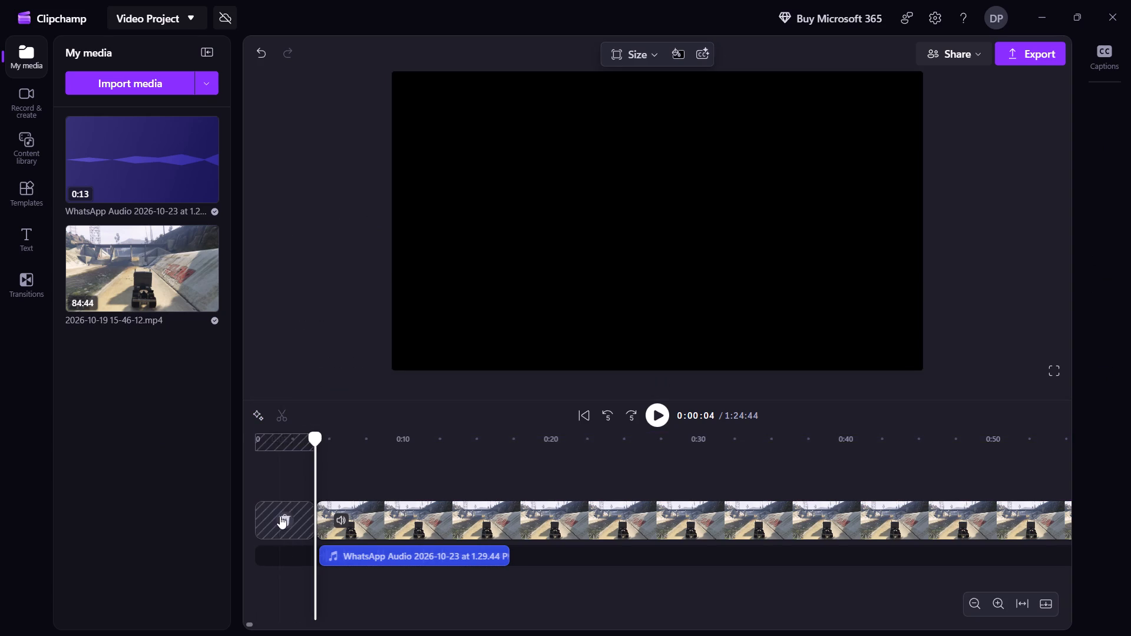
left_click(280, 516)
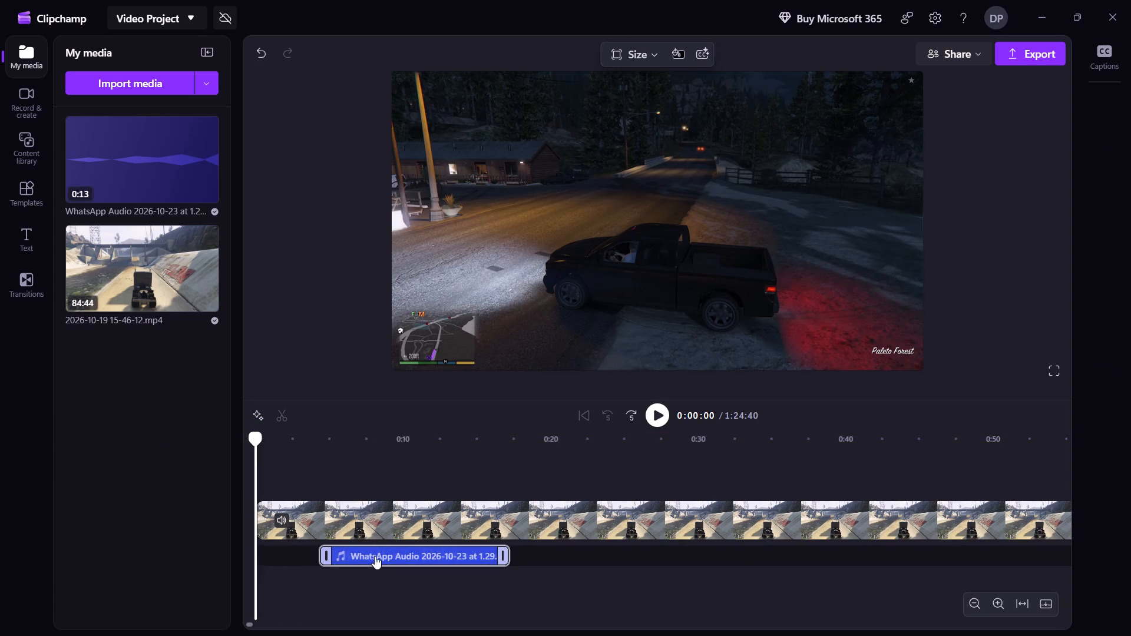
Move the audio clip back to the very start of the timeline, aligned with the beginning of the gameplay video.
left_click_drag(375, 556, 314, 561)
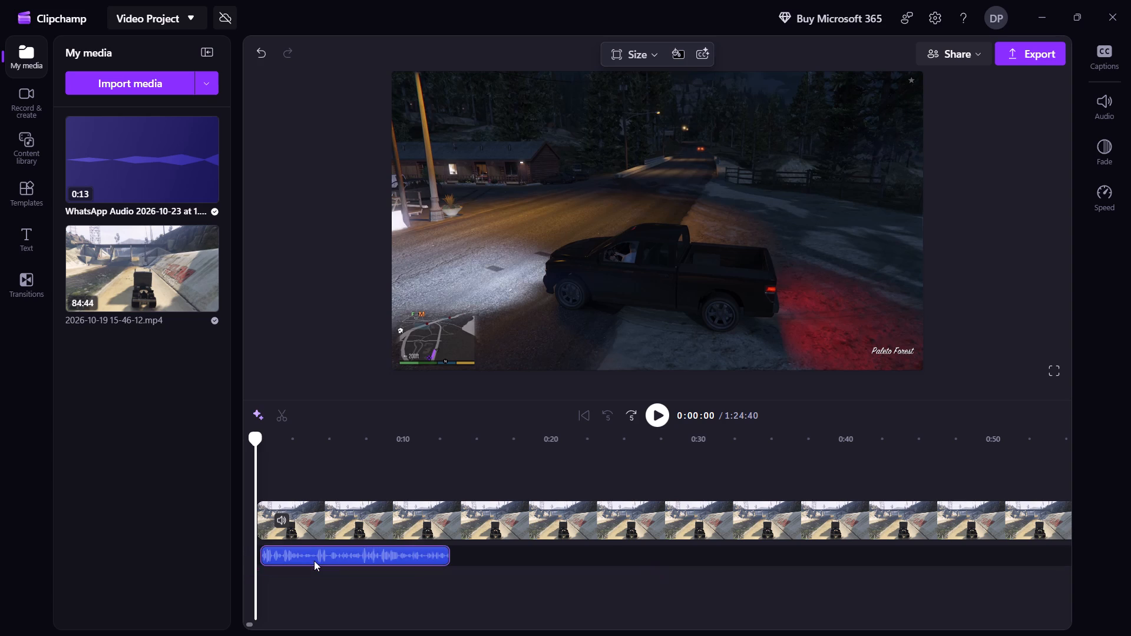
left_click_drag(314, 561, 311, 561)
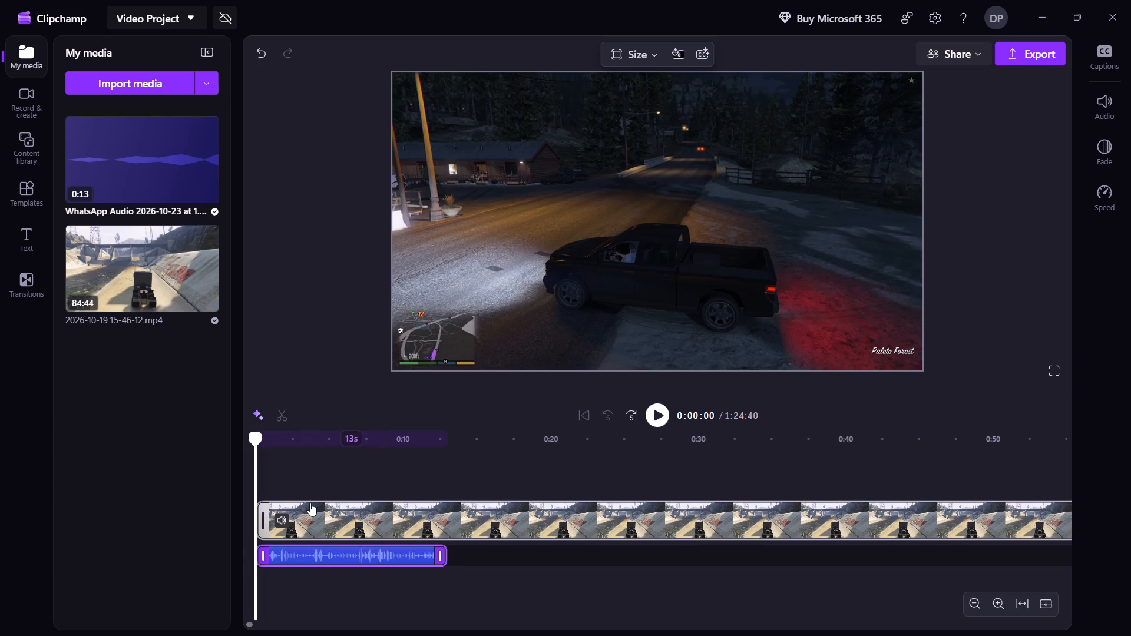
Preview about 11 seconds of the trimmed opening and shift the audio clip to begin at about 7 seconds.
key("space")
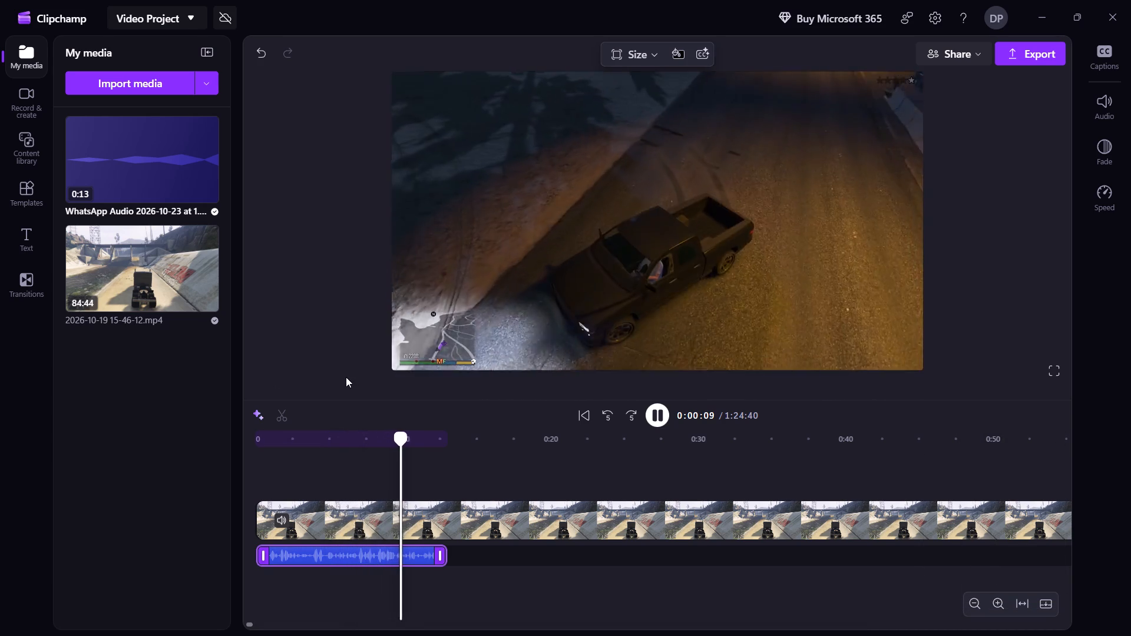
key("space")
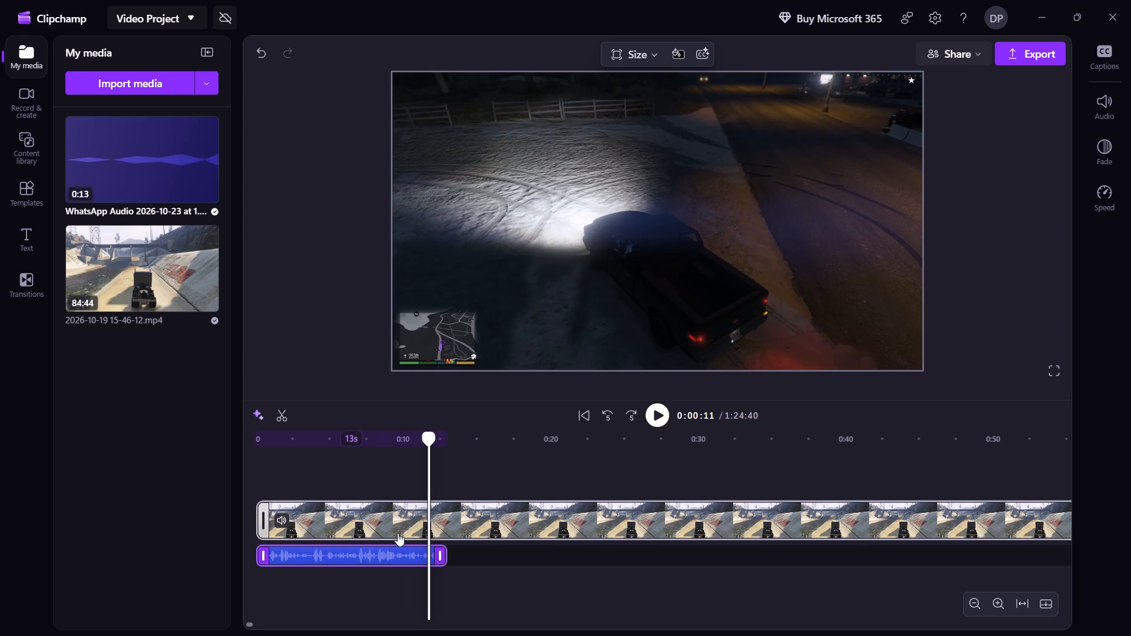
left_click_drag(368, 552, 465, 559)
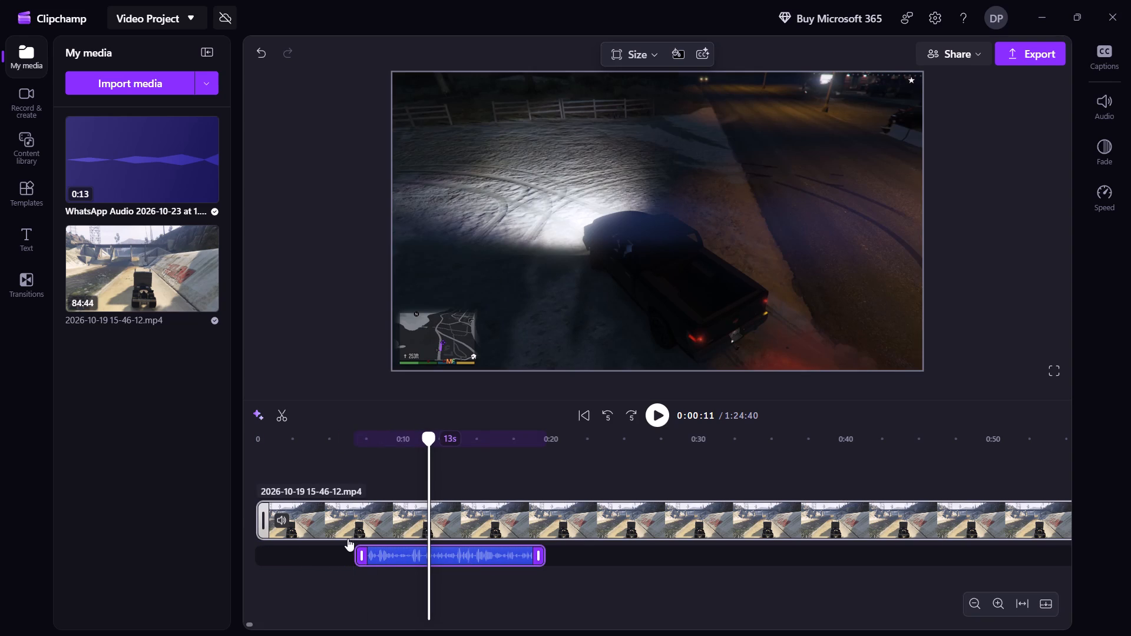
Find the cut point at about 6 seconds, split the gameplay video there, remove the opening segment and close the gap.
double_click(314, 524)
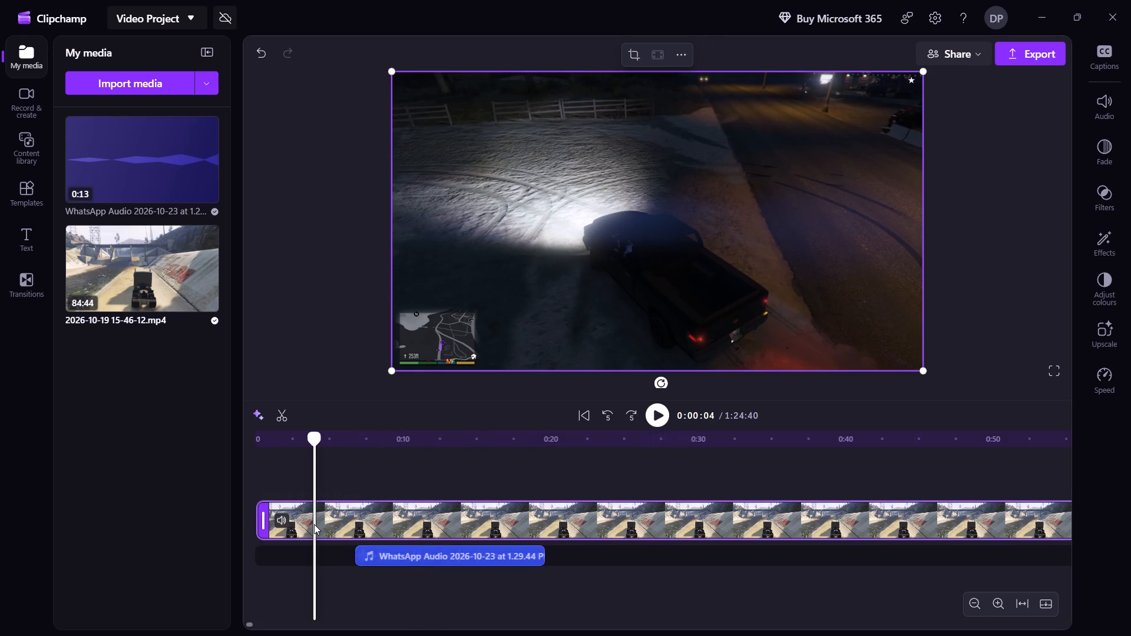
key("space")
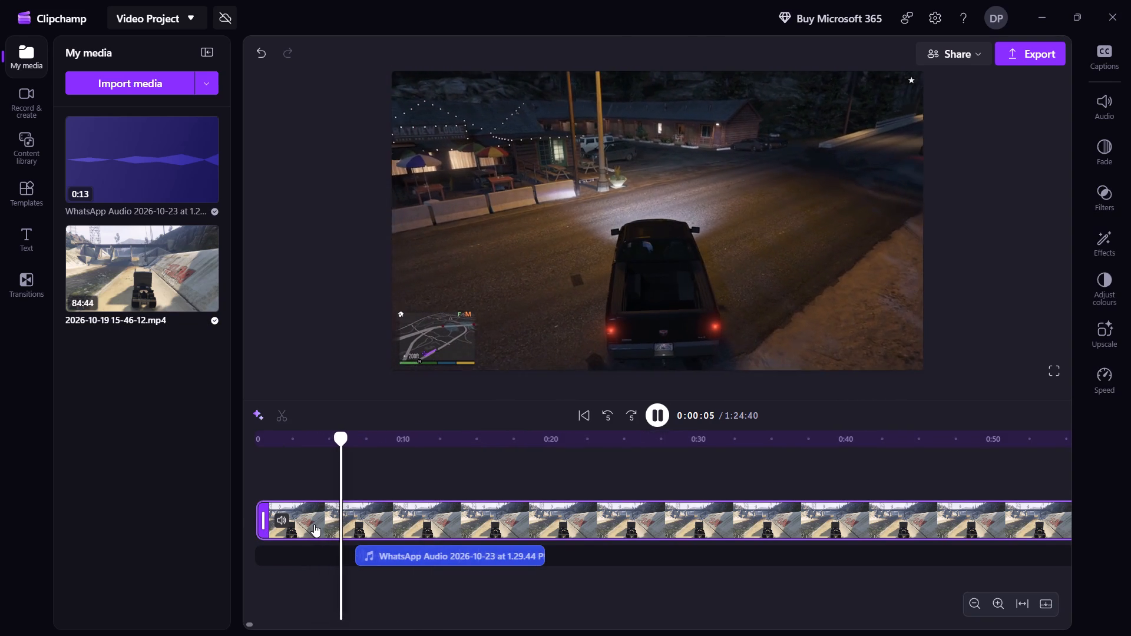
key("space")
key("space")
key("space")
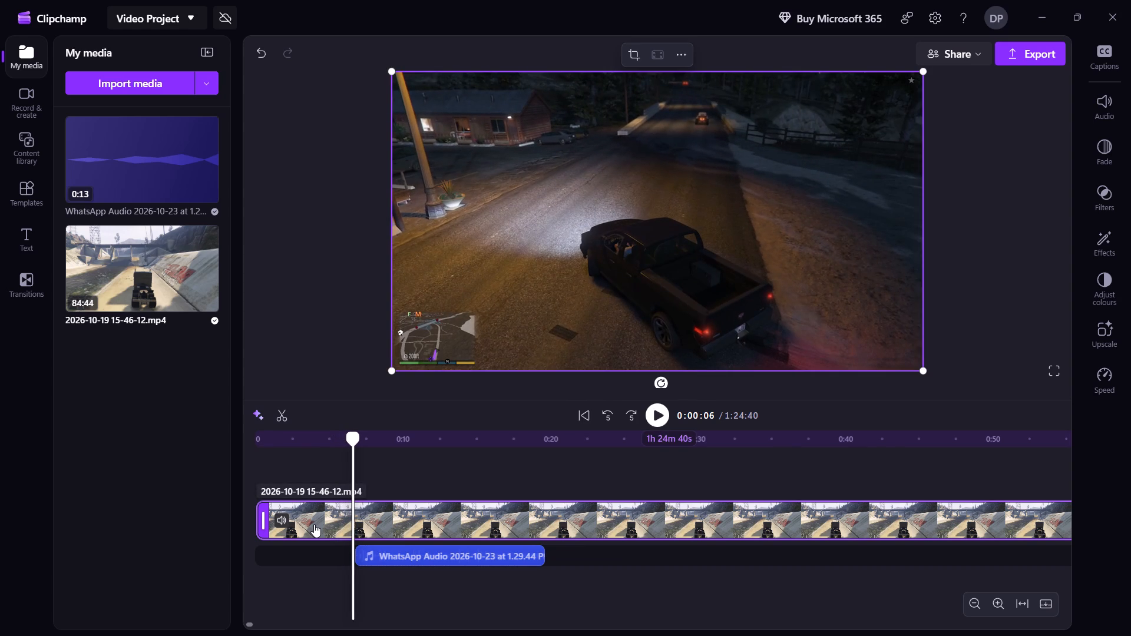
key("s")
left_click(326, 515)
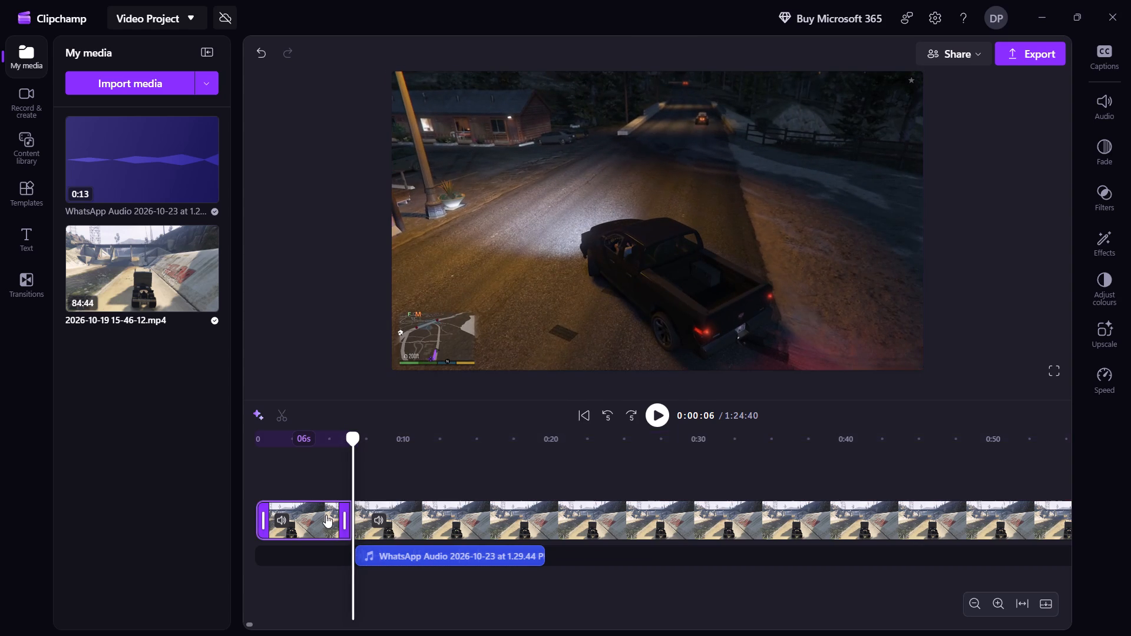
right_click(326, 515)
left_click(393, 281)
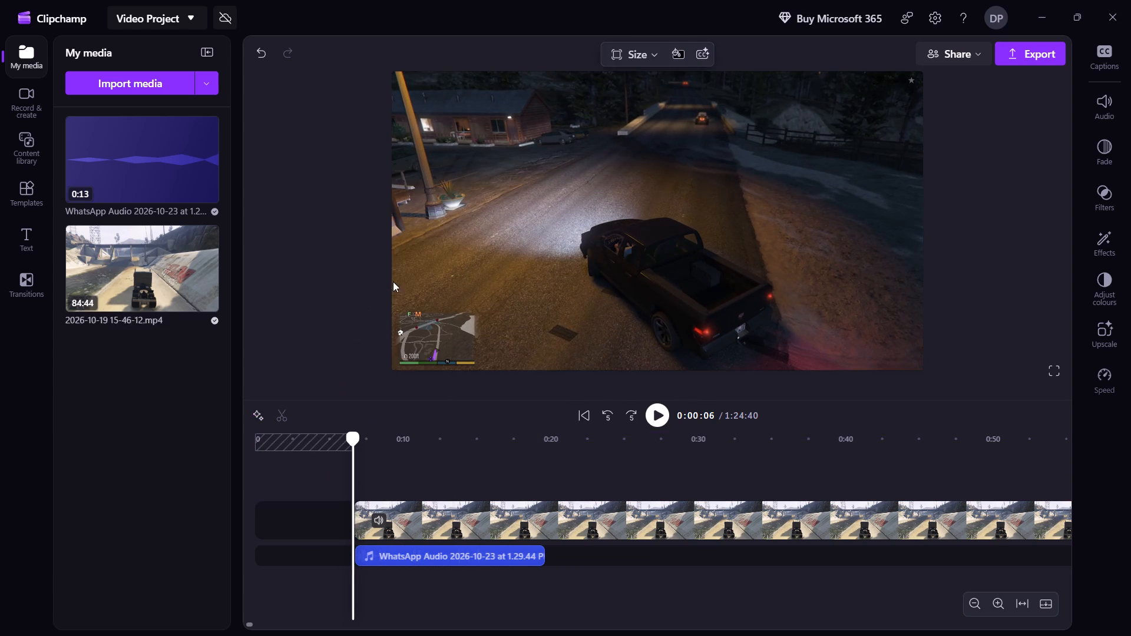
left_click(308, 522)
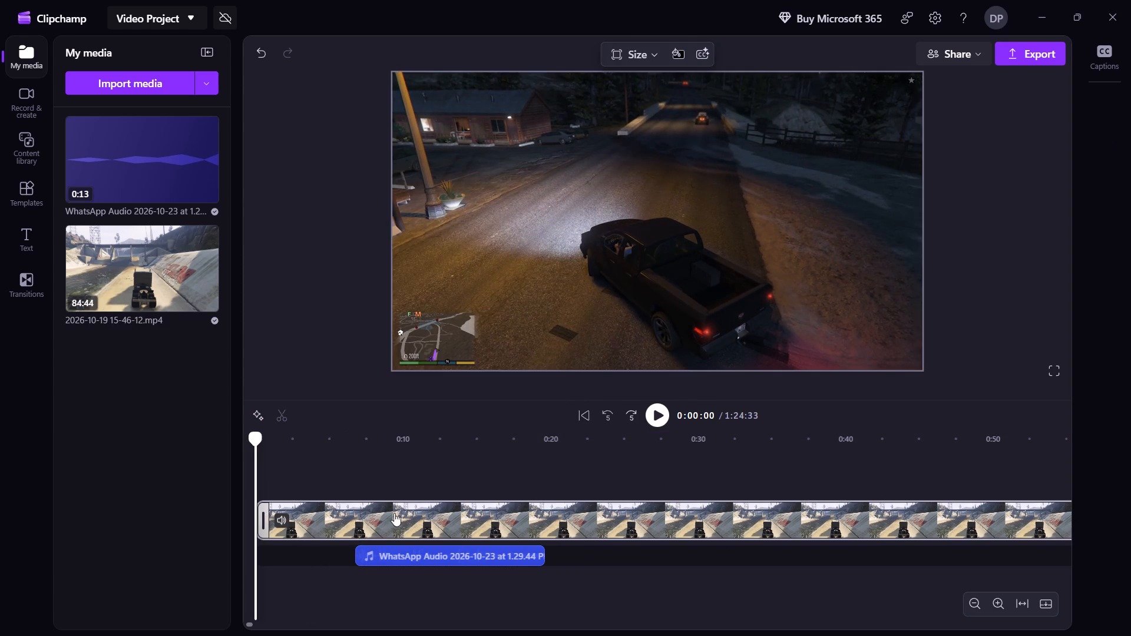
Move the audio clip back to the start of the timeline beneath the trimmed gameplay video.
left_click_drag(418, 560, 302, 565)
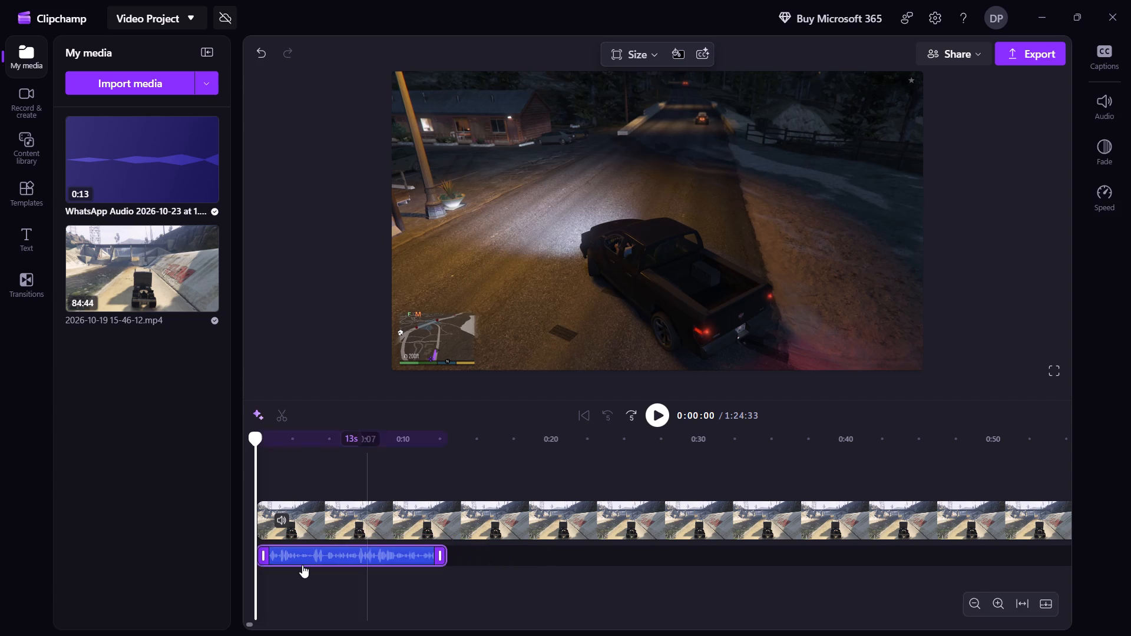
Play through the WhatsApp audio and split the gameplay video at 0:13, where the audio ends.
key("space")
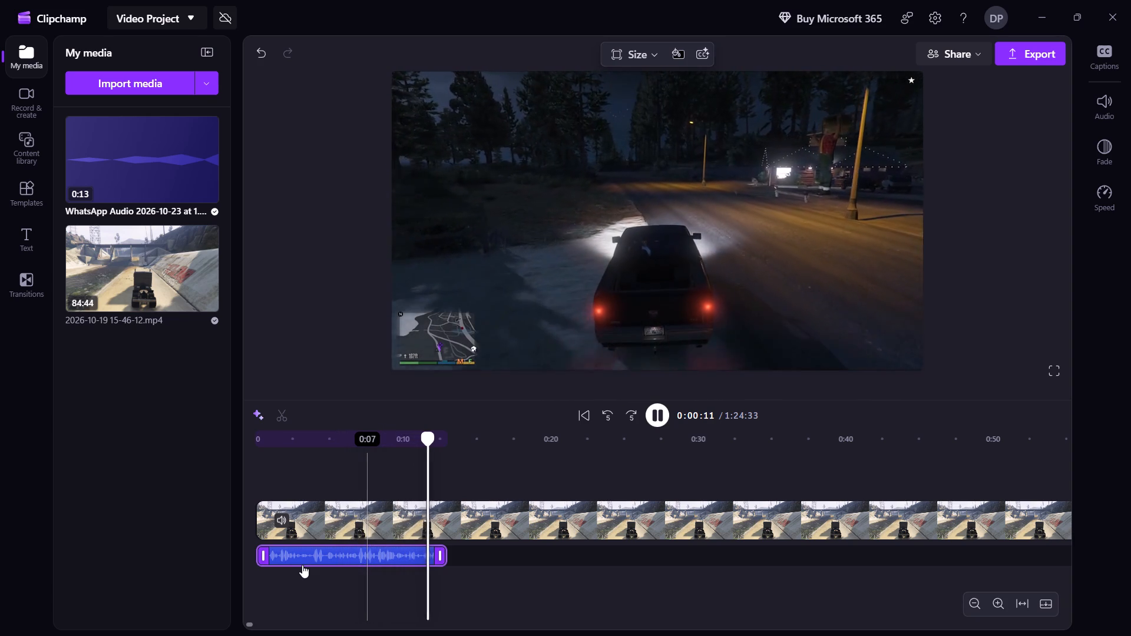
key("space")
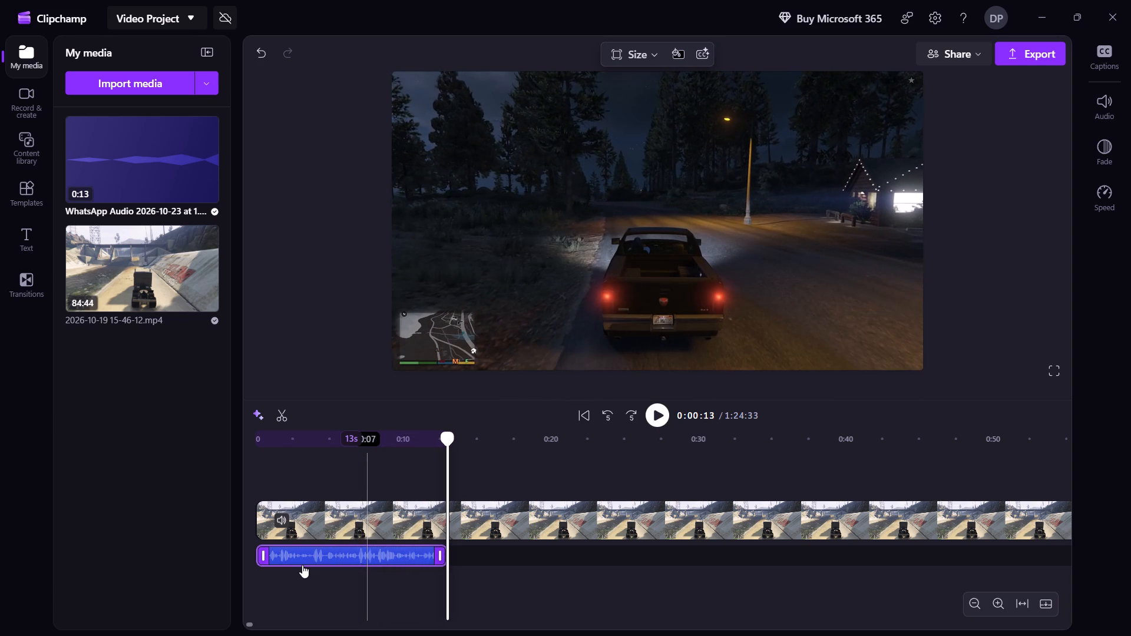
key("s")
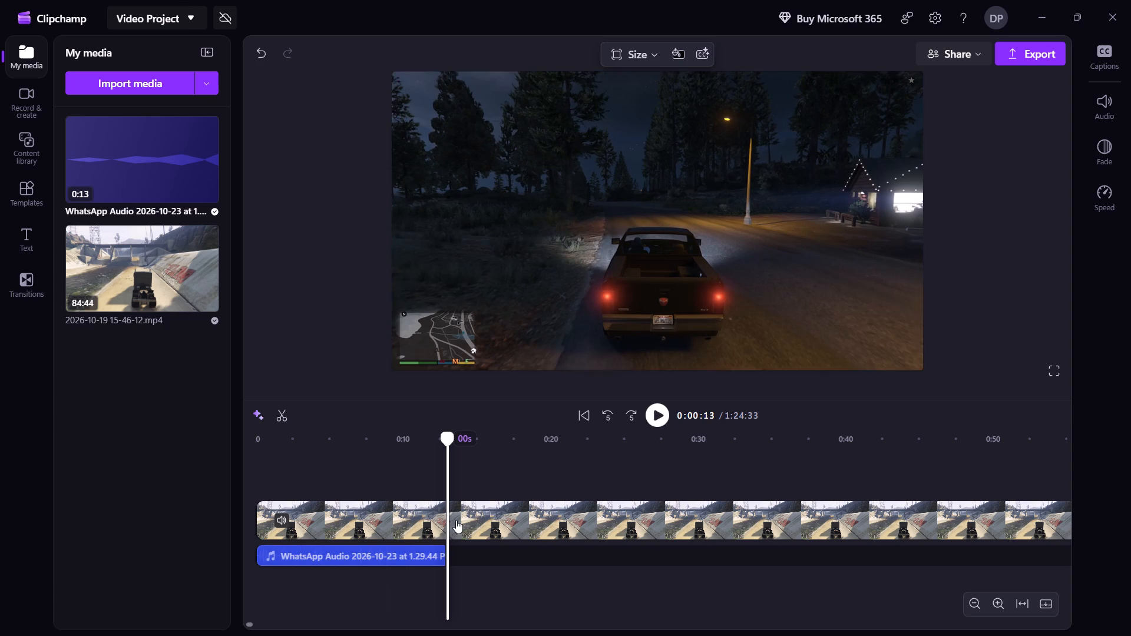
left_click(448, 520)
left_click(456, 520)
key("s")
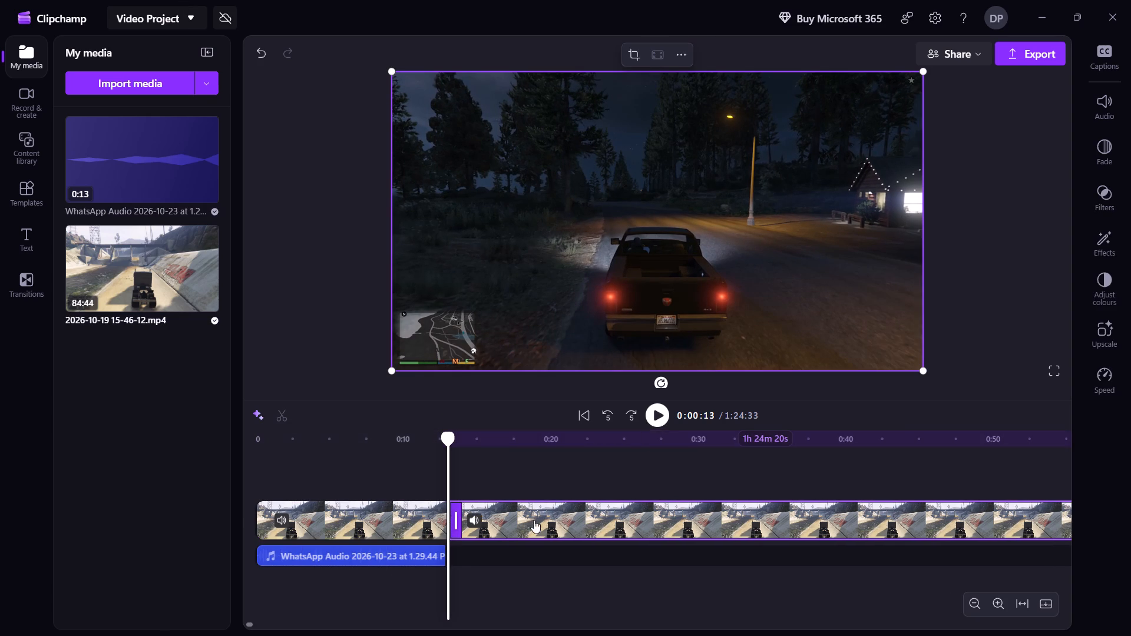
Shift the second gameplay segment about 9 seconds later to leave a gap after the split.
left_click_drag(512, 520, 636, 523)
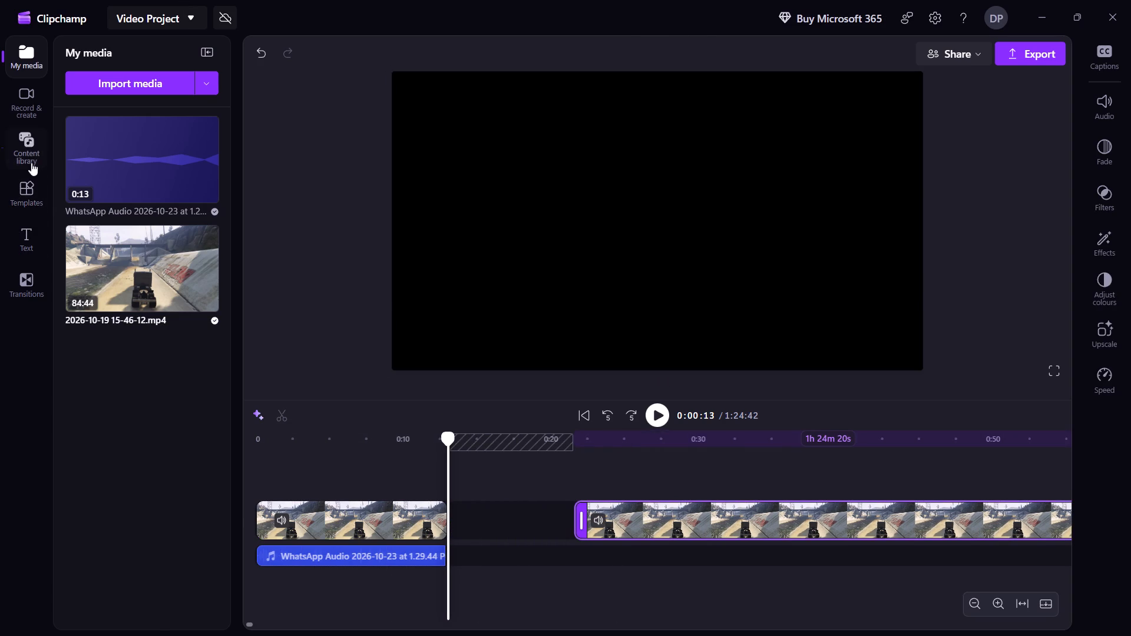
Add the Colourful Minecraft YouTube intro from the Gaming templates to the timeline at 0:13.
left_click(34, 191)
scroll(133, 403, "down", 2)
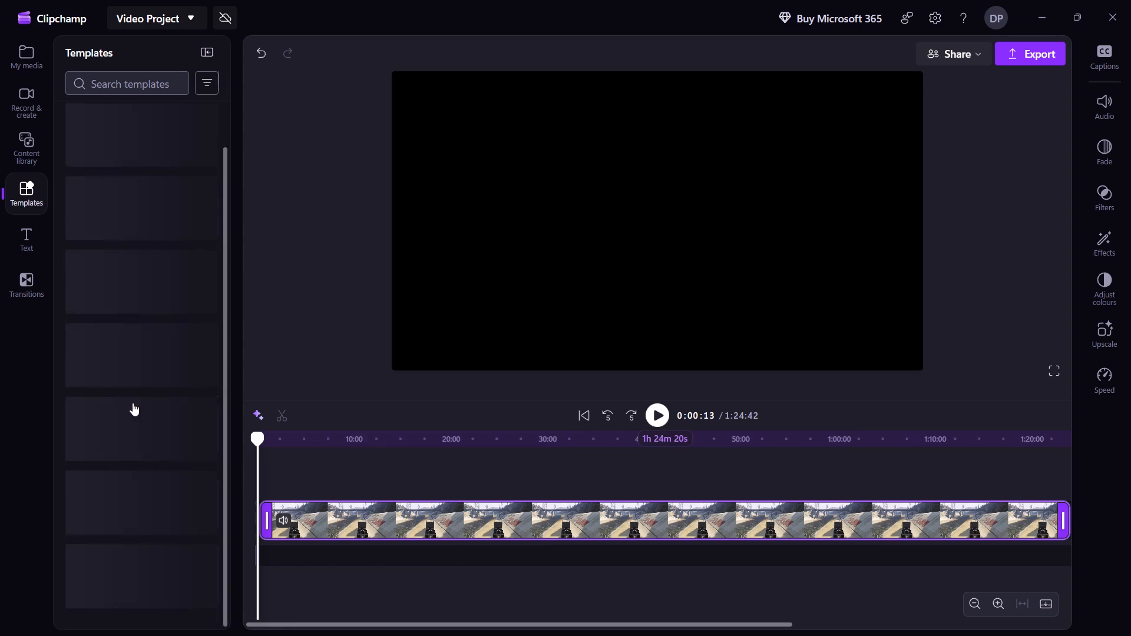
scroll(133, 400, "up", 1)
left_click(138, 427)
scroll(151, 394, "down", 1)
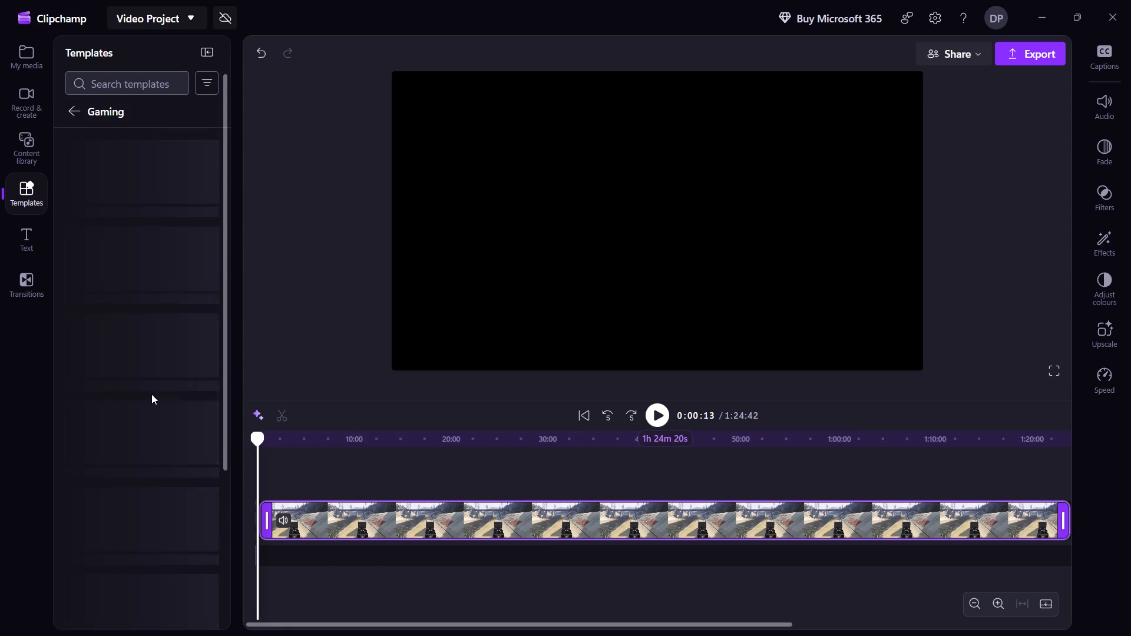
scroll(151, 394, "down", 9)
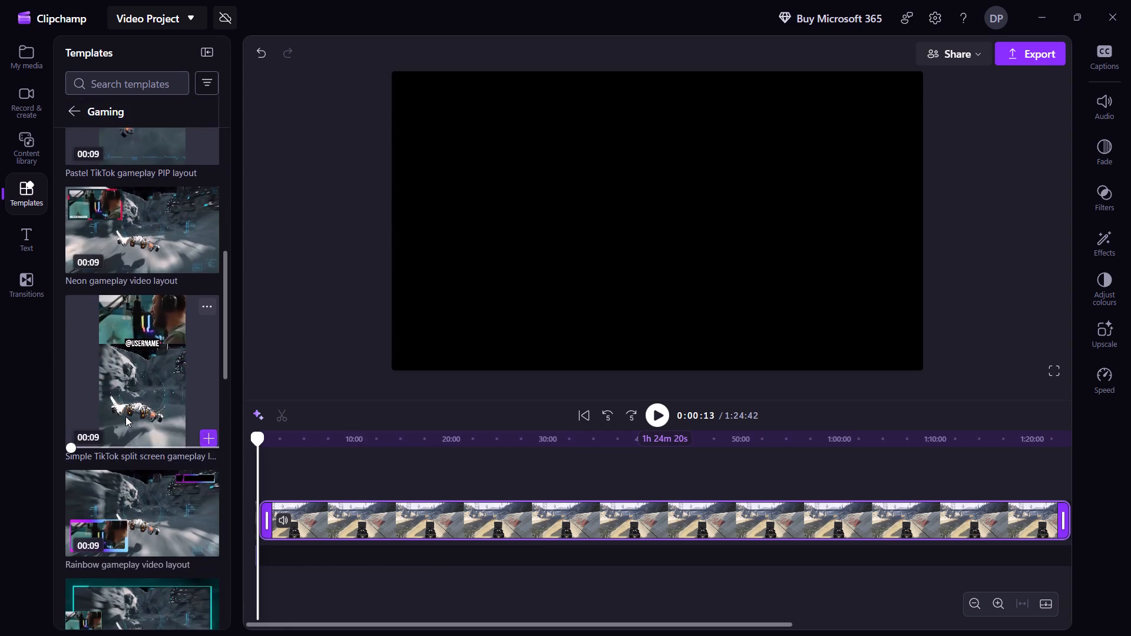
scroll(125, 416, "down", 5)
scroll(154, 478, "down", 2)
left_click(151, 478)
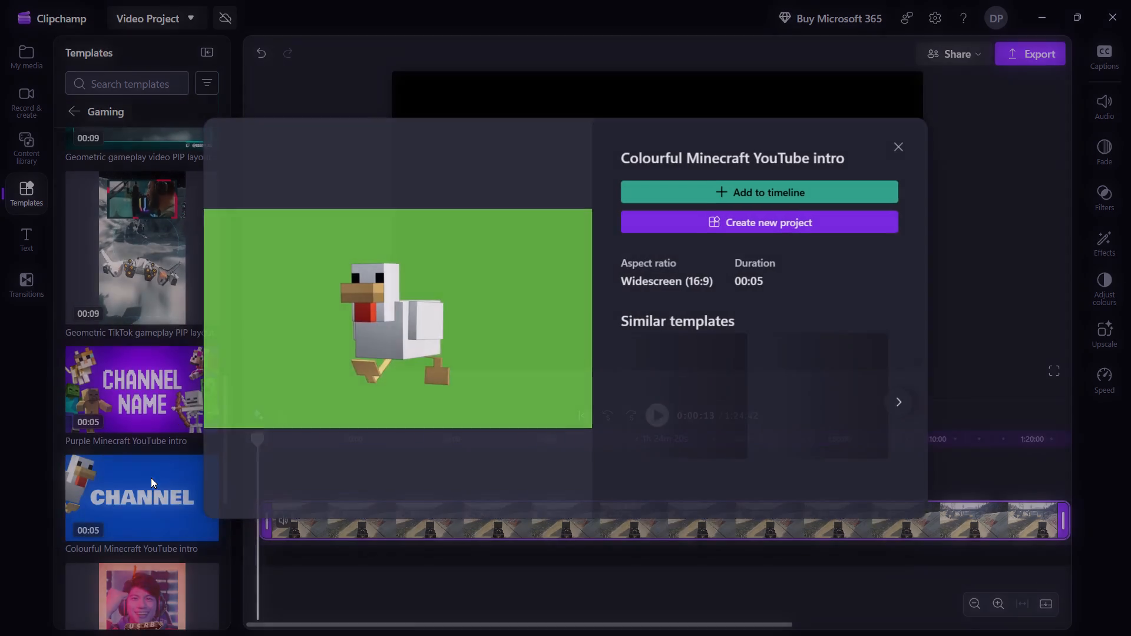
left_click(775, 181)
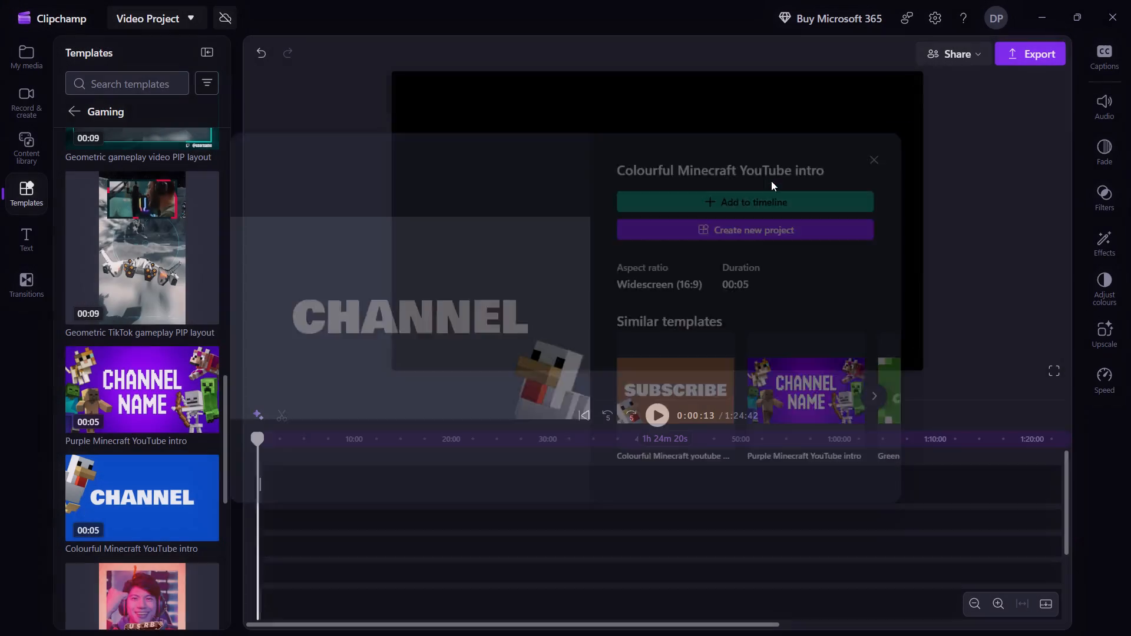
Move the second gameplay segment earlier so it starts right where the Minecraft intro ends, at about 0:17.5.
scroll(812, 541, "down", 6)
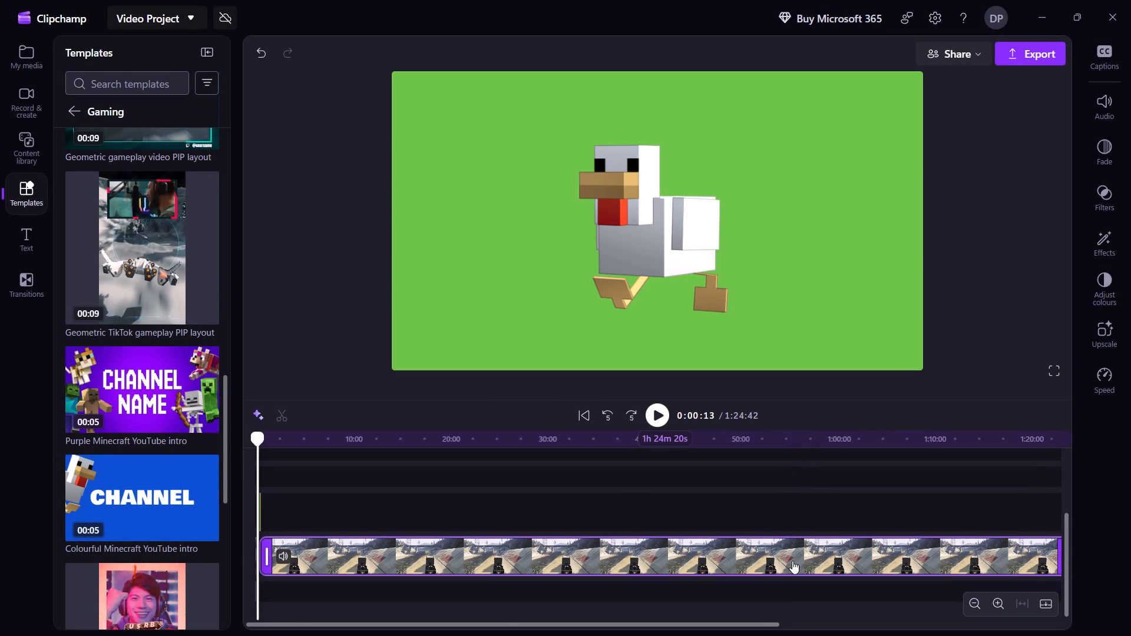
triple_click(994, 598)
triple_click(994, 598)
triple_click(994, 598)
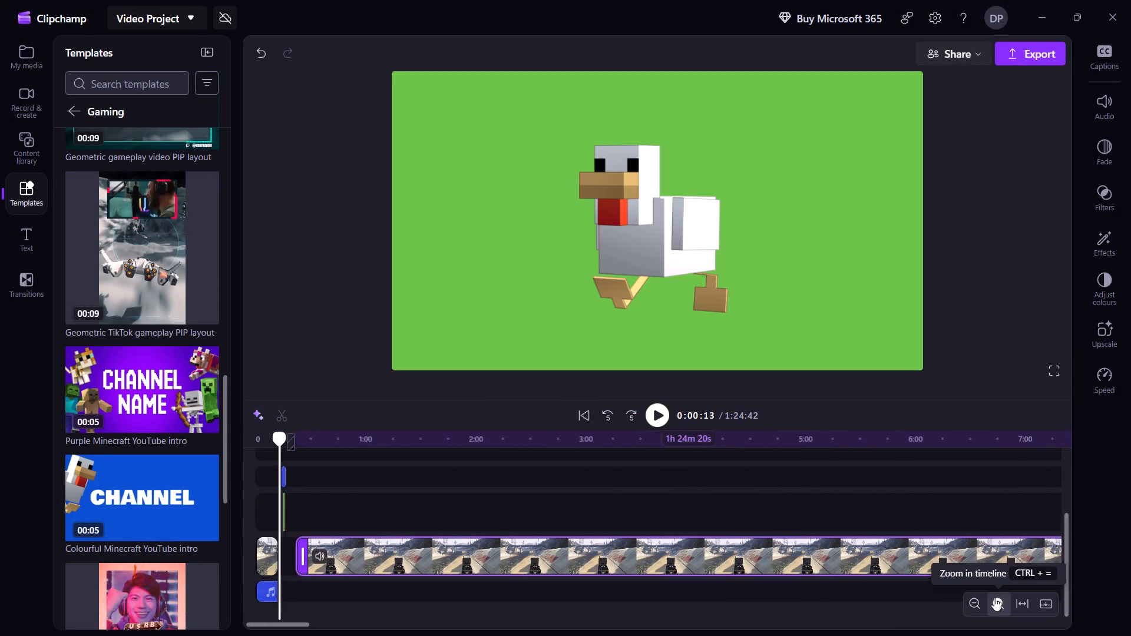
triple_click(994, 598)
triple_click(994, 598)
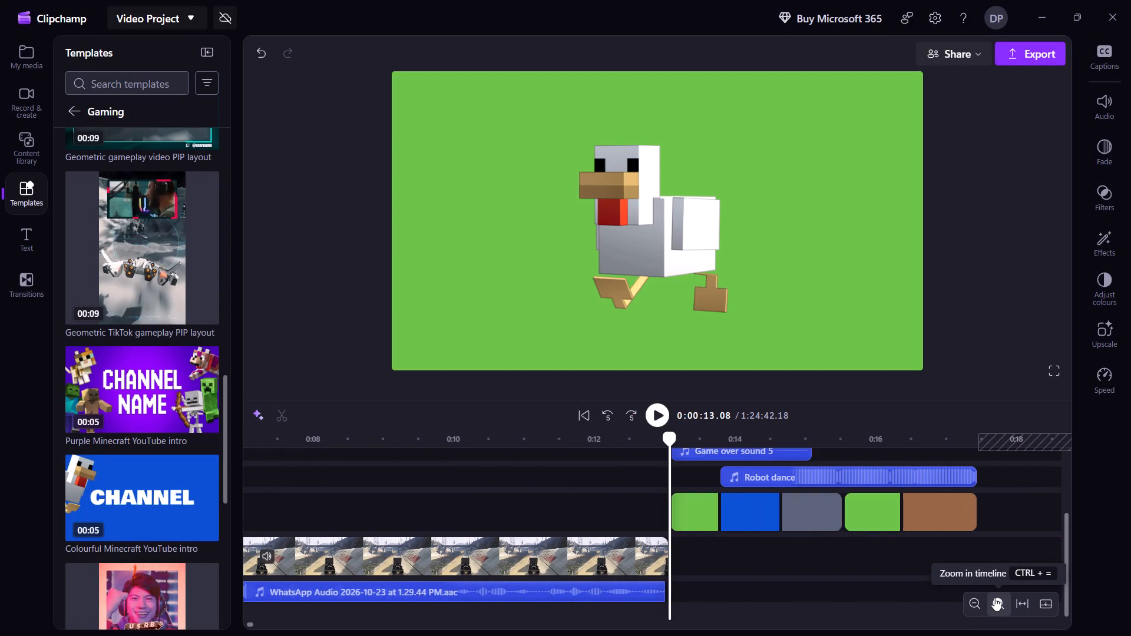
left_click(994, 598)
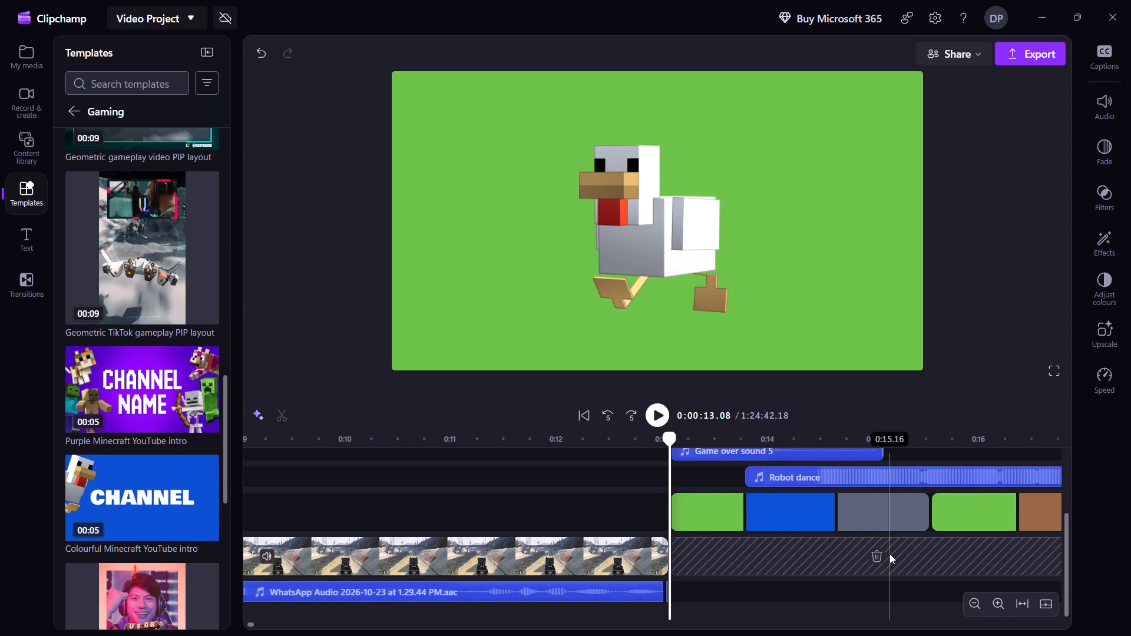
scroll(889, 554, "down", 1)
scroll(889, 554, "down", 3, "shift")
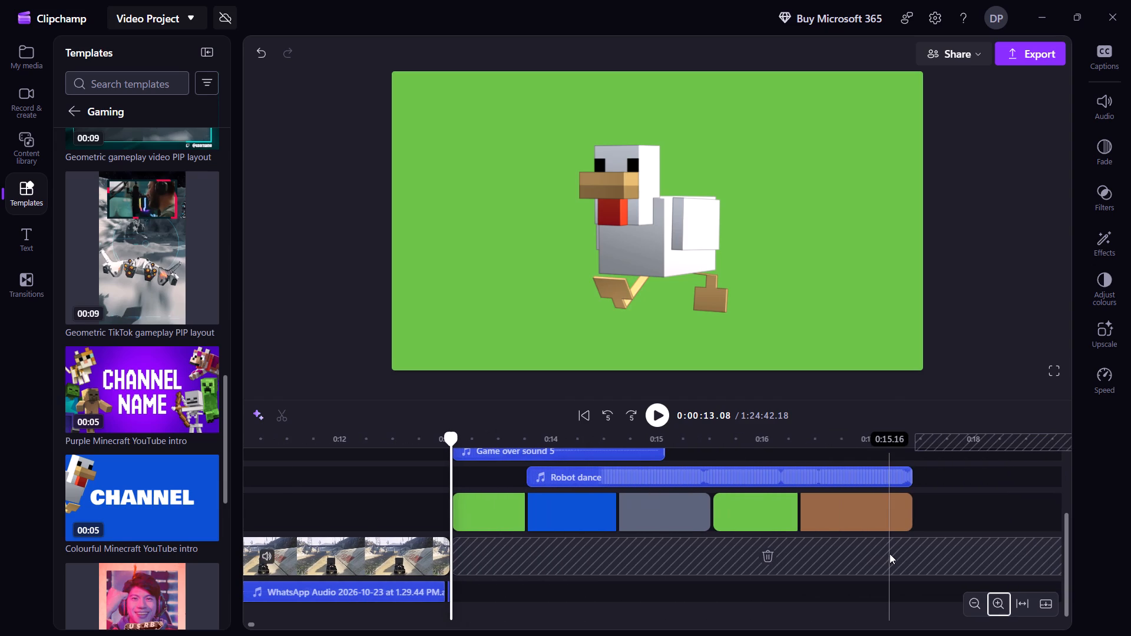
scroll(889, 554, "up", 1, "shift")
scroll(889, 554, "down", 4, "shift")
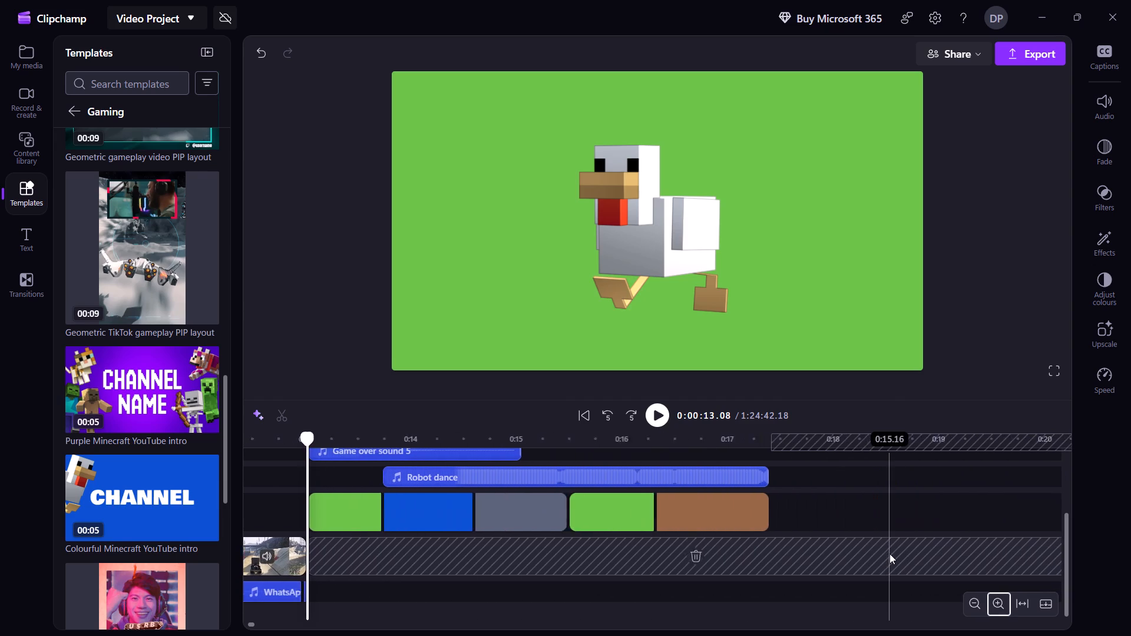
scroll(889, 554, "down", 3, "shift")
left_click_drag(1000, 554, 631, 587)
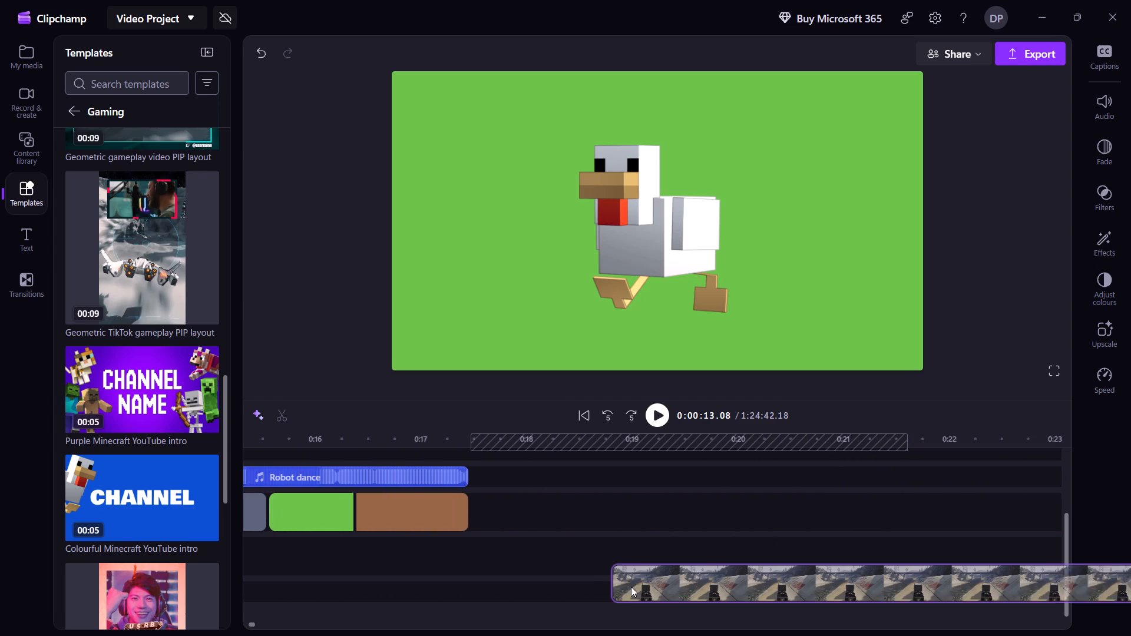
left_click_drag(631, 587, 564, 561)
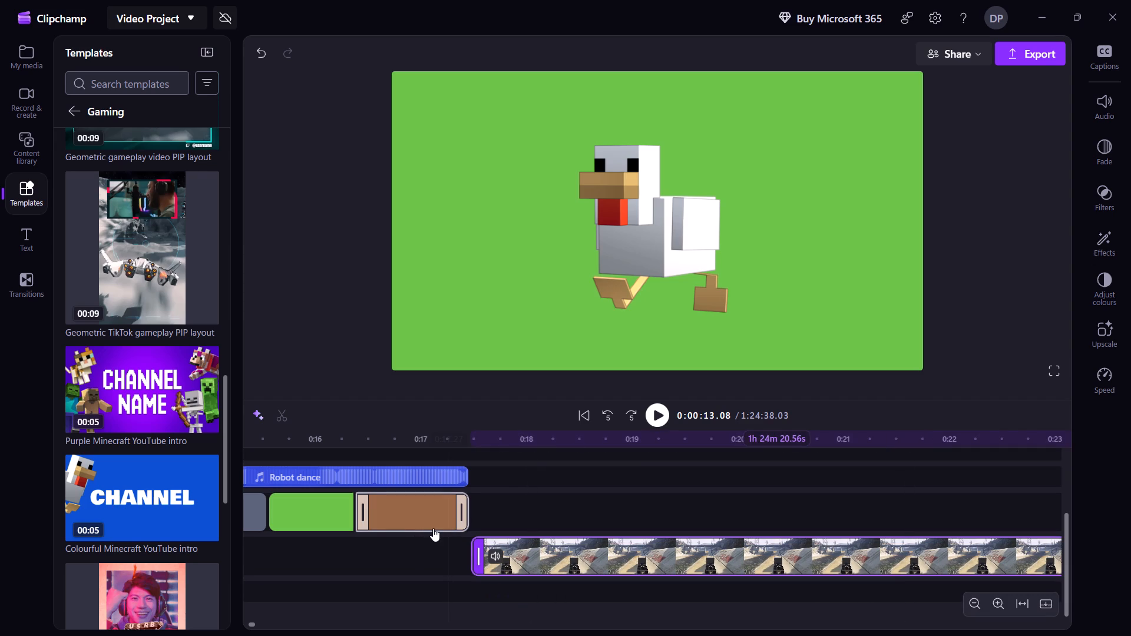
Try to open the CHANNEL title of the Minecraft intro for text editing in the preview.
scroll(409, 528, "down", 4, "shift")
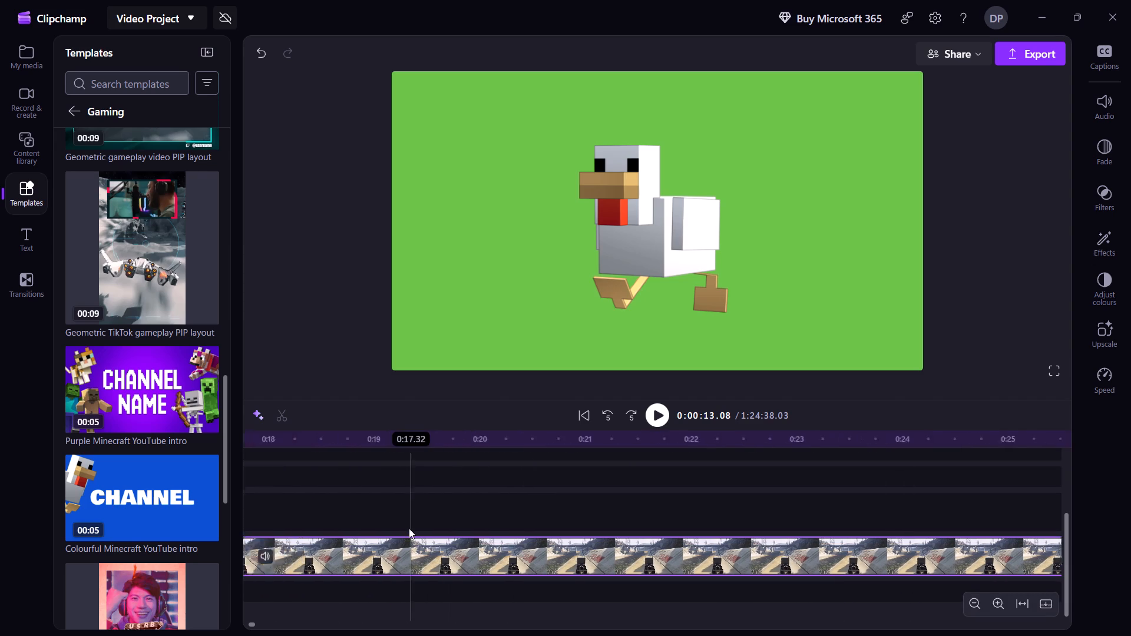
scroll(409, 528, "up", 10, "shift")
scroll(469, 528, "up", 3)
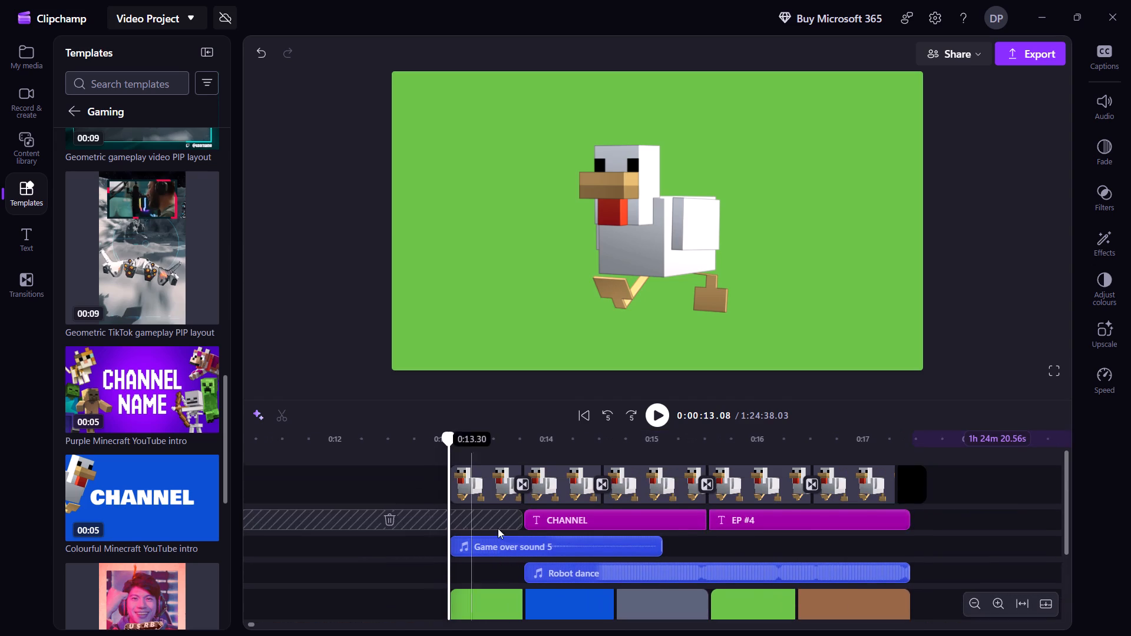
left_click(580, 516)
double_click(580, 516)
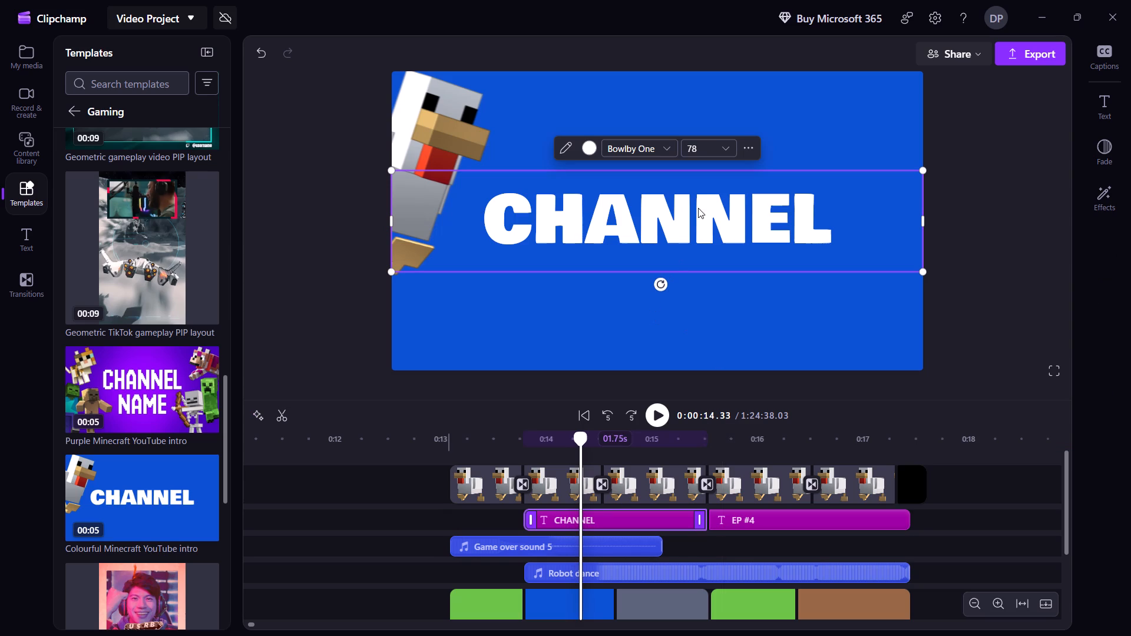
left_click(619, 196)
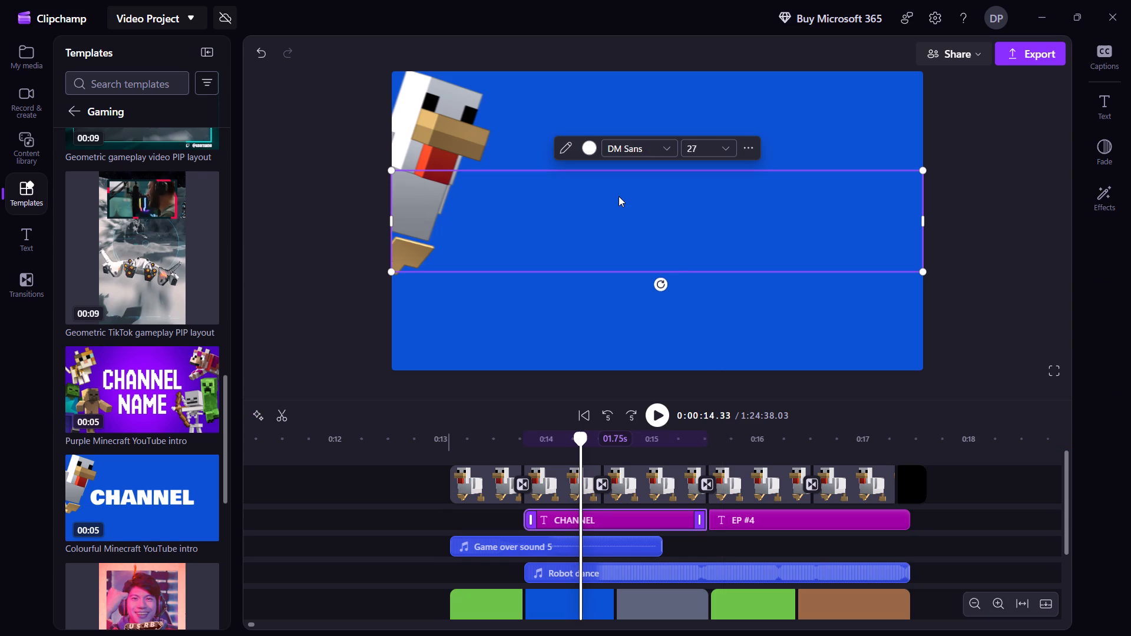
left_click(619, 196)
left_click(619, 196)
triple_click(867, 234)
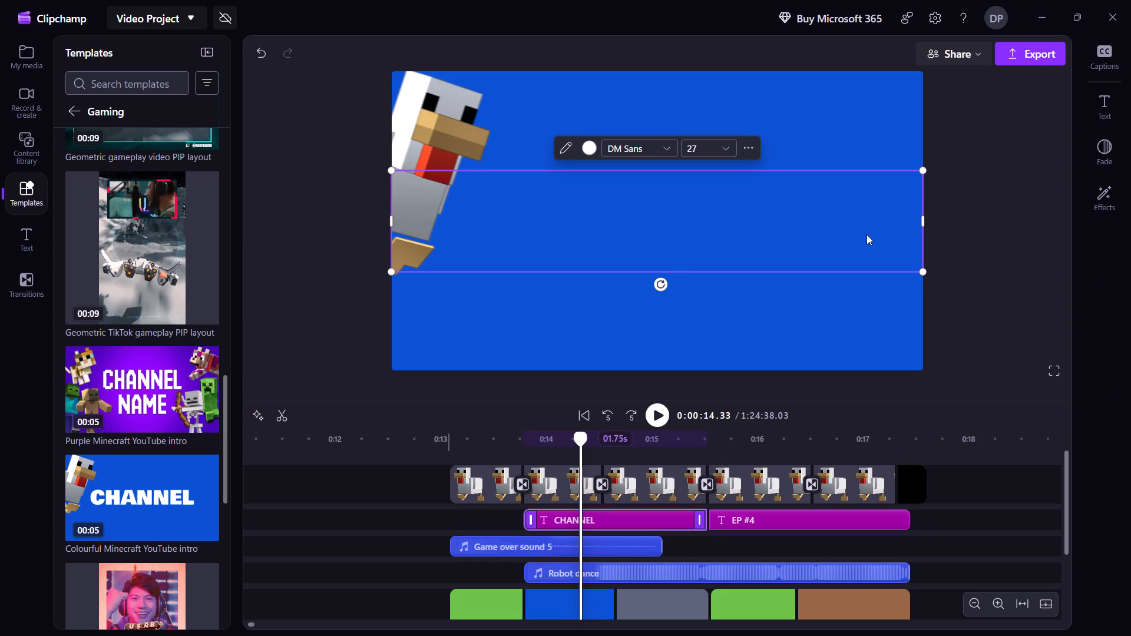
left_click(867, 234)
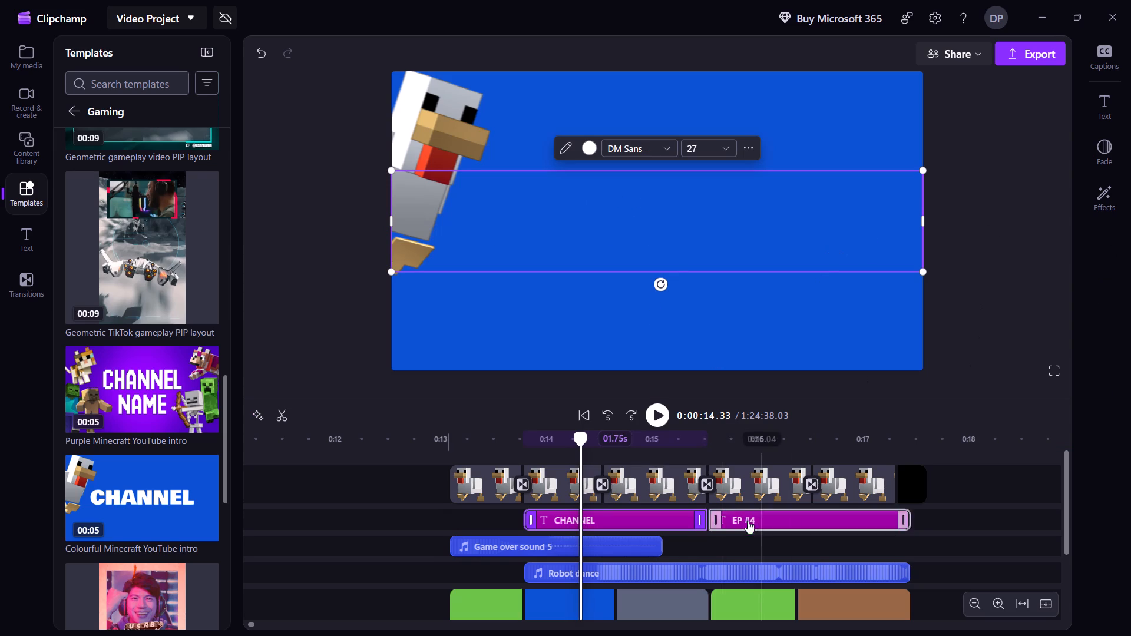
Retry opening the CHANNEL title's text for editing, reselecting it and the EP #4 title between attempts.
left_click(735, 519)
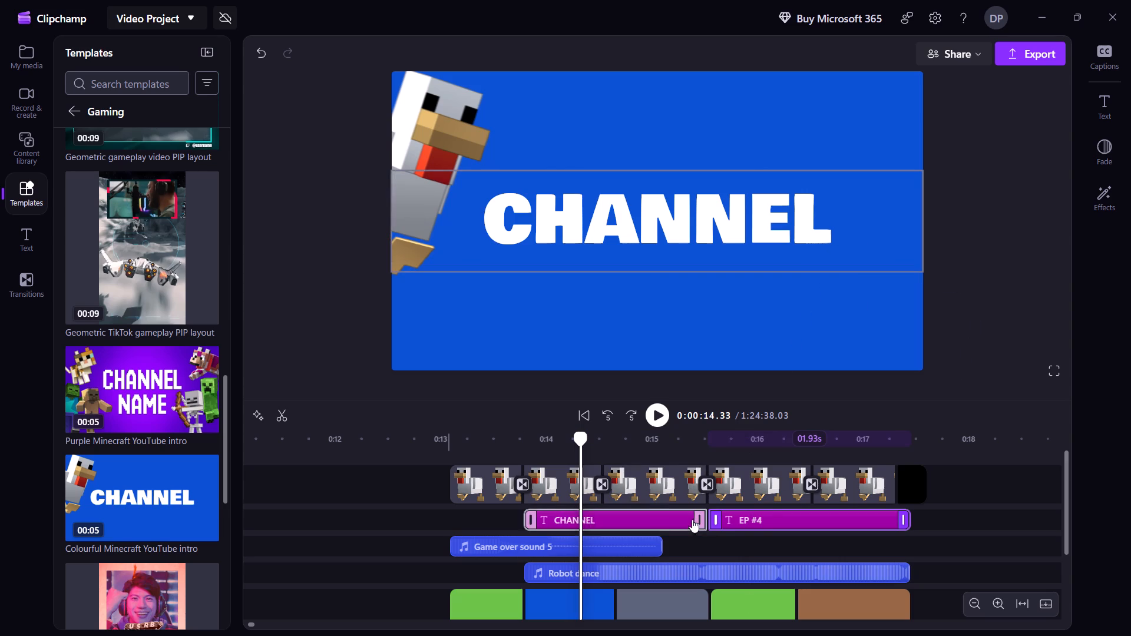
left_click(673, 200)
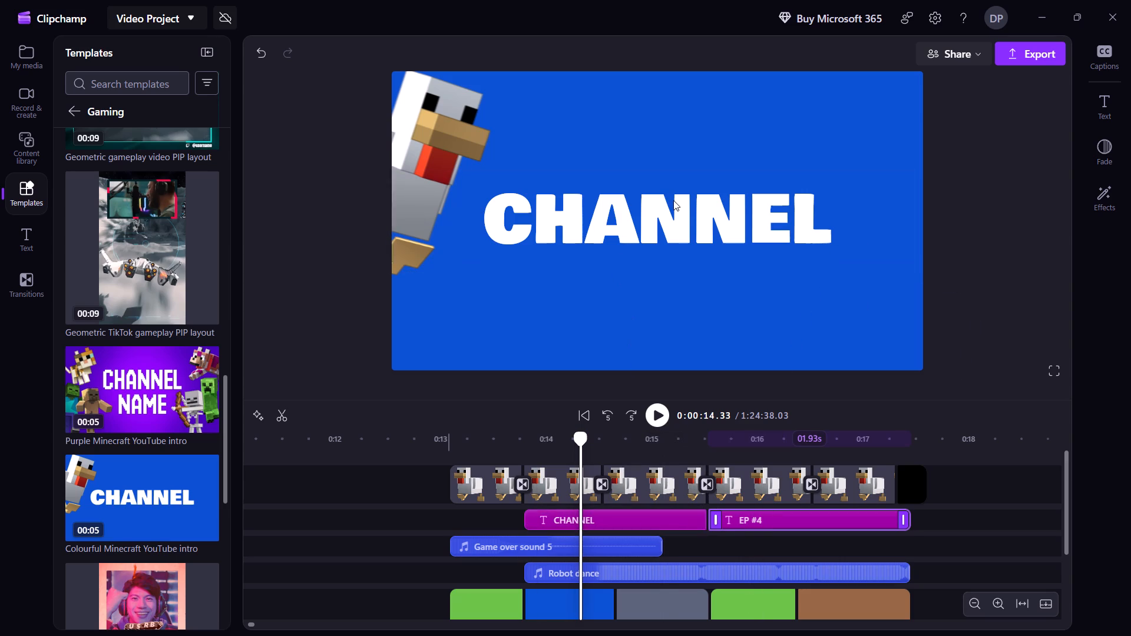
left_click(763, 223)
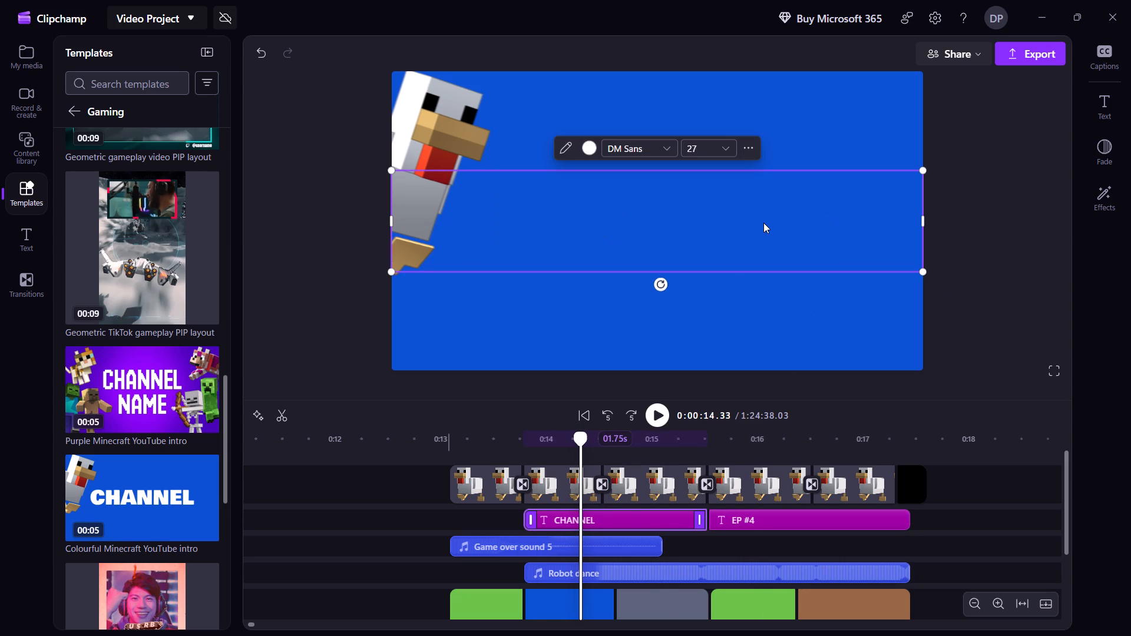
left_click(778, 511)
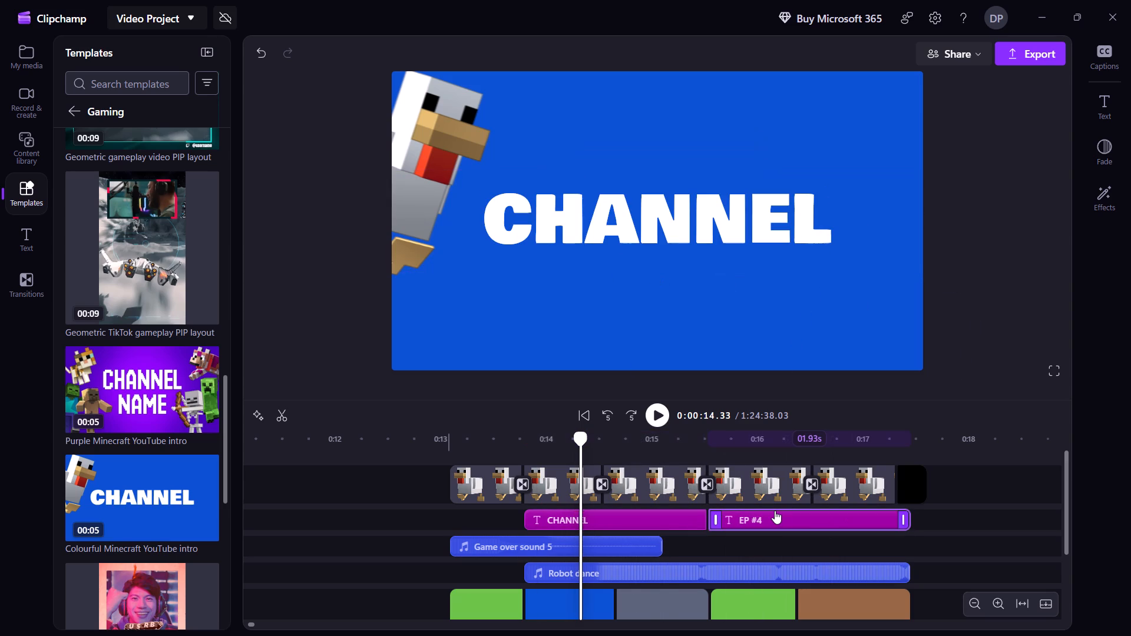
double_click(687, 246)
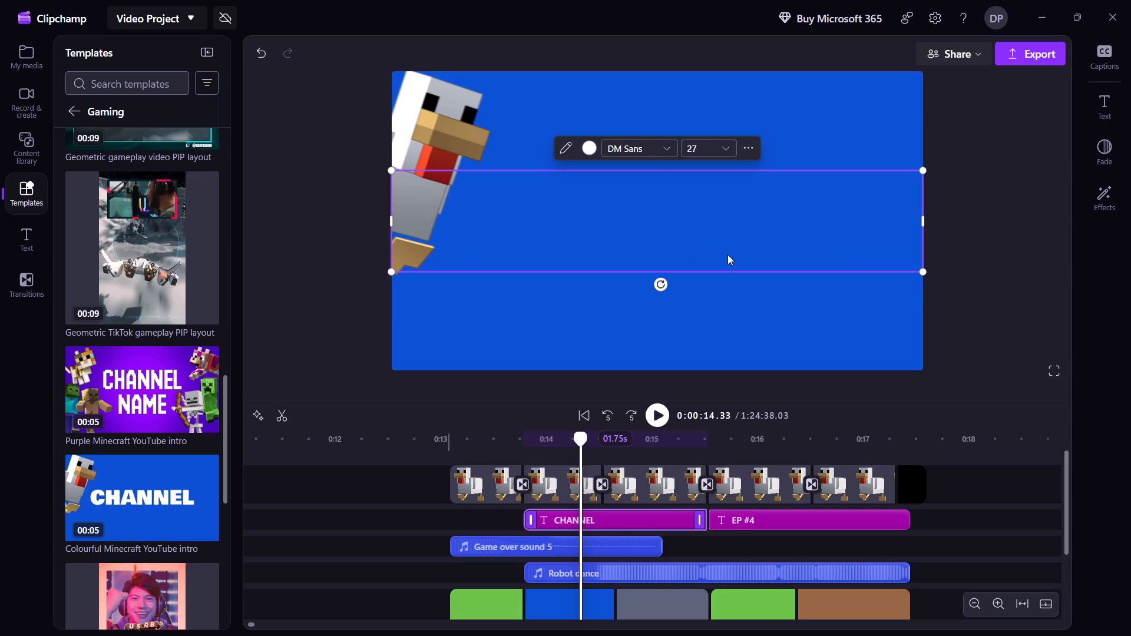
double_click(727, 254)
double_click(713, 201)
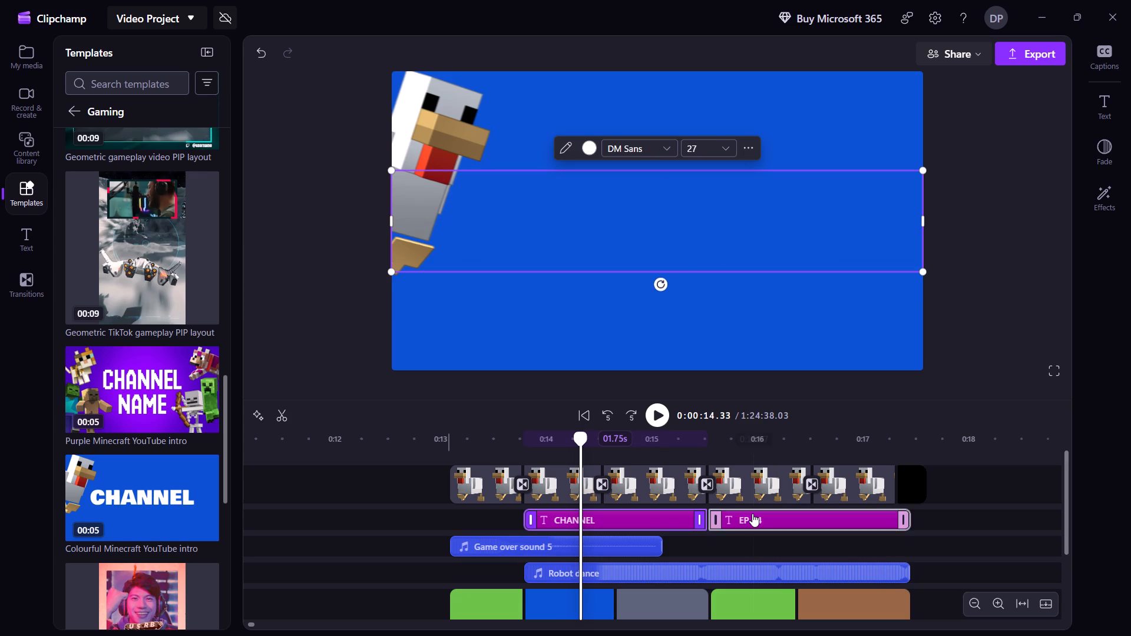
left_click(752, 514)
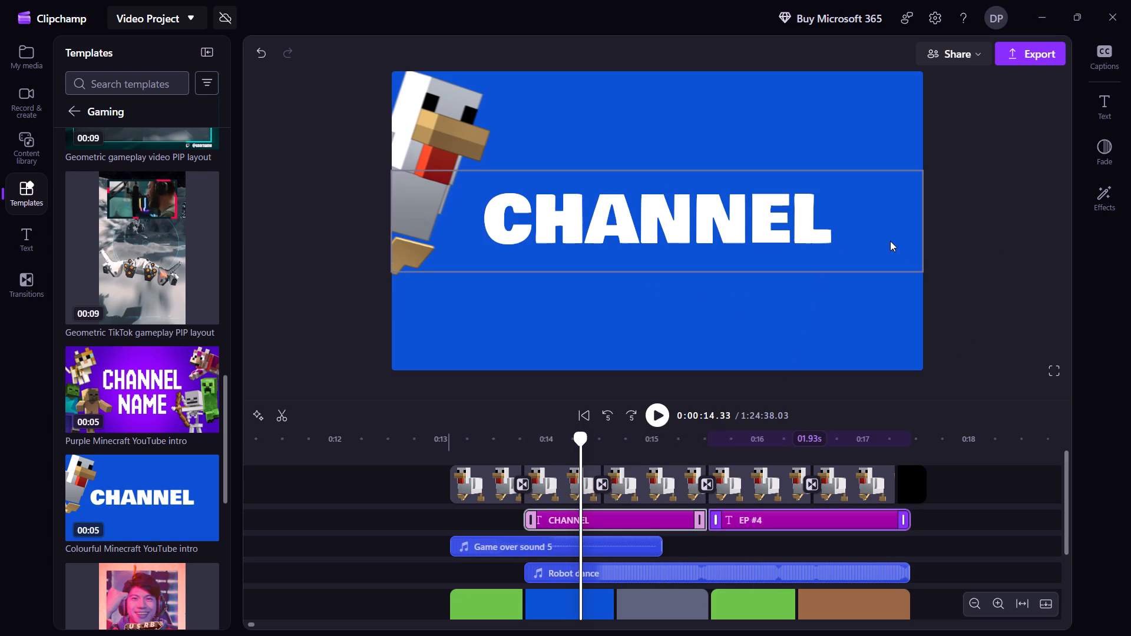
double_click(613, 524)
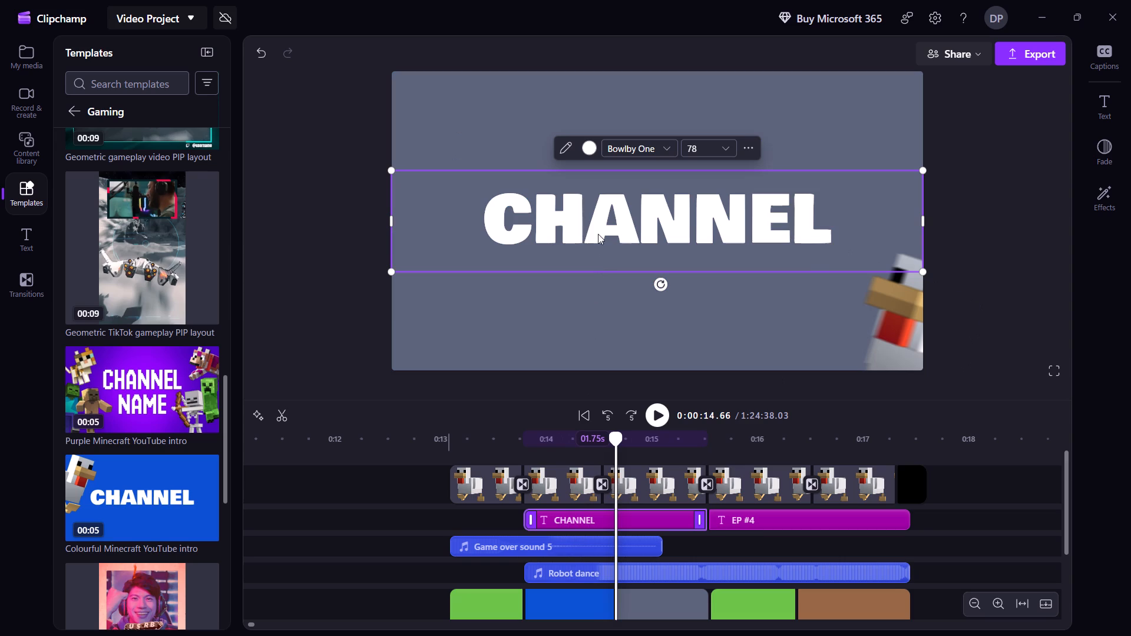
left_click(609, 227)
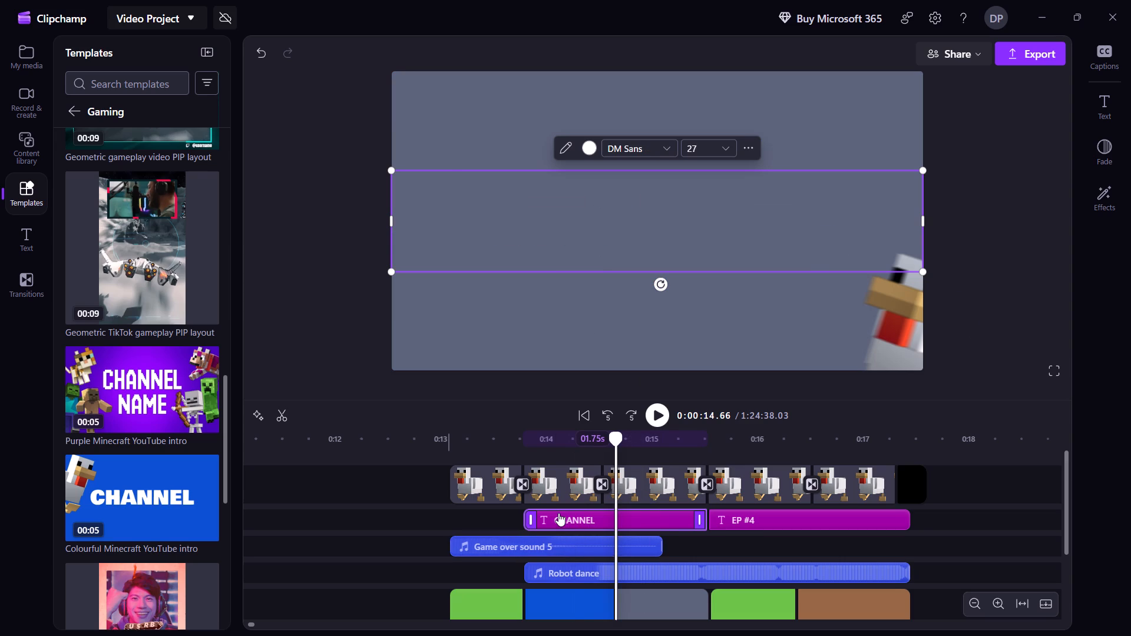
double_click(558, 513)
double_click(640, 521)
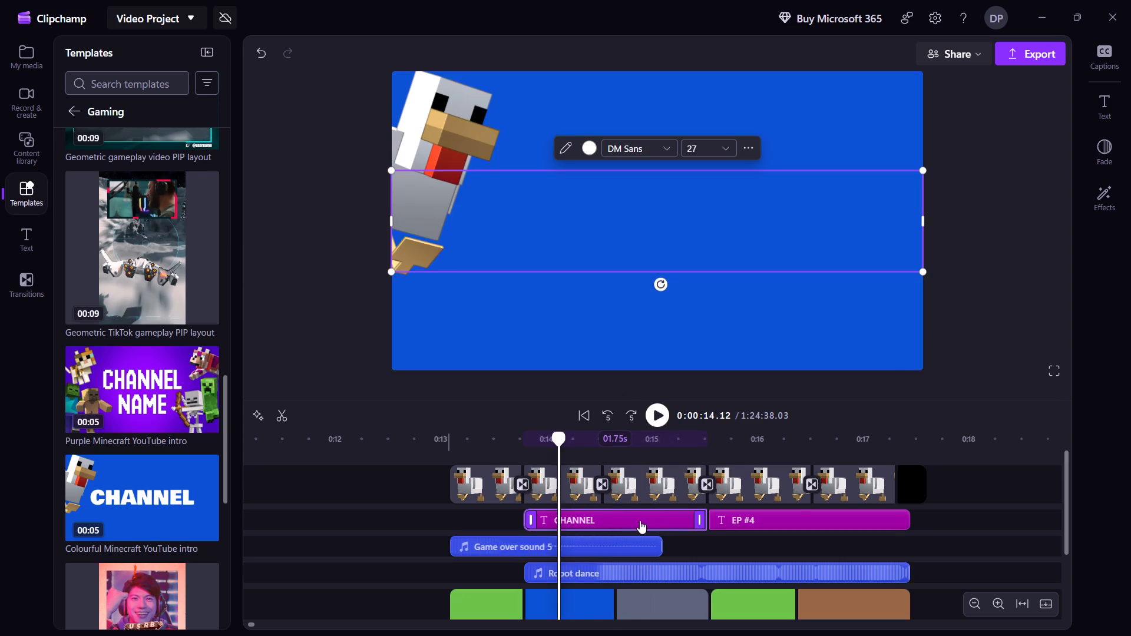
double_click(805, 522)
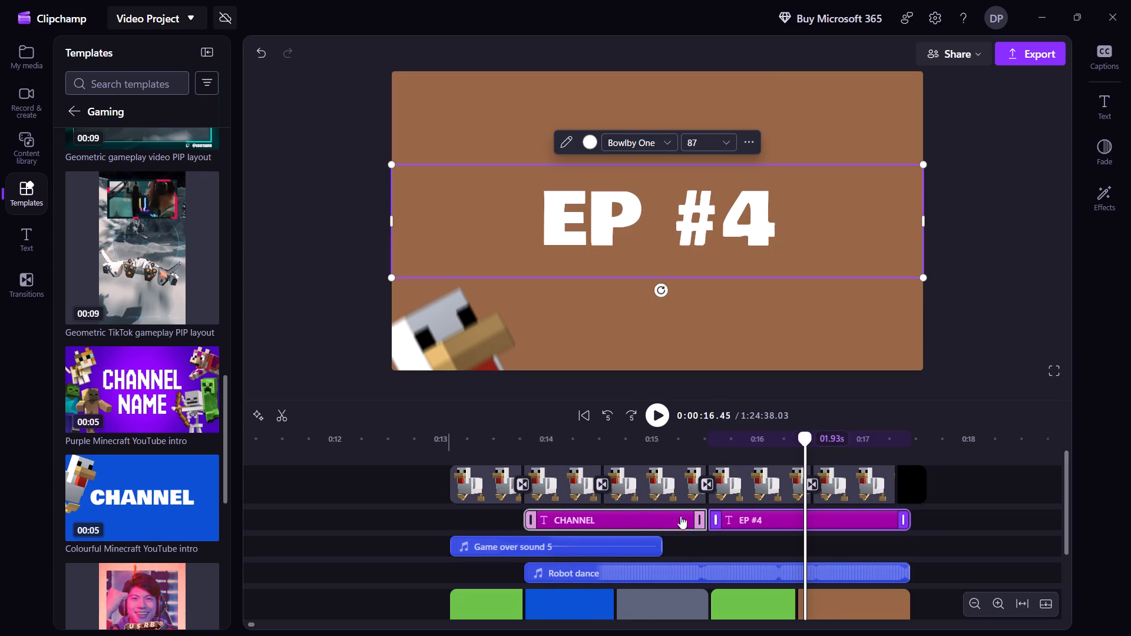
Scale the intro's CHANNEL title down to font size 34, keeping its lower-left corner in place.
double_click(622, 516)
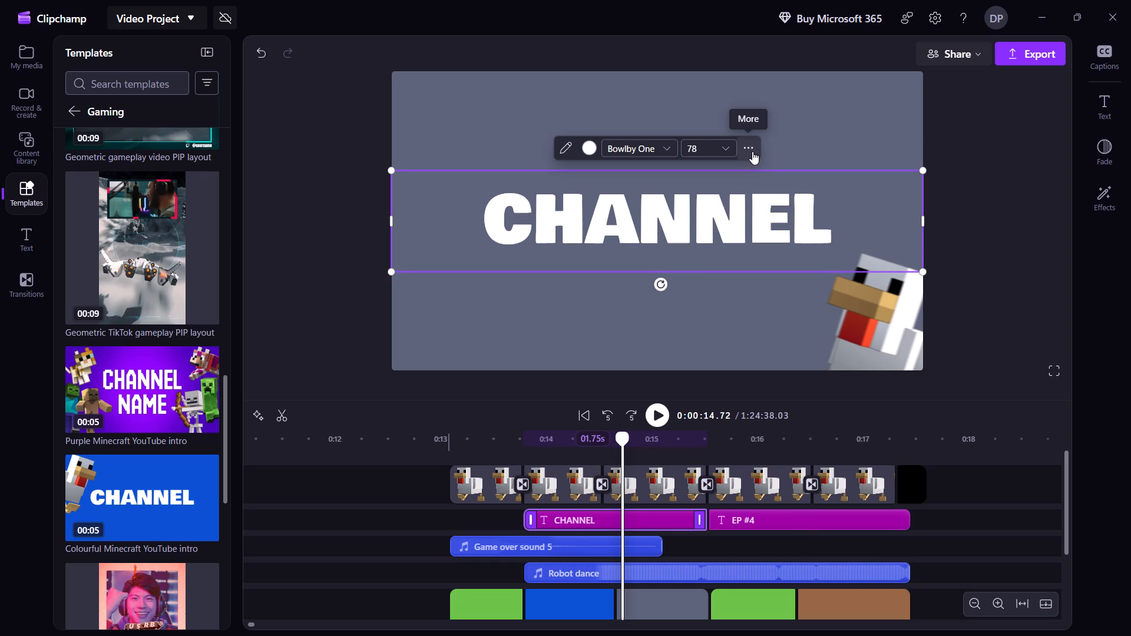
left_click(749, 153)
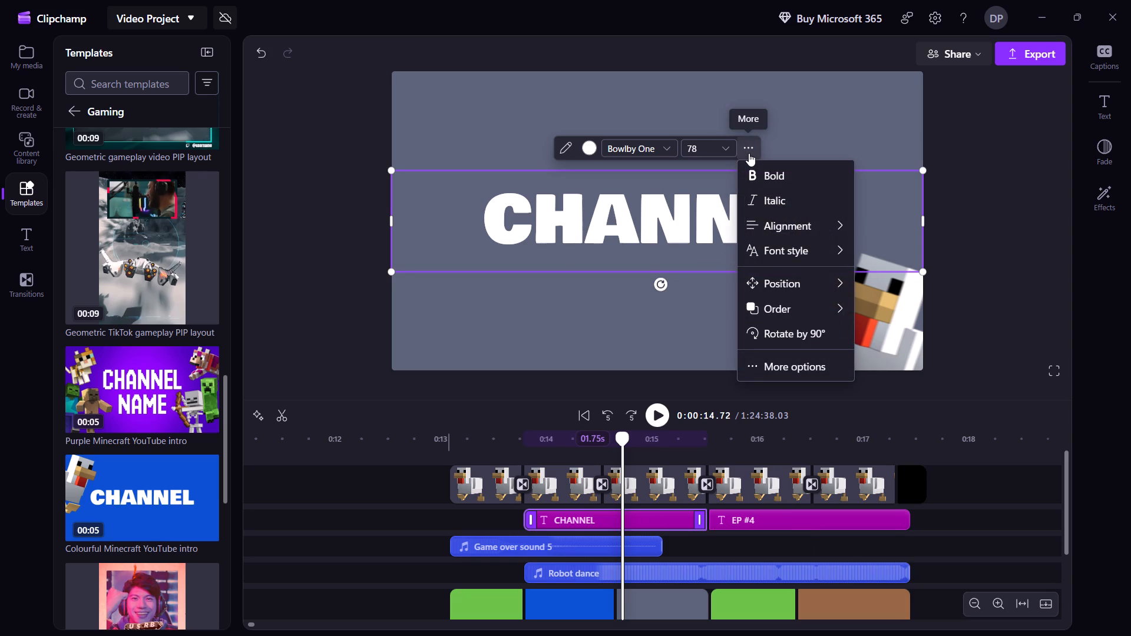
left_click(749, 153)
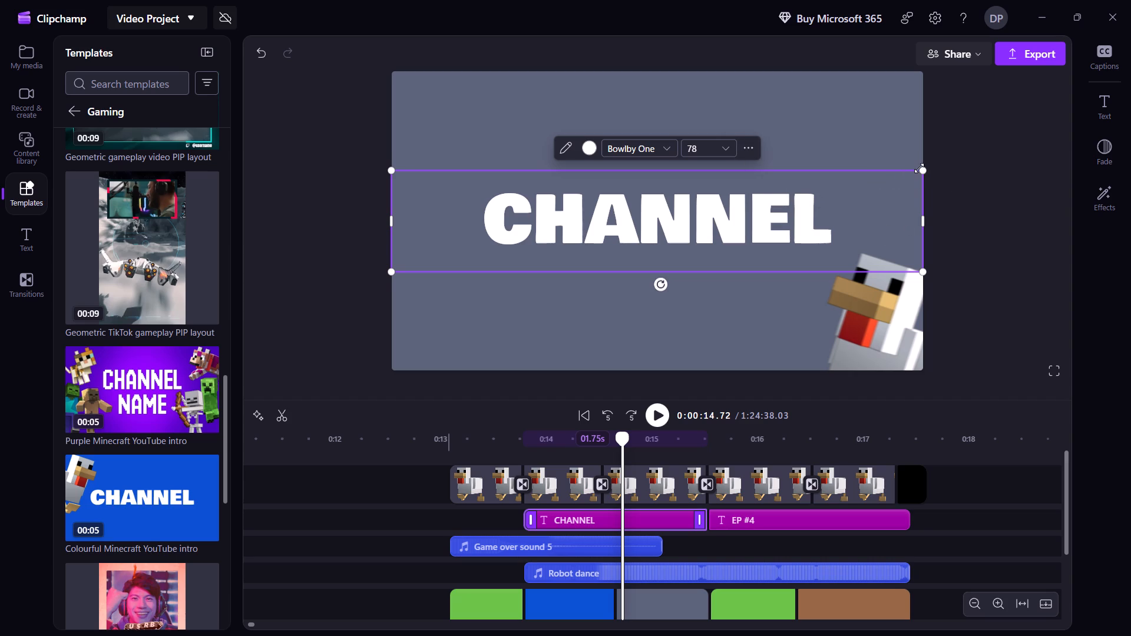
left_click_drag(919, 168, 617, 229)
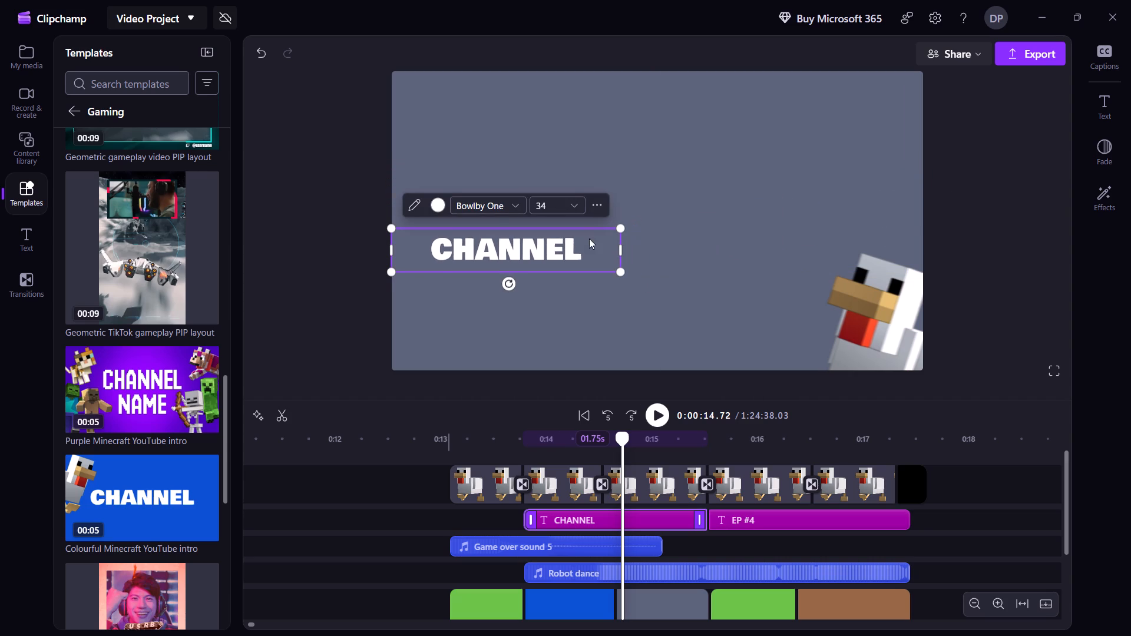
Open the resized CHANNEL title's text for editing.
left_click(553, 247)
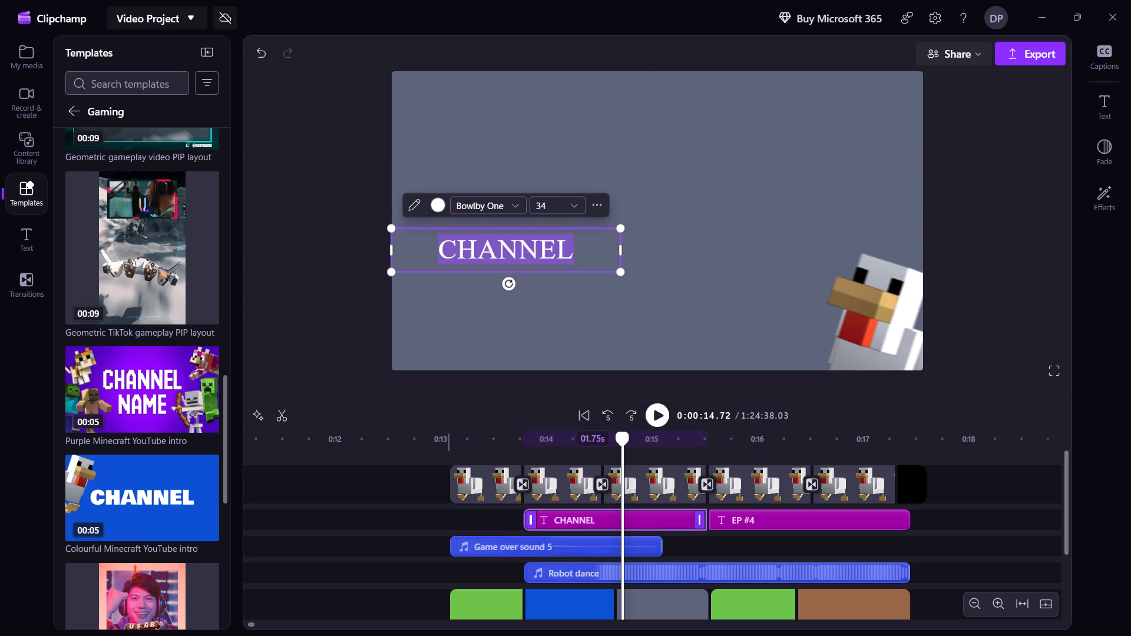
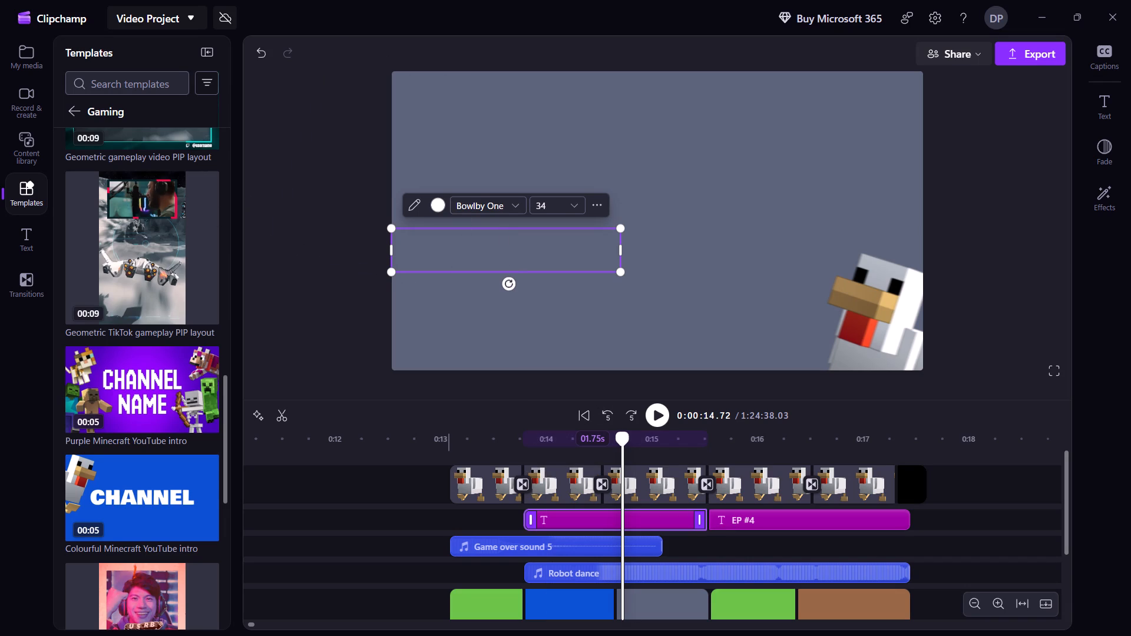
Fill the opened intro title with the text SilentShift Plays, breaking it so Plays sits on a second line.
key("ctrl+v")
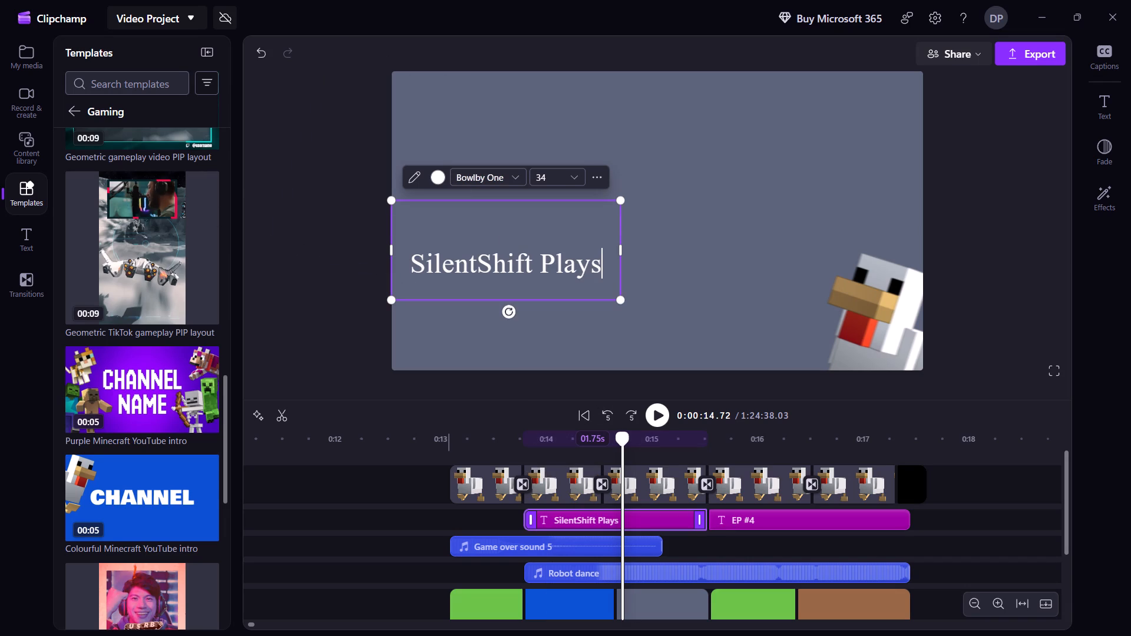
key("ctrl+Left")
key("Return")
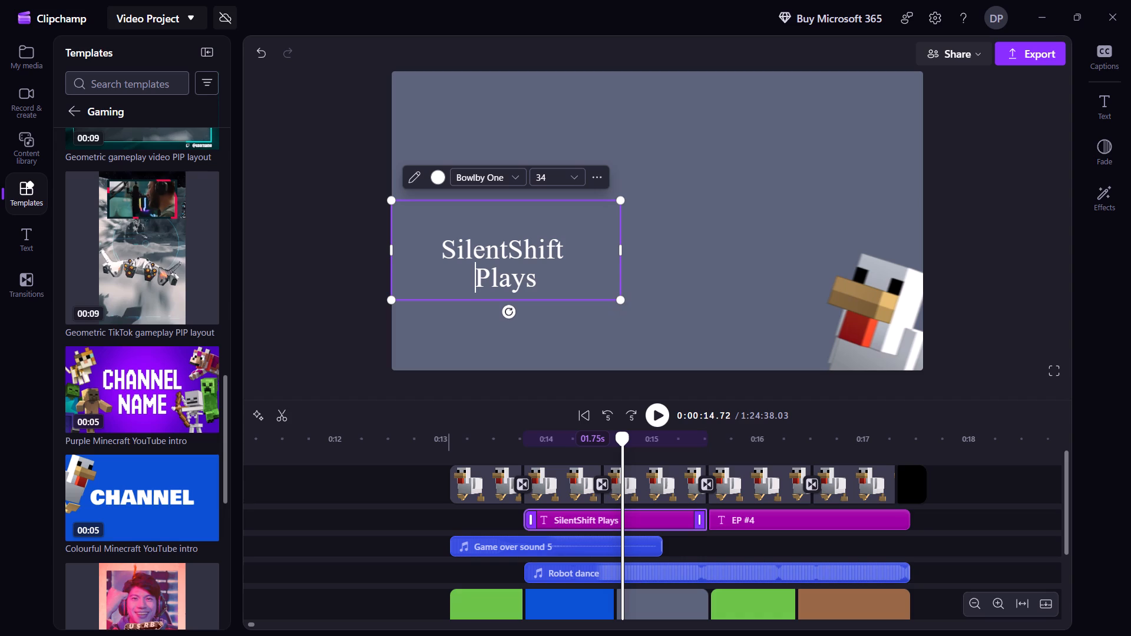
left_click(572, 280)
Enlarge the SilentShift Plays title to font size 75 so its box spans about the full frame width.
left_click_drag(620, 199, 623, 194)
left_click_drag(616, 197, 988, 158)
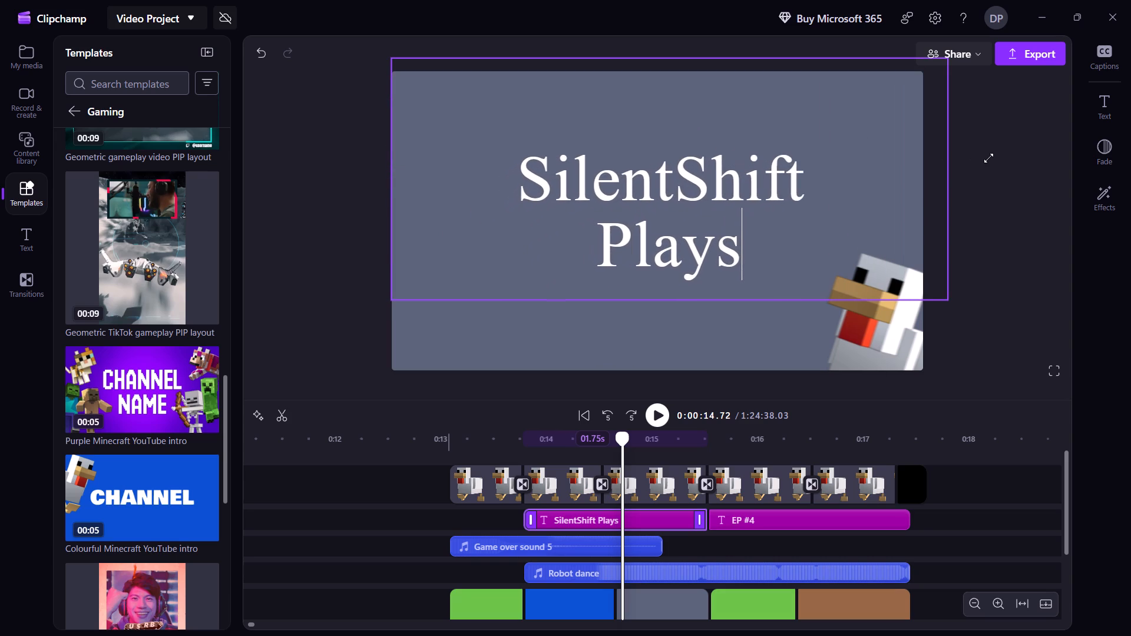
left_click_drag(988, 158, 988, 158)
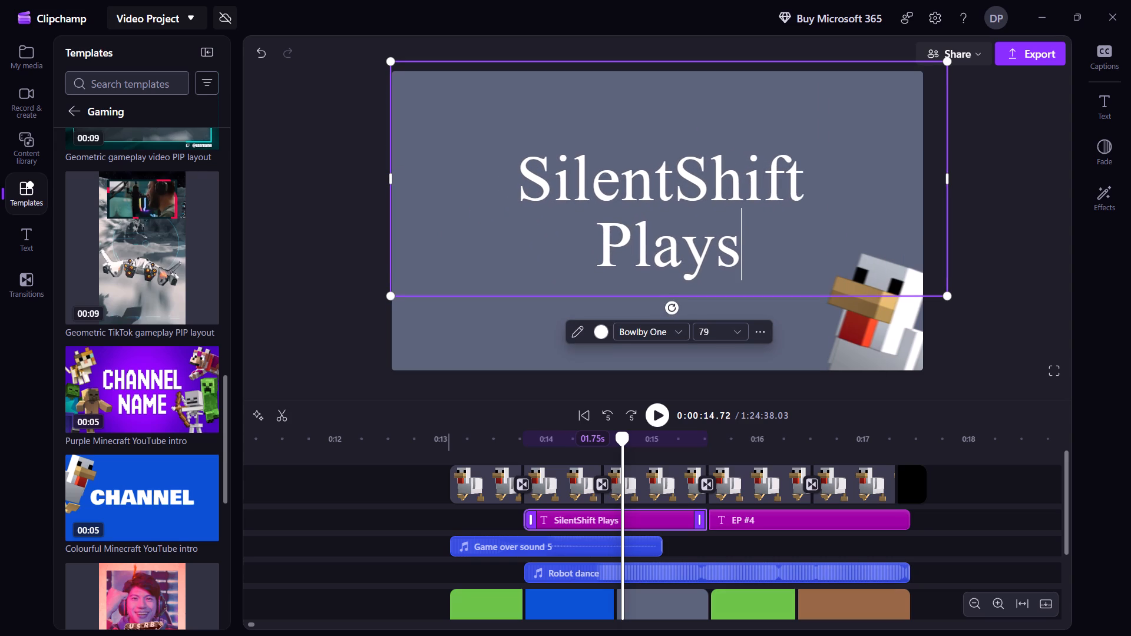
left_click_drag(680, 103, 674, 121)
left_click_drag(744, 107, 735, 178)
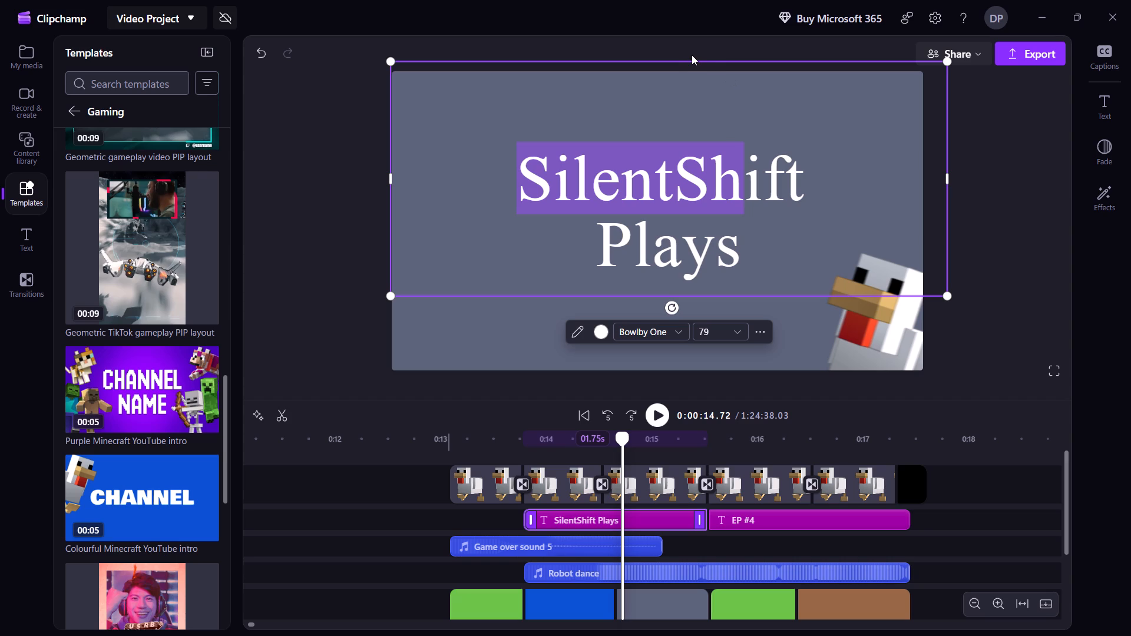
left_click_drag(674, 58, 669, 99)
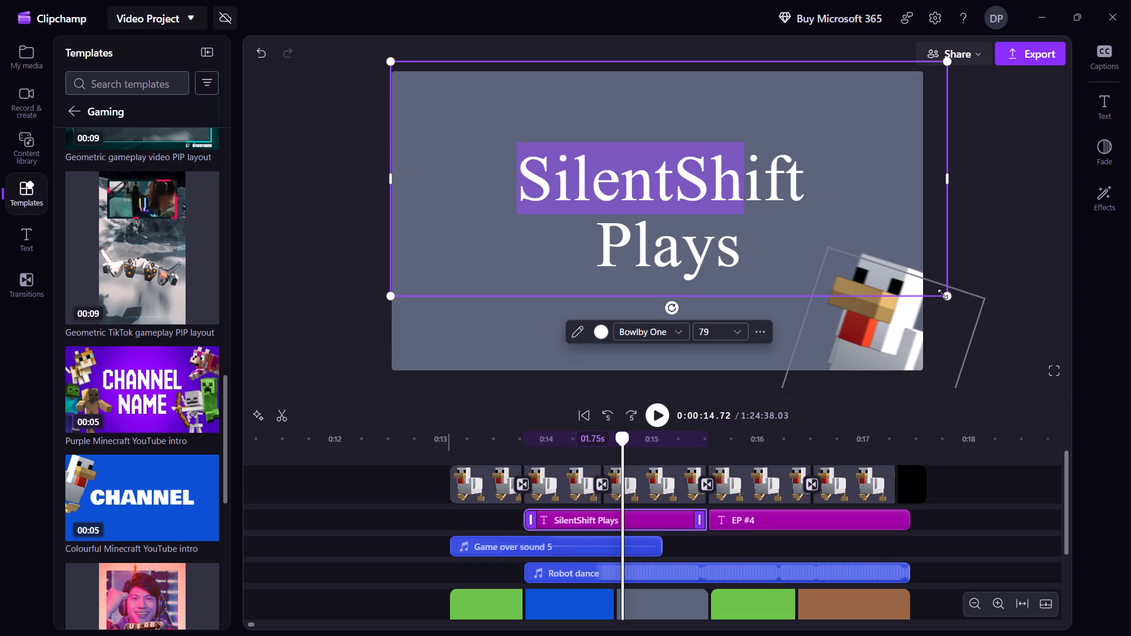
left_click_drag(945, 294, 913, 293)
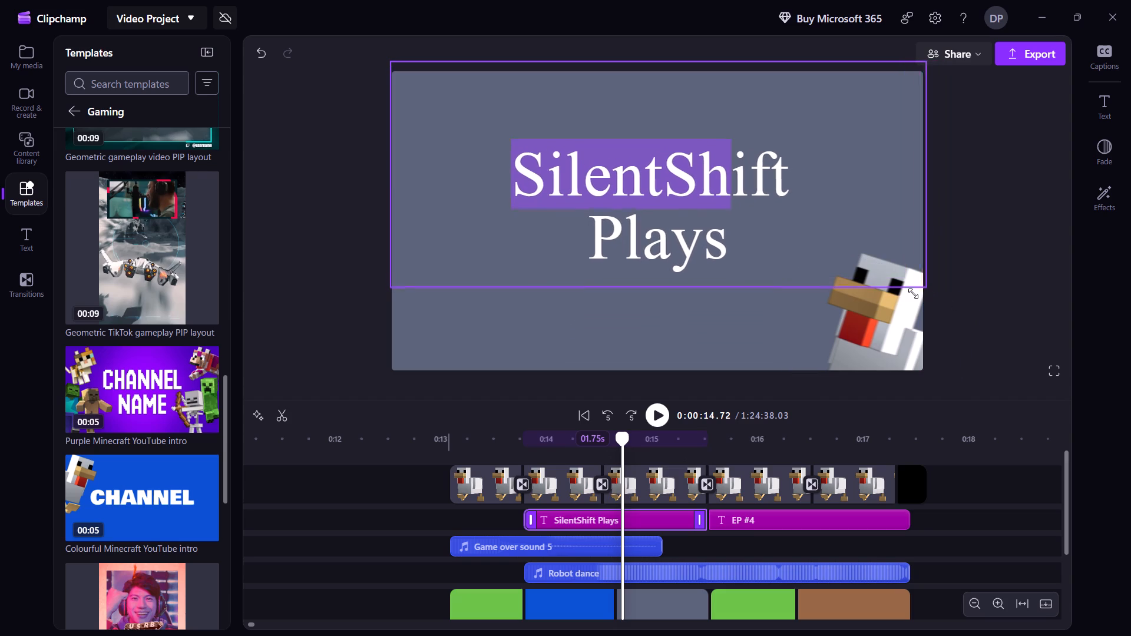
left_click_drag(913, 293, 916, 293)
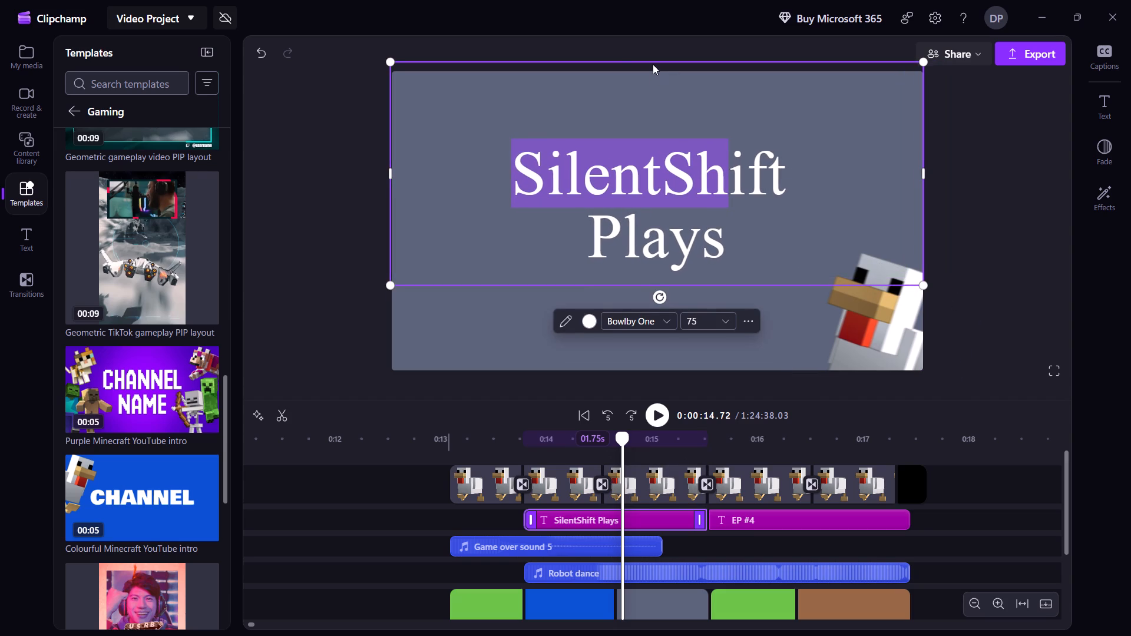
Move the SilentShift Plays title down in the frame, keeping its box aligned with the frame's left edge.
left_click_drag(631, 284, 631, 307)
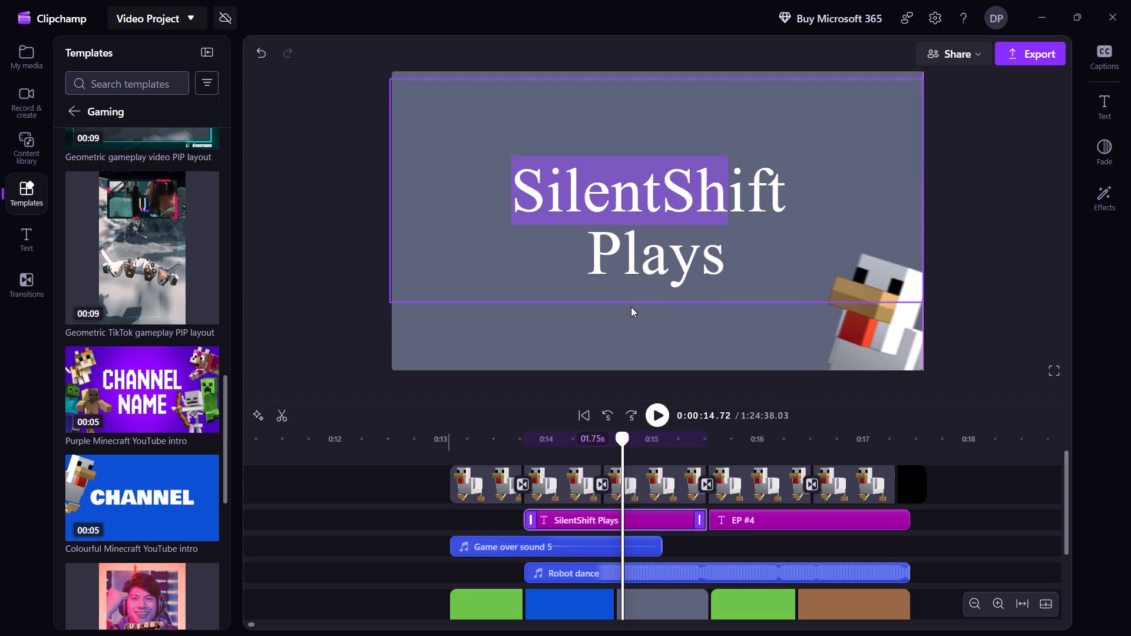
left_click_drag(631, 307, 632, 304)
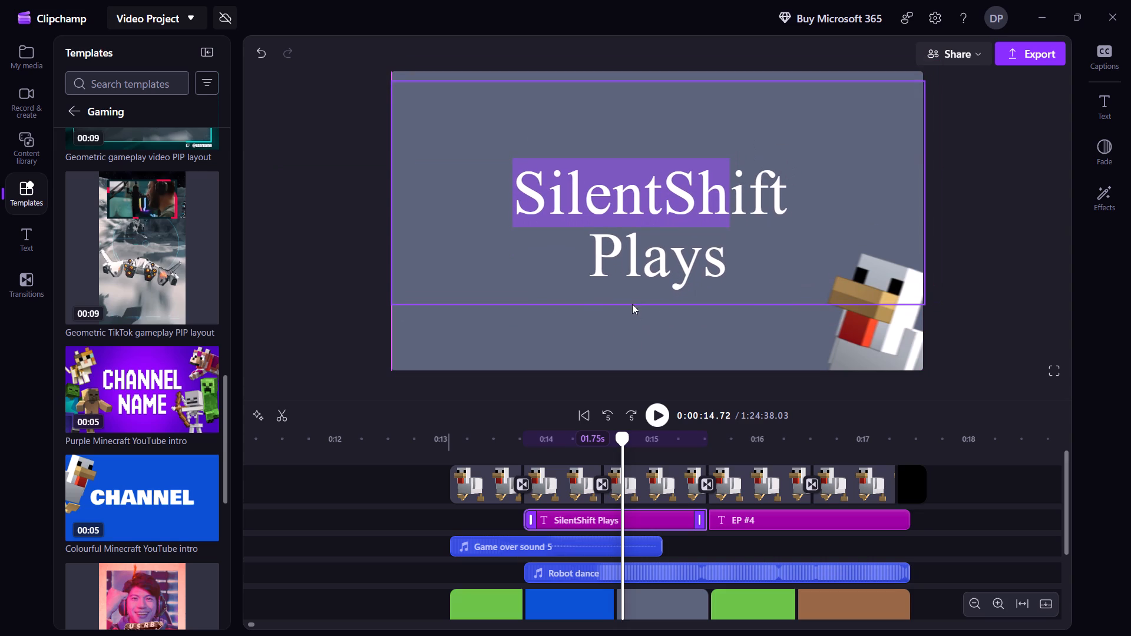
left_click_drag(632, 304, 639, 313)
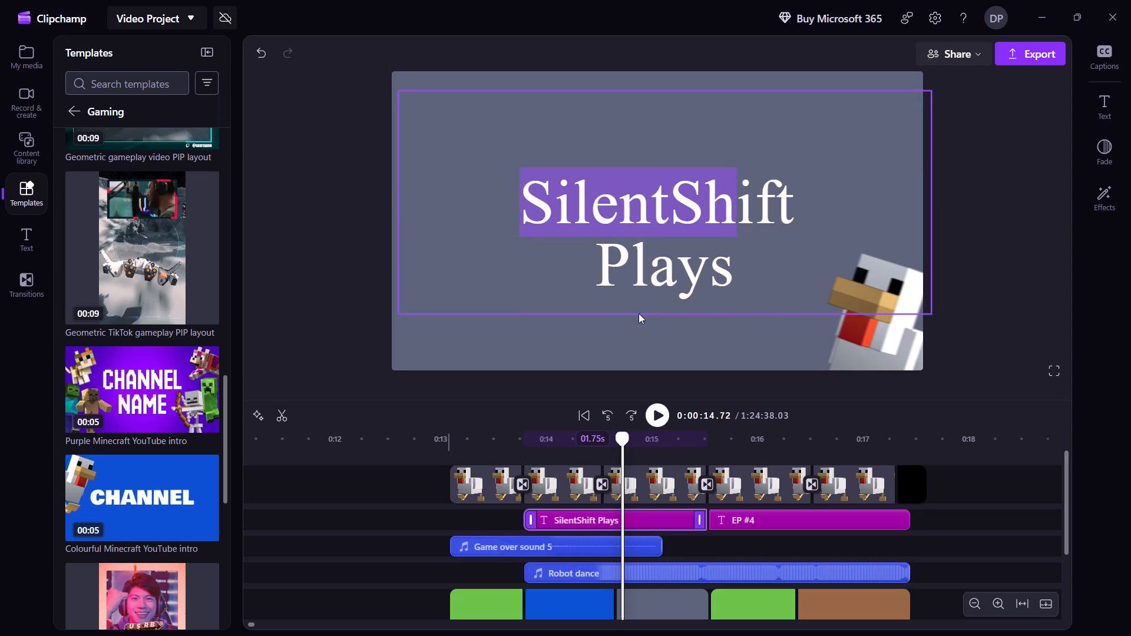
left_click_drag(639, 313, 633, 313)
left_click(841, 177)
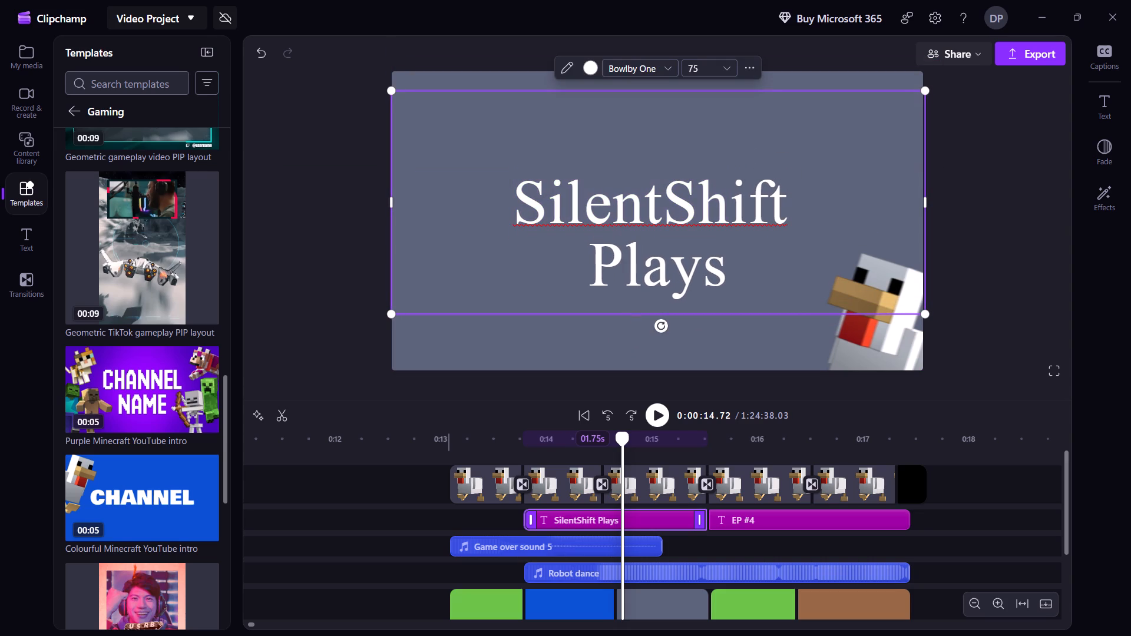
Open the intro's EP #4 title for editing and delete its episode number.
double_click(769, 527)
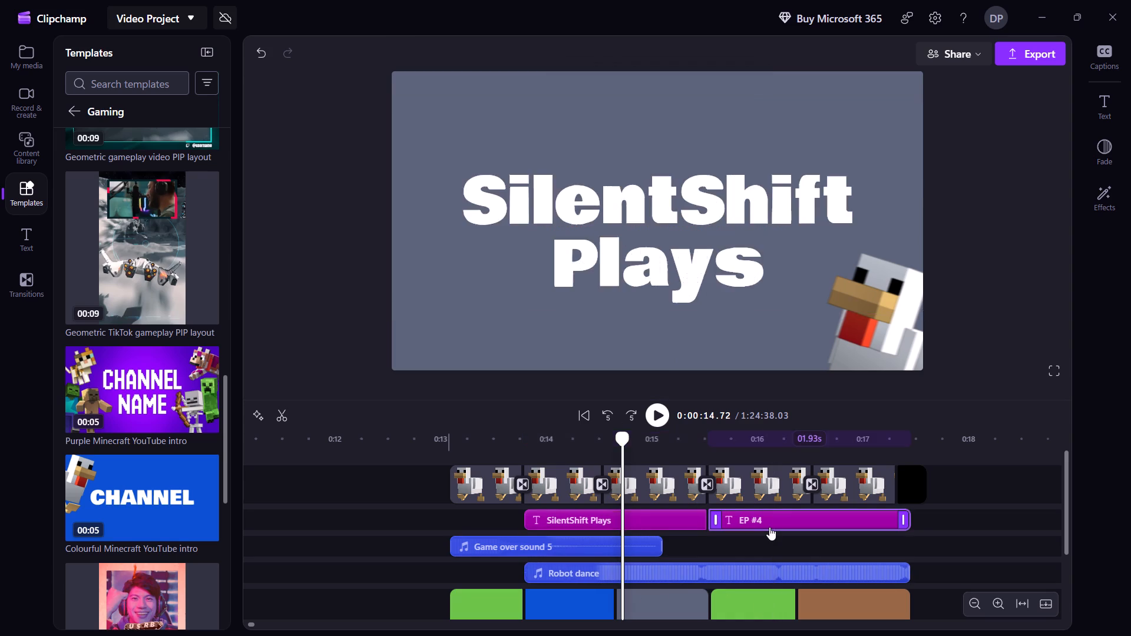
left_click(713, 227)
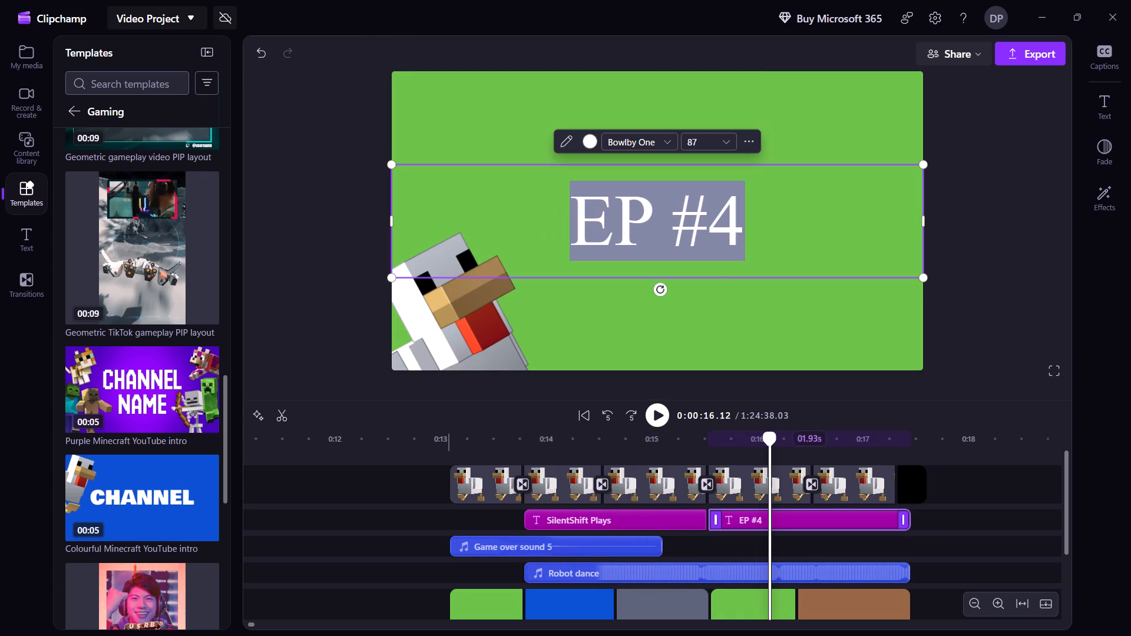
left_click(754, 214)
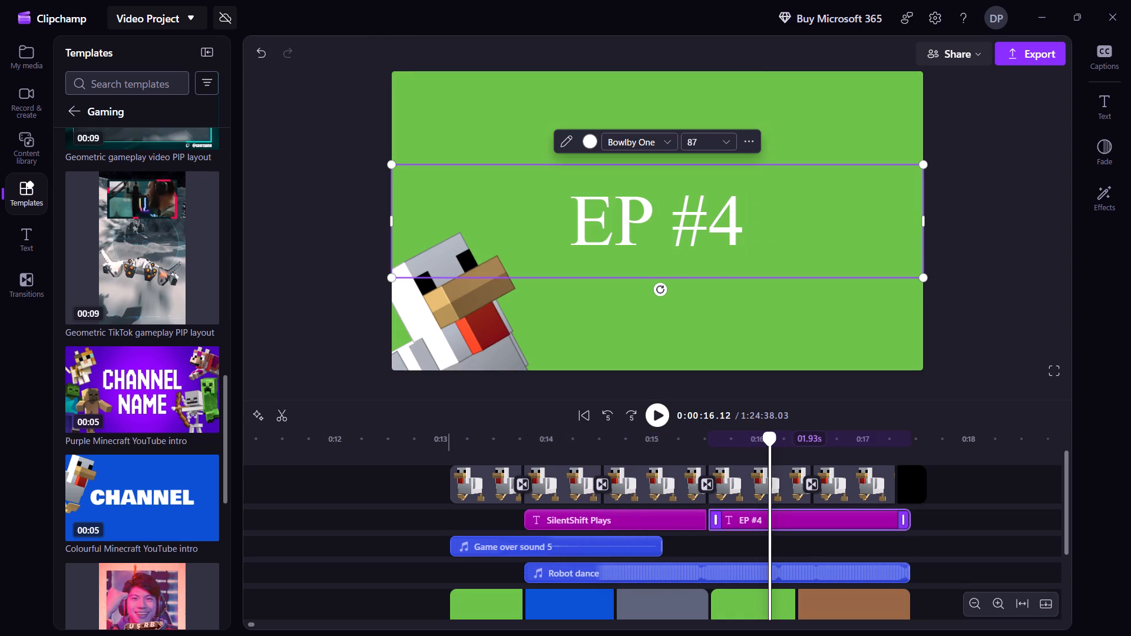
key("BackSpace")
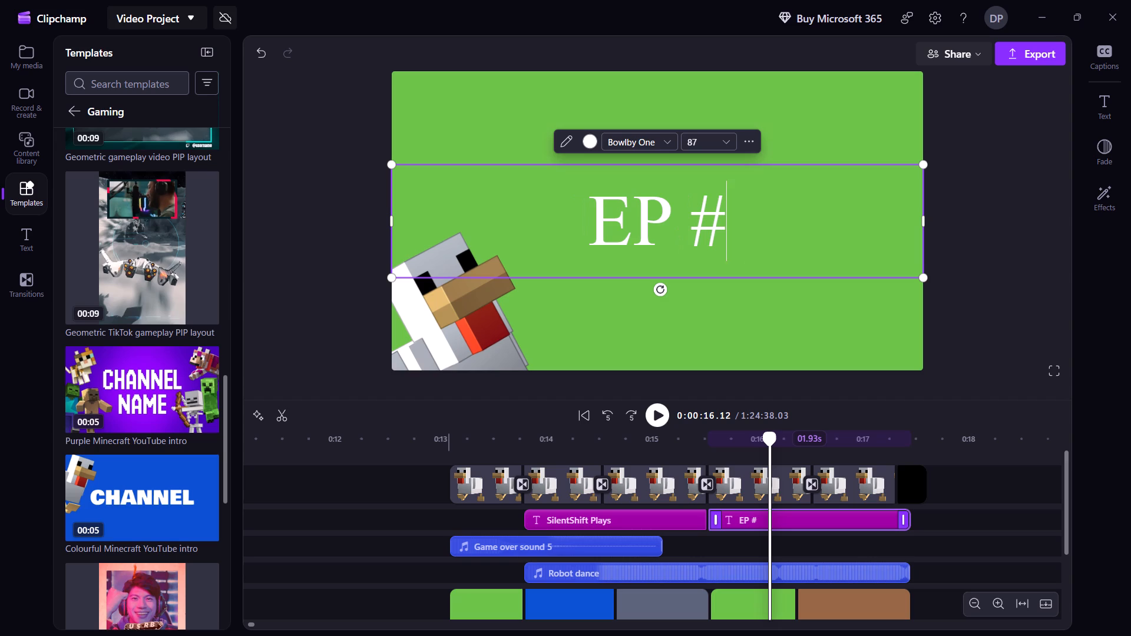
Switch to YouTube in Chrome and check the SilentShift Plays channel's published and scheduled videos for the latest episode number.
key("alt+Tab")
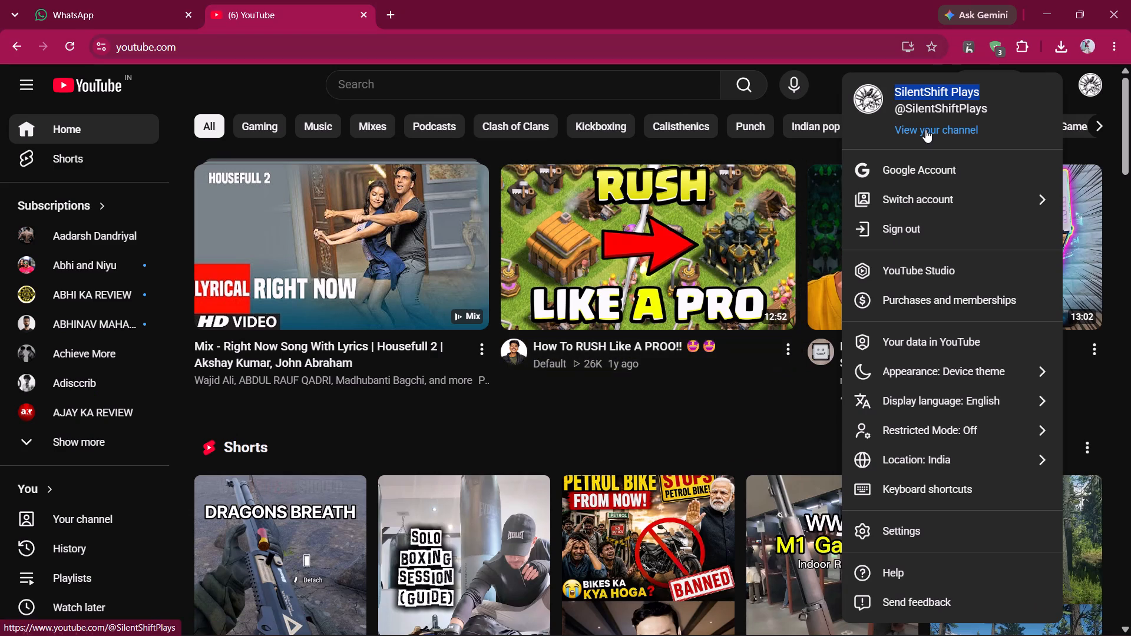
left_click(868, 76)
left_click(877, 104)
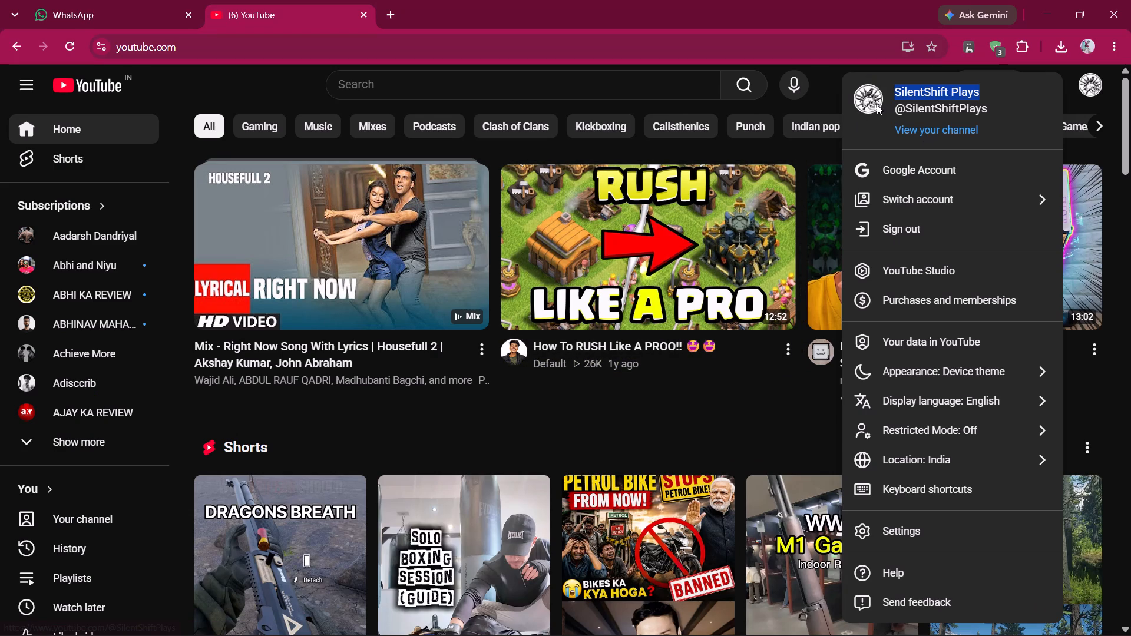
left_click(904, 124)
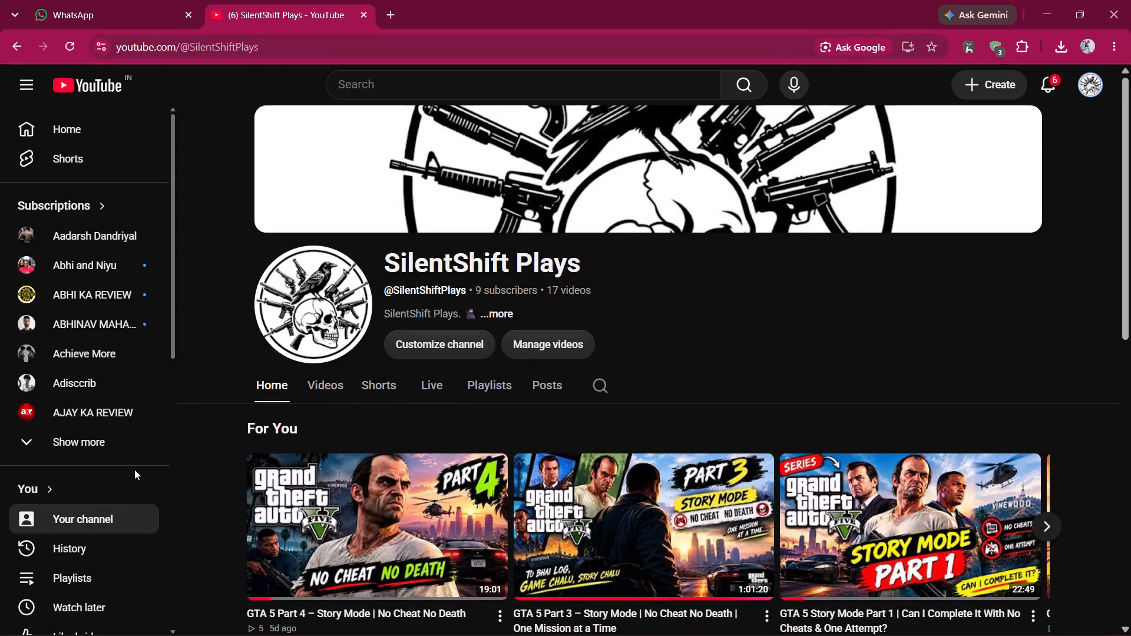
left_click(342, 387)
scroll(405, 364, "down", 6)
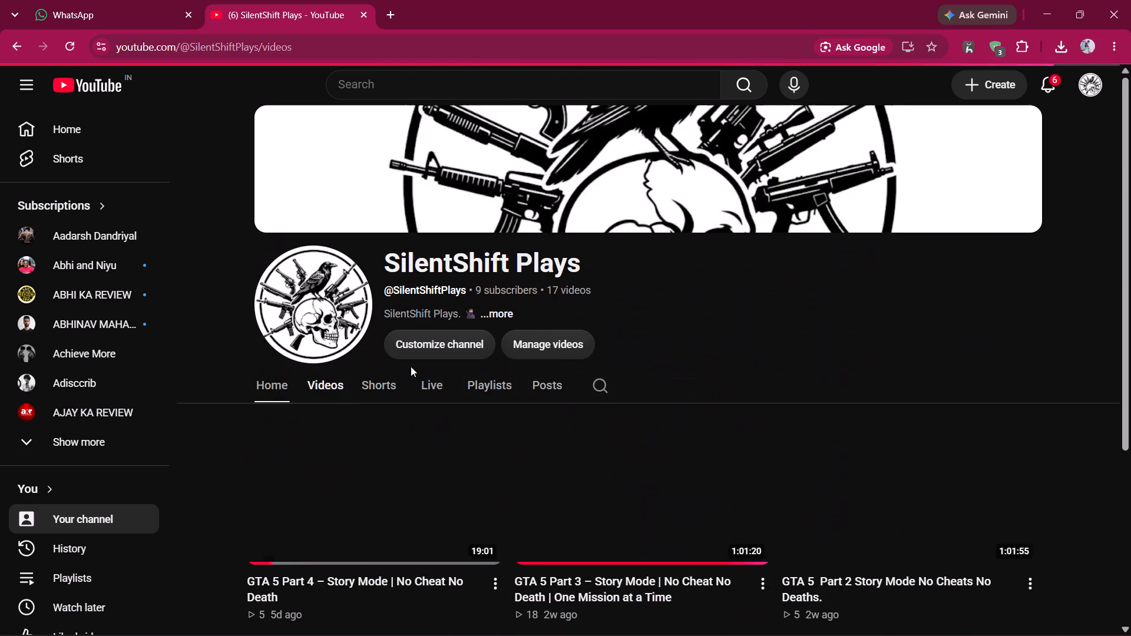
scroll(411, 389, "down", 3)
scroll(411, 386, "up", 1)
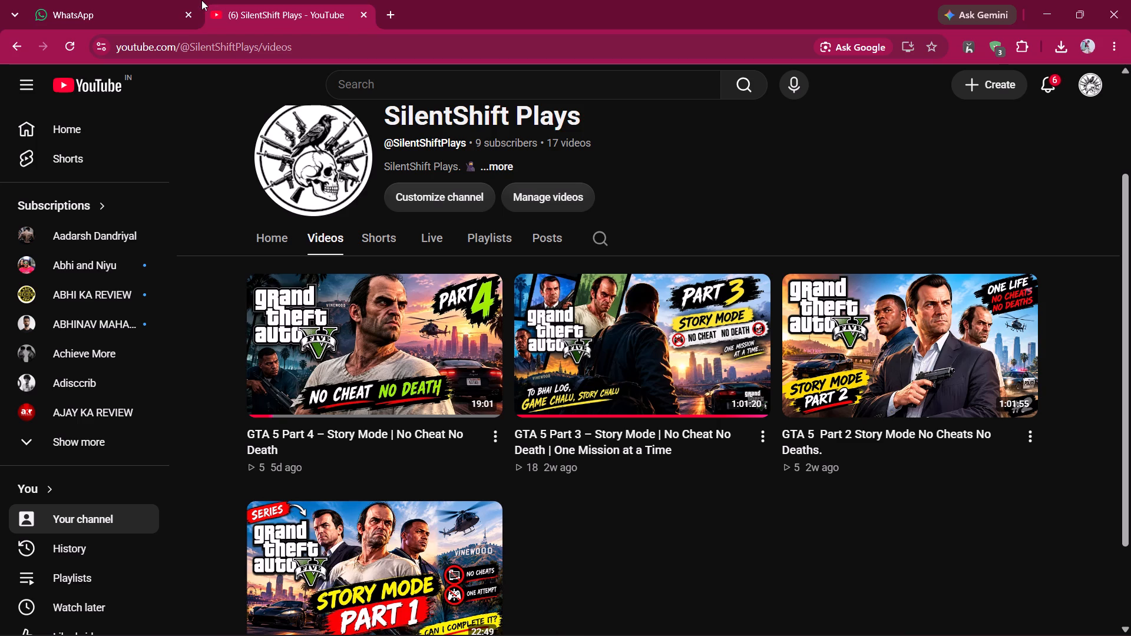
left_click(405, 191)
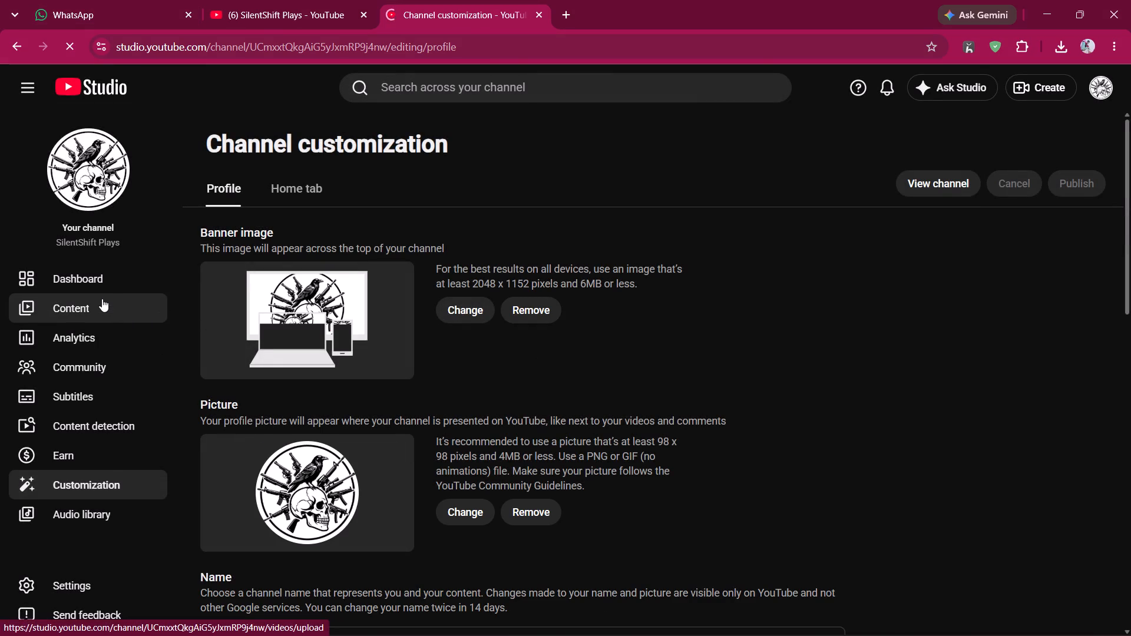
left_click(102, 299)
scroll(673, 354, "down", 4)
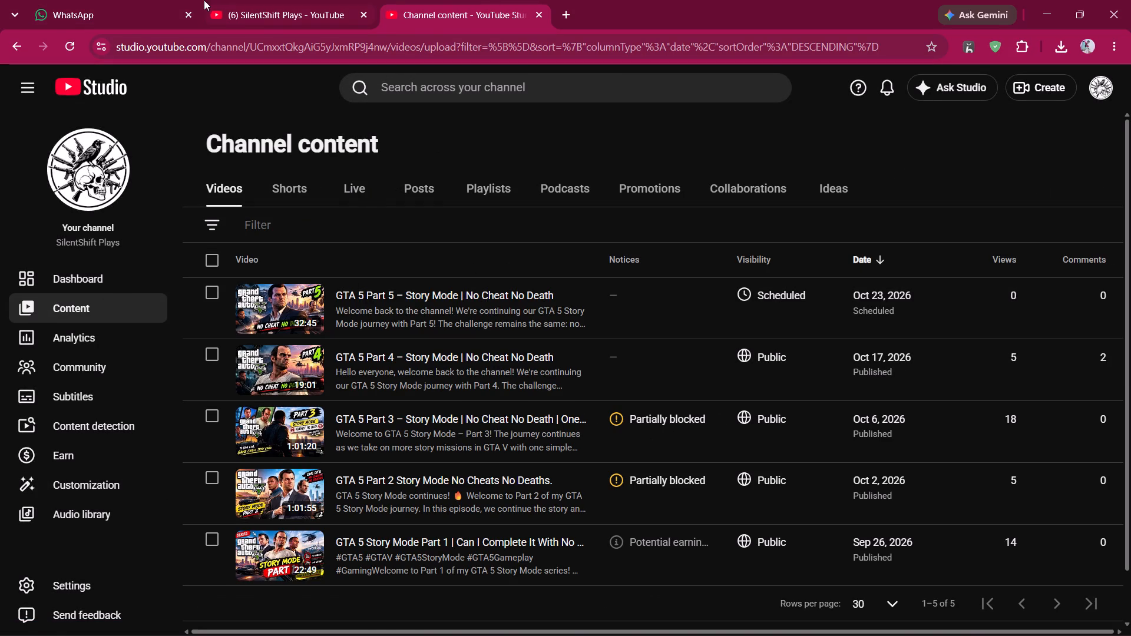
left_click(236, 0)
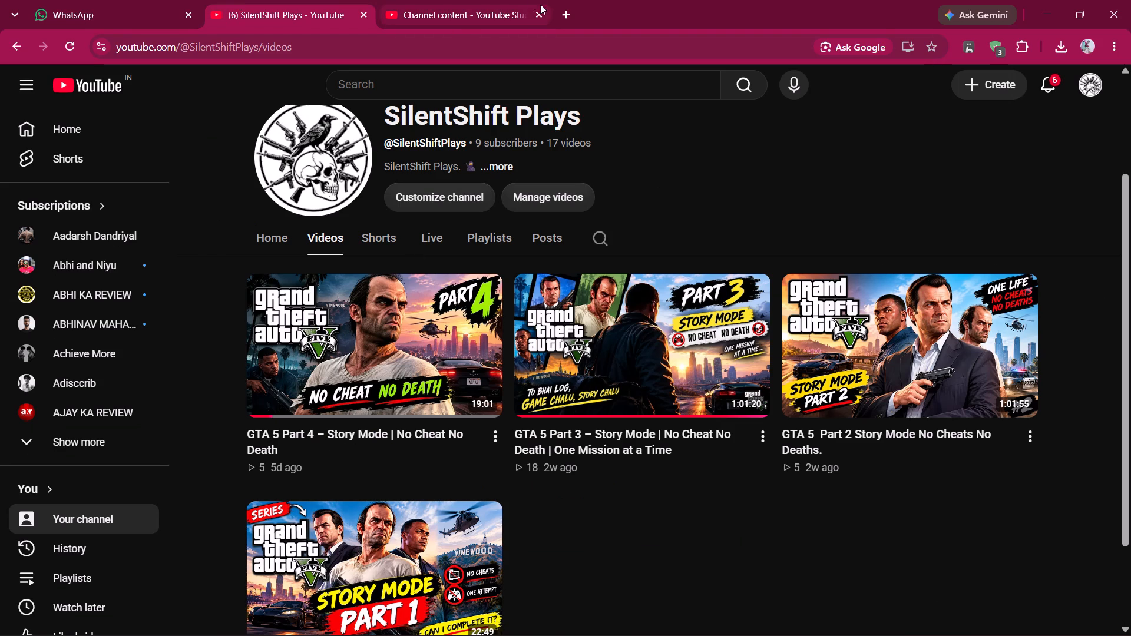
Return to Clipchamp and complete the episode title as EP #6.
key("alt+Tab")
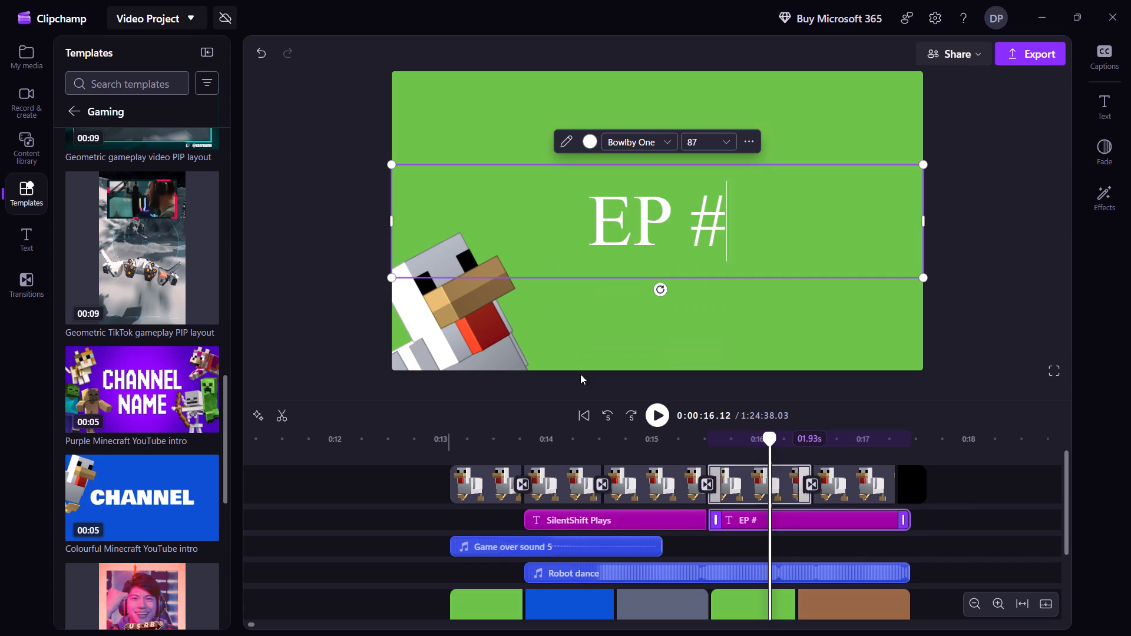
key("6")
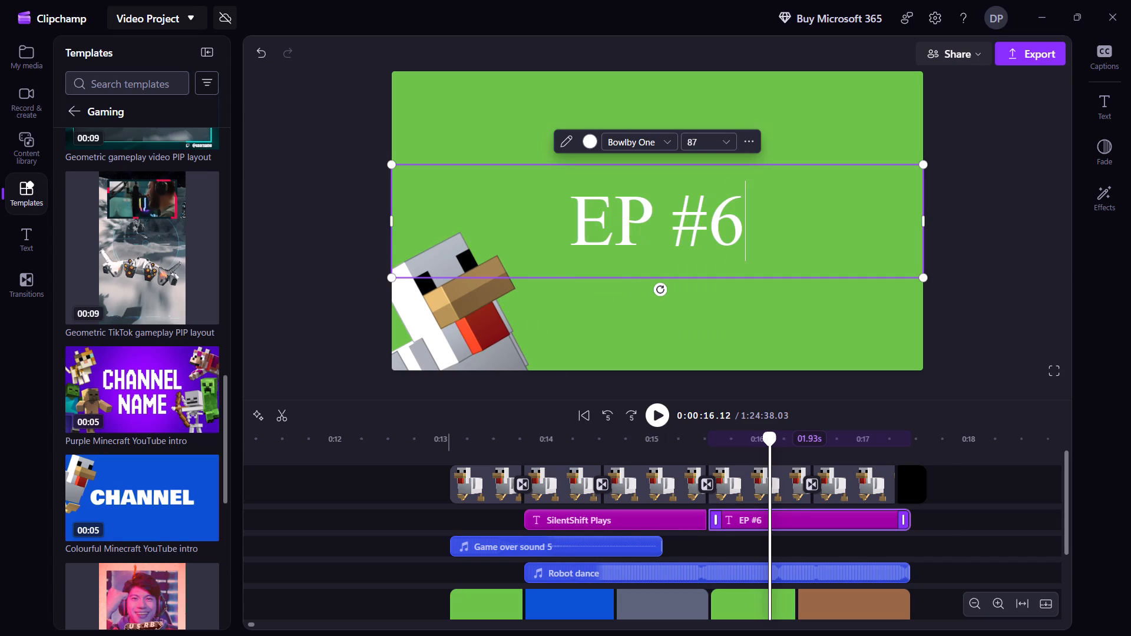
Play back the video through the start of the gameplay after the intro, and skip back to the intro to review it.
left_click(1016, 548)
scroll(905, 548, "down", 3)
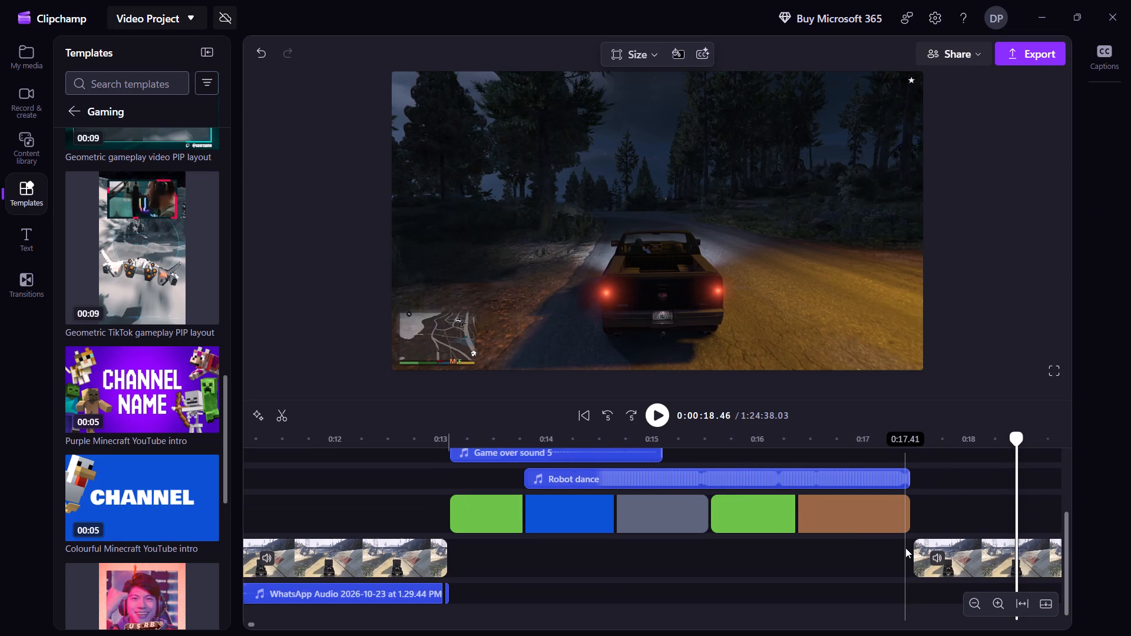
key("ctrl+Left")
key("space")
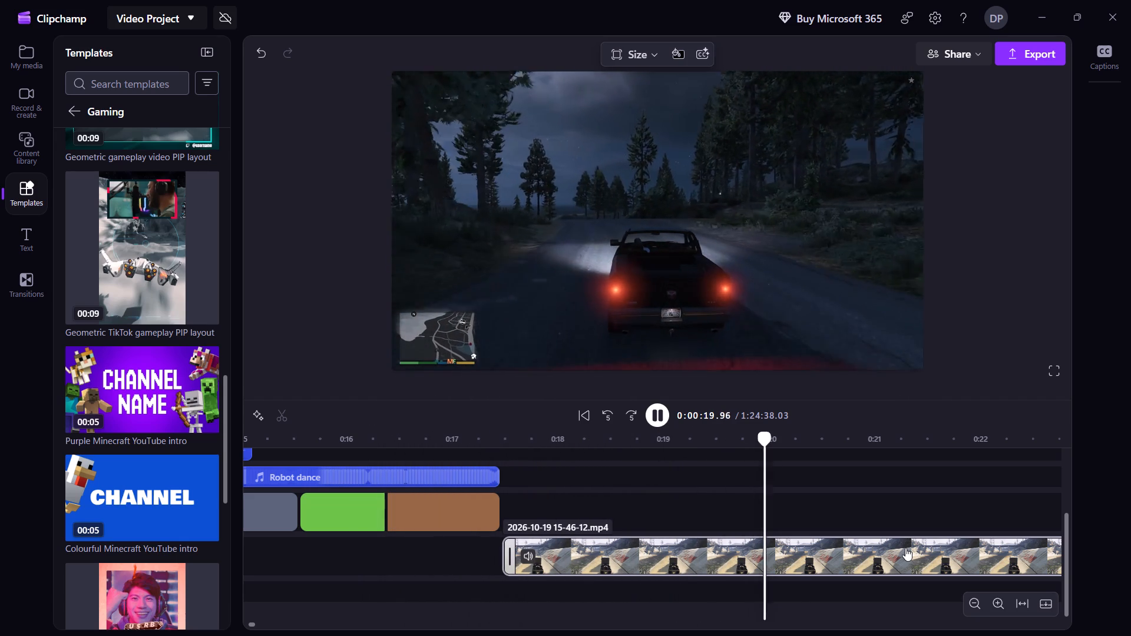
key("space")
key("space")
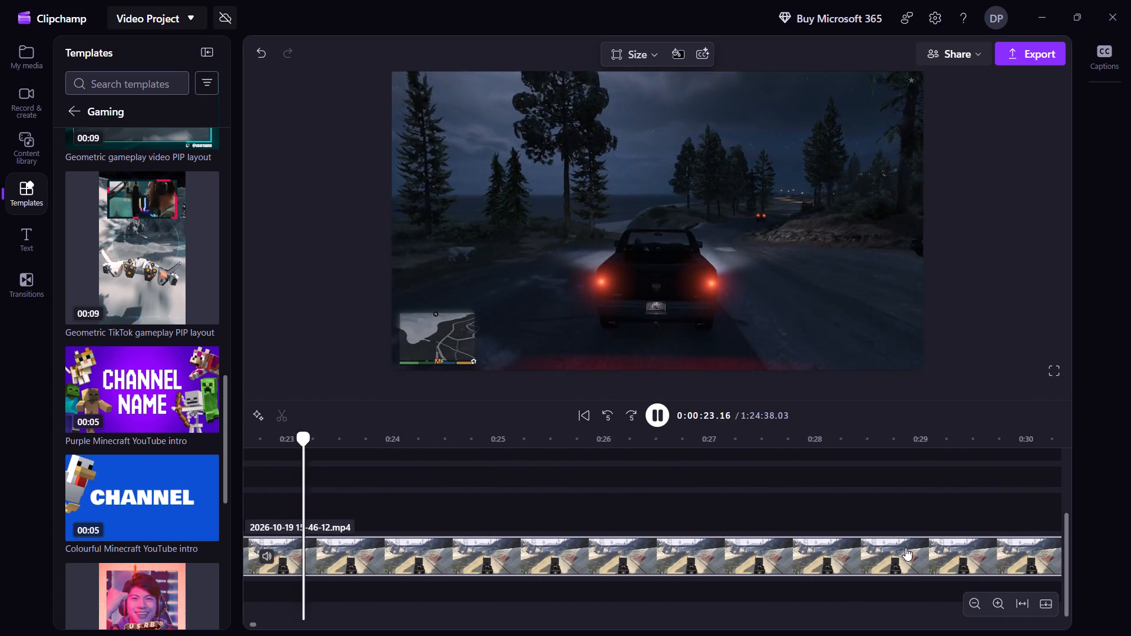
key("space")
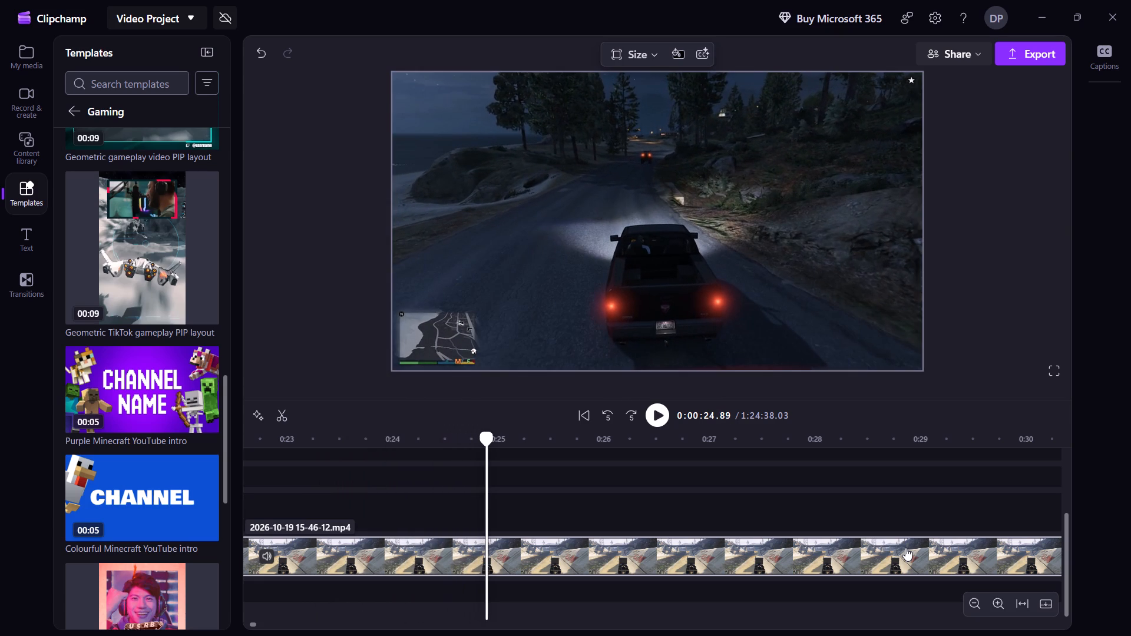
key("shift+Left")
key("shift+Left")
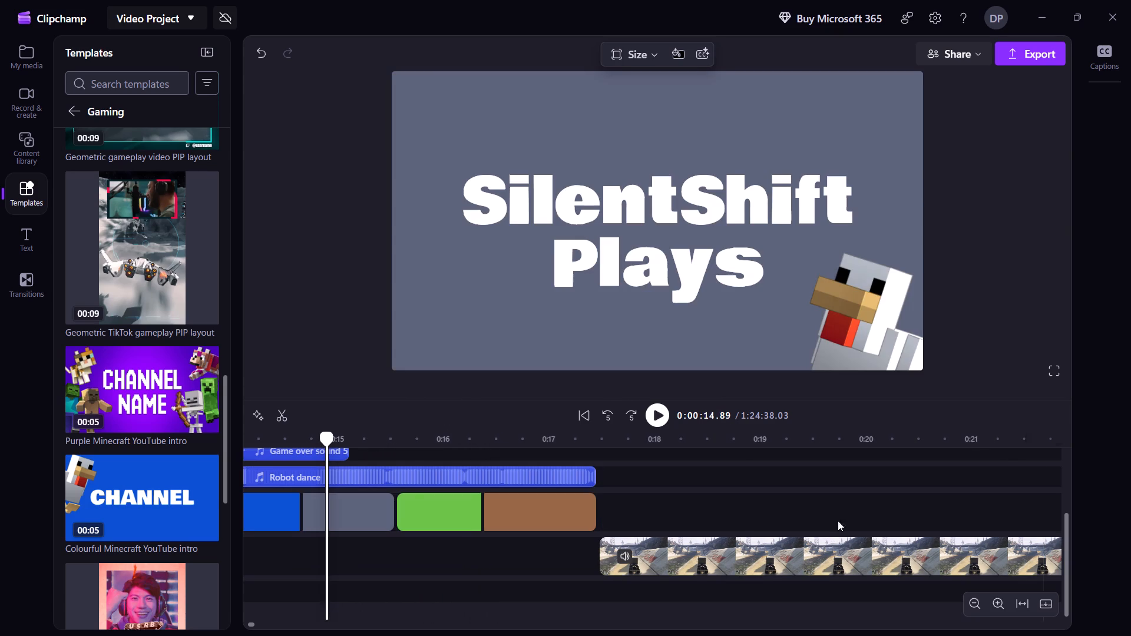
Move the intro's first green colour block down onto the gameplay video track, directly after the opening gameplay clip.
scroll(411, 556, "down", 3)
scroll(658, 528, "down", 3, "shift")
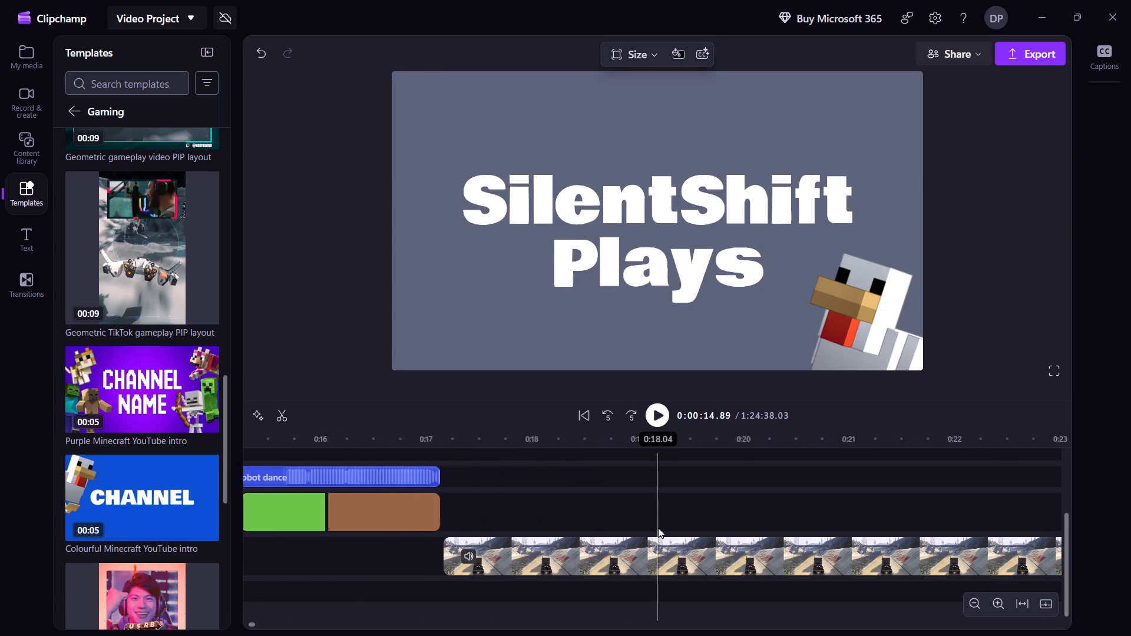
scroll(658, 528, "down", 1, "shift")
scroll(658, 528, "up", 8, "shift")
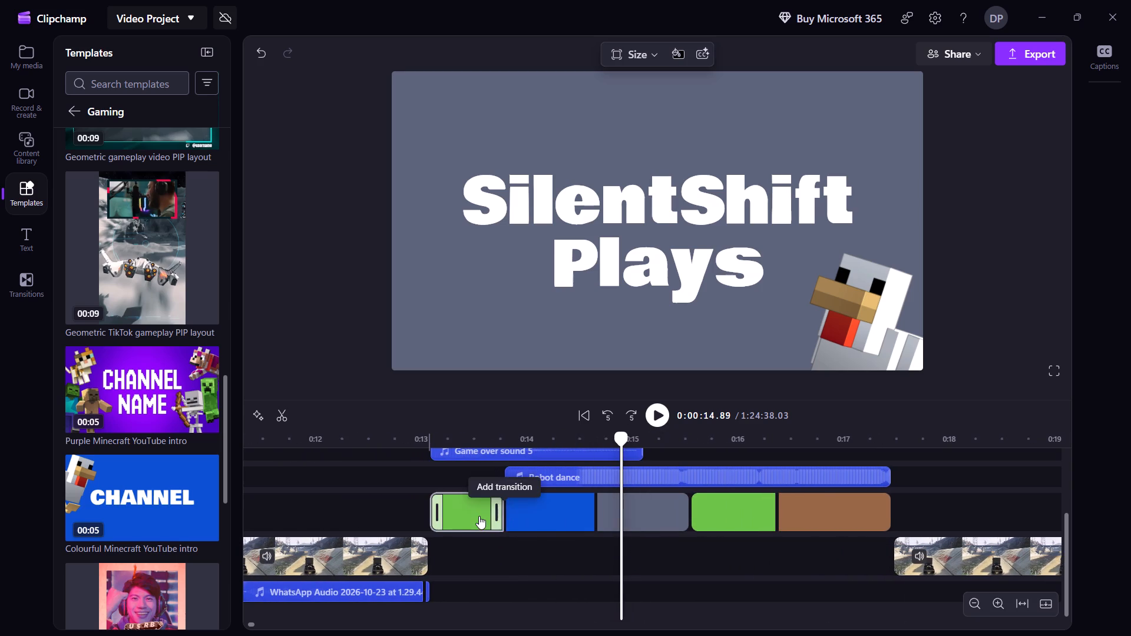
left_click_drag(479, 516, 471, 559)
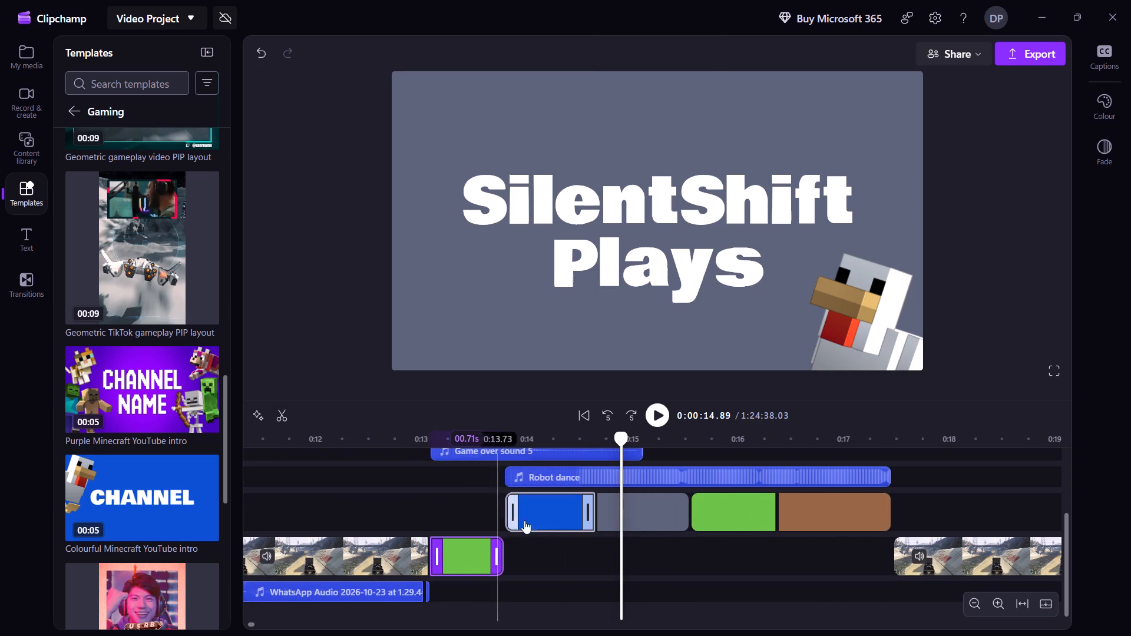
Move the intro's remaining blue, grey, green and brown colour blocks down onto the gameplay video track, filling the gap between the gameplay clips.
left_click_drag(548, 516, 550, 551)
left_click_drag(626, 505, 633, 521)
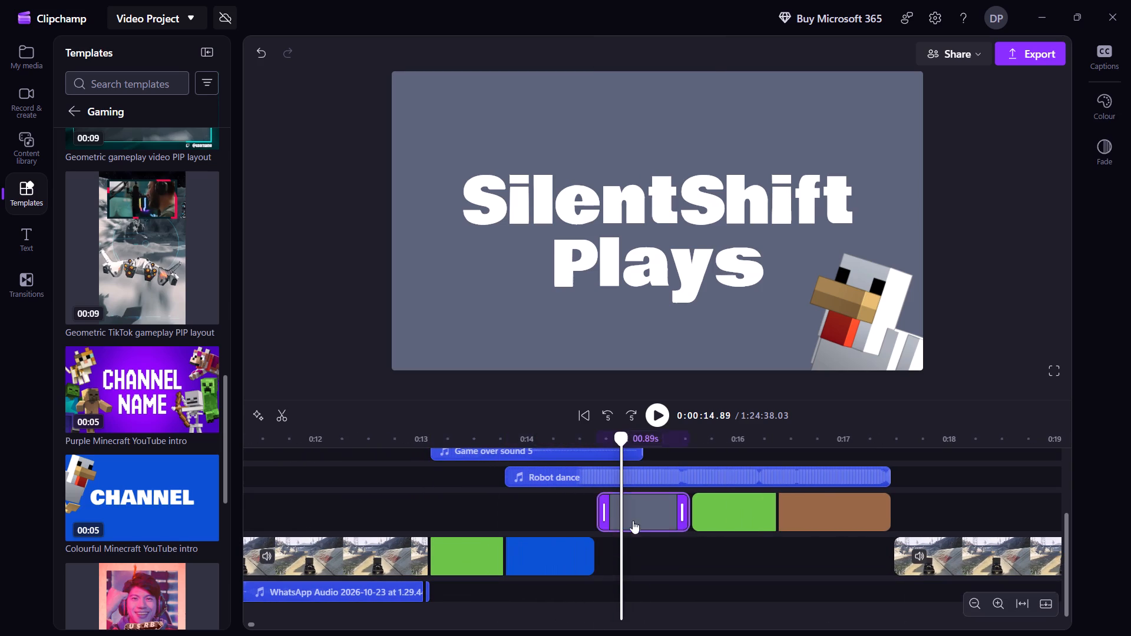
left_click_drag(633, 521, 623, 548)
left_click_drag(738, 511, 738, 612)
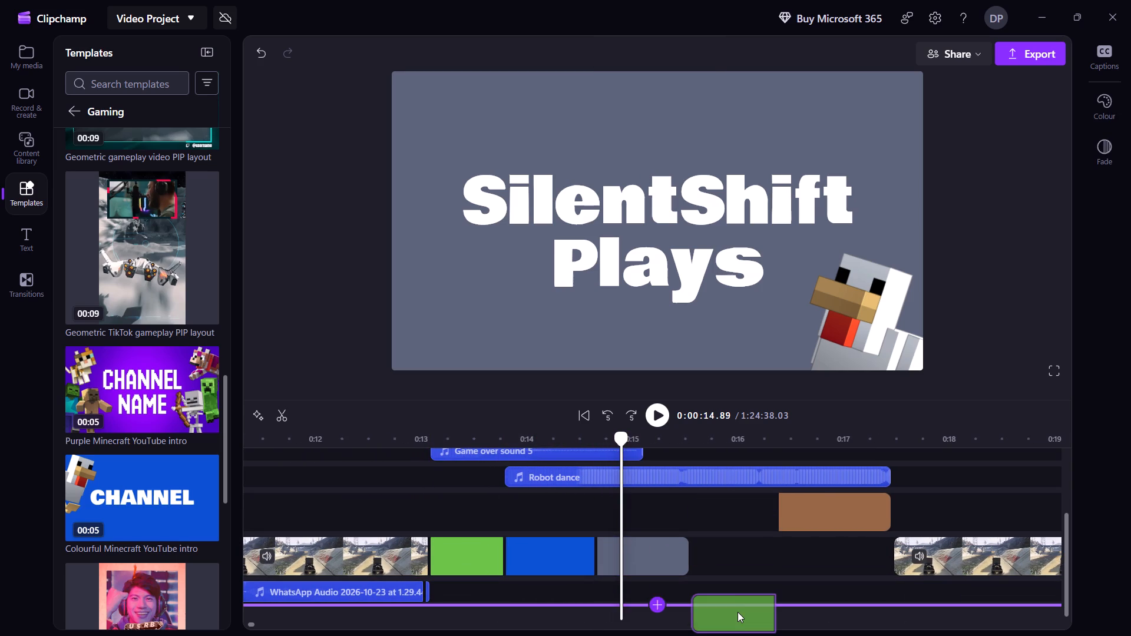
left_click_drag(738, 612, 738, 570)
left_click_drag(807, 516, 808, 549)
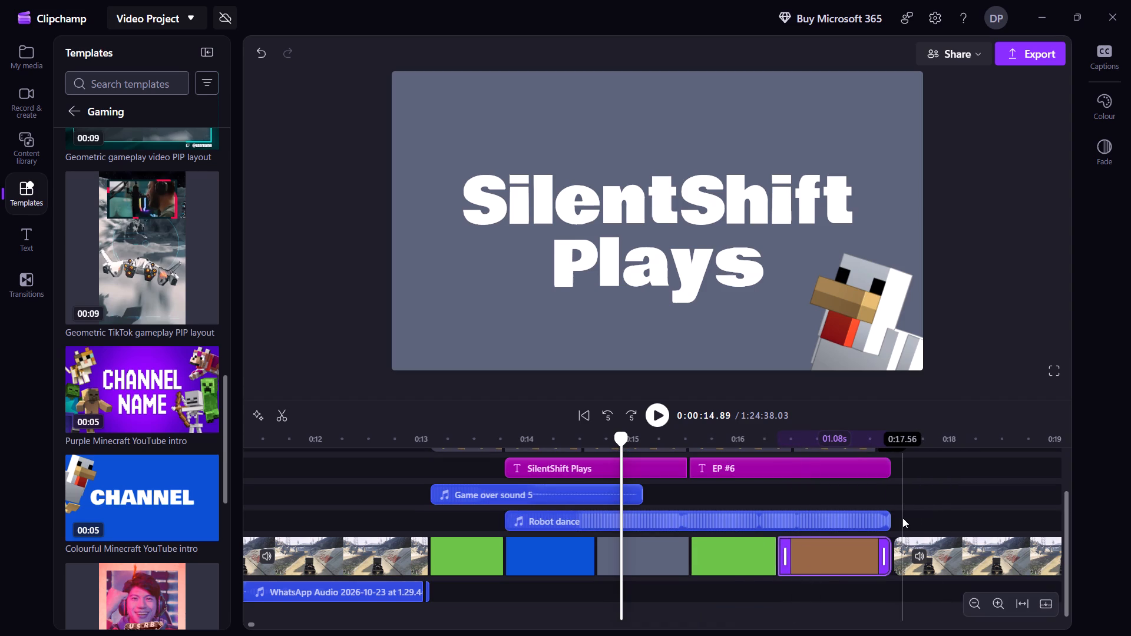
Play and skip through the gameplay after the intro, reviewing the opening truck and motorbike footage up to about 1:30.
key("shift+Right")
key("shift+Right")
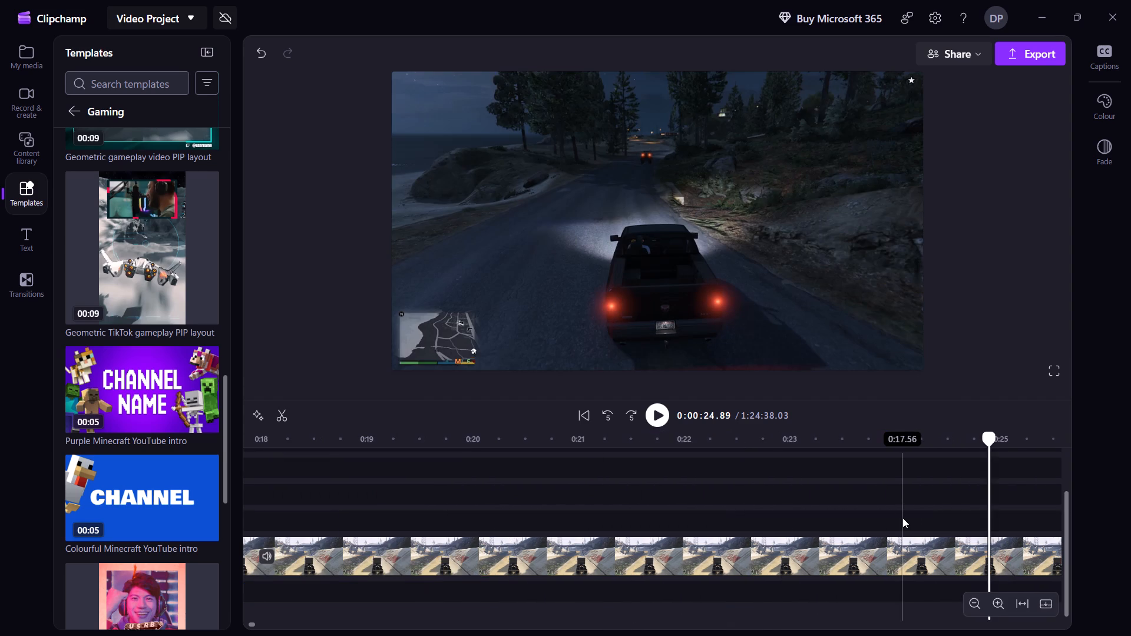
key("shift+Right")
key("shift+Right")
key("shift+Right")
key("shift+Right")
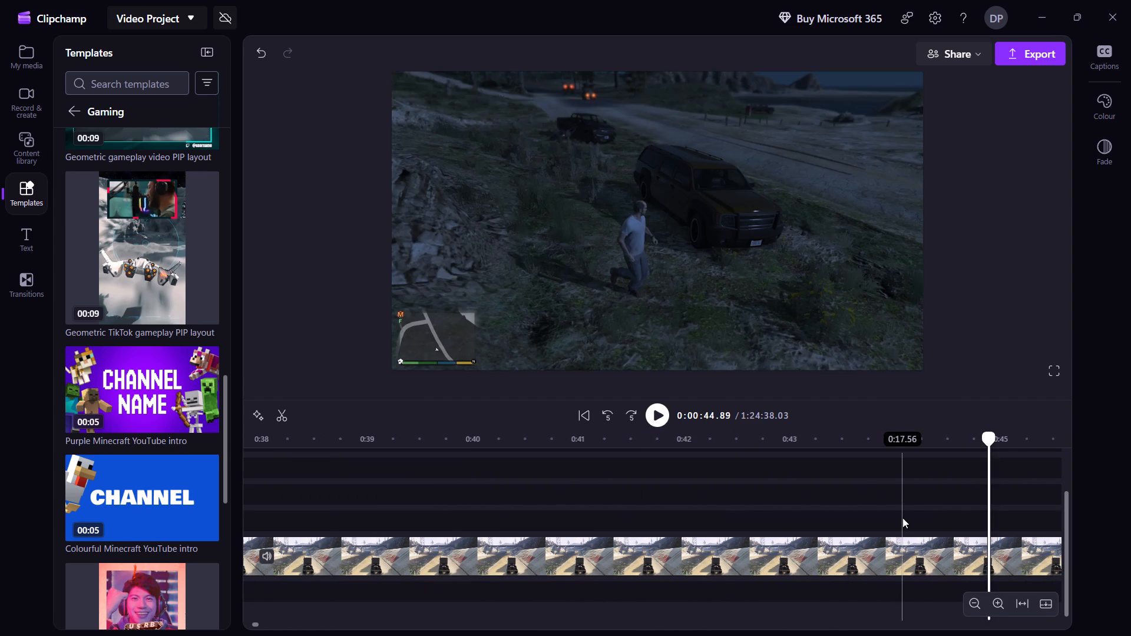
key("shift+Left")
key("space")
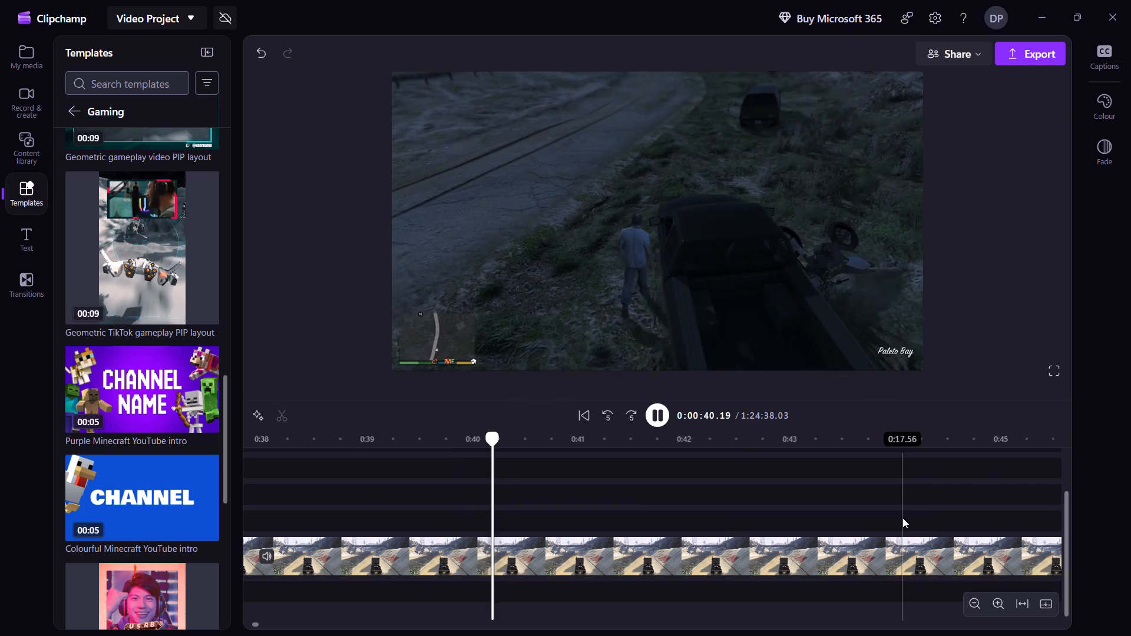
key("shift+Right")
key("shift+Right")
key("shift+Right")
key("shift+Right")
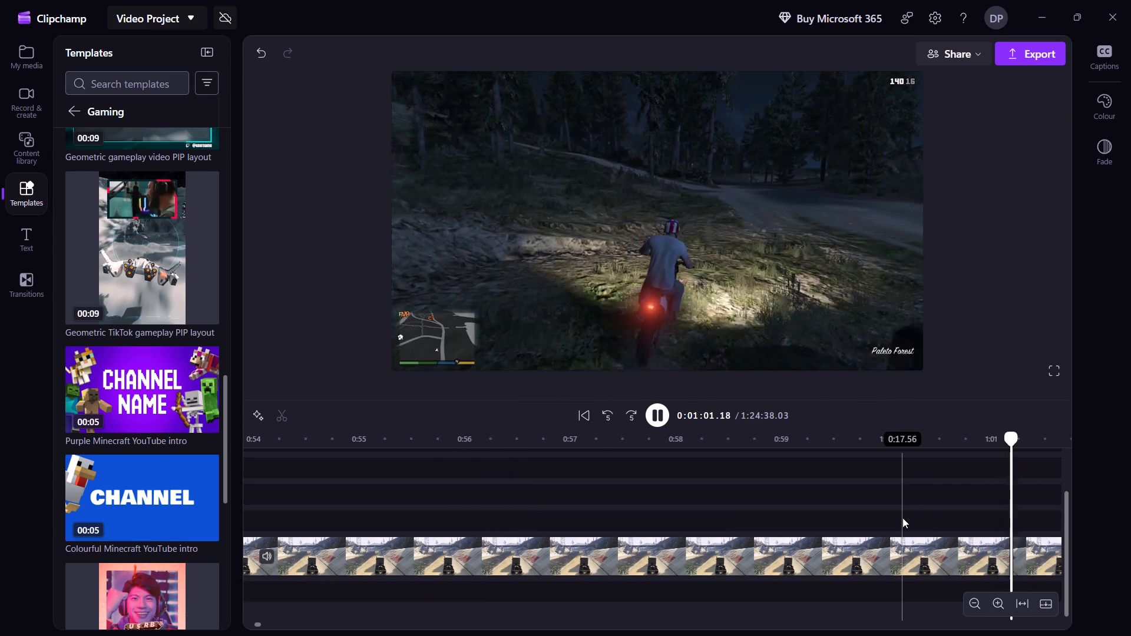
key("shift+Right")
key("shift+Right")
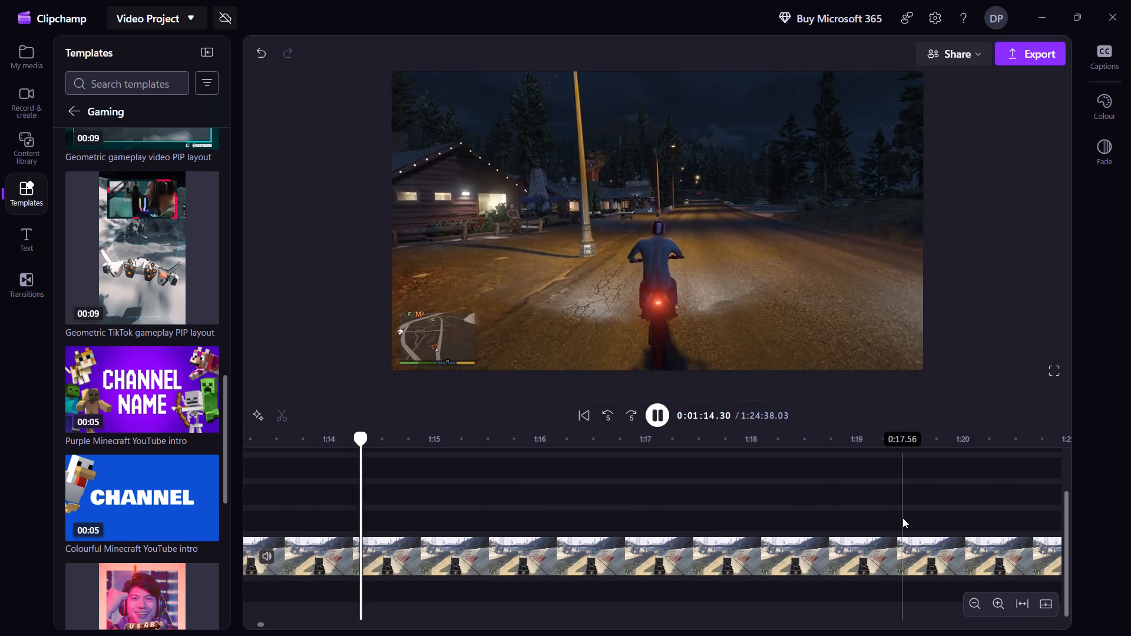
key("shift+Right")
key("shift+Right")
key("shift+Right")
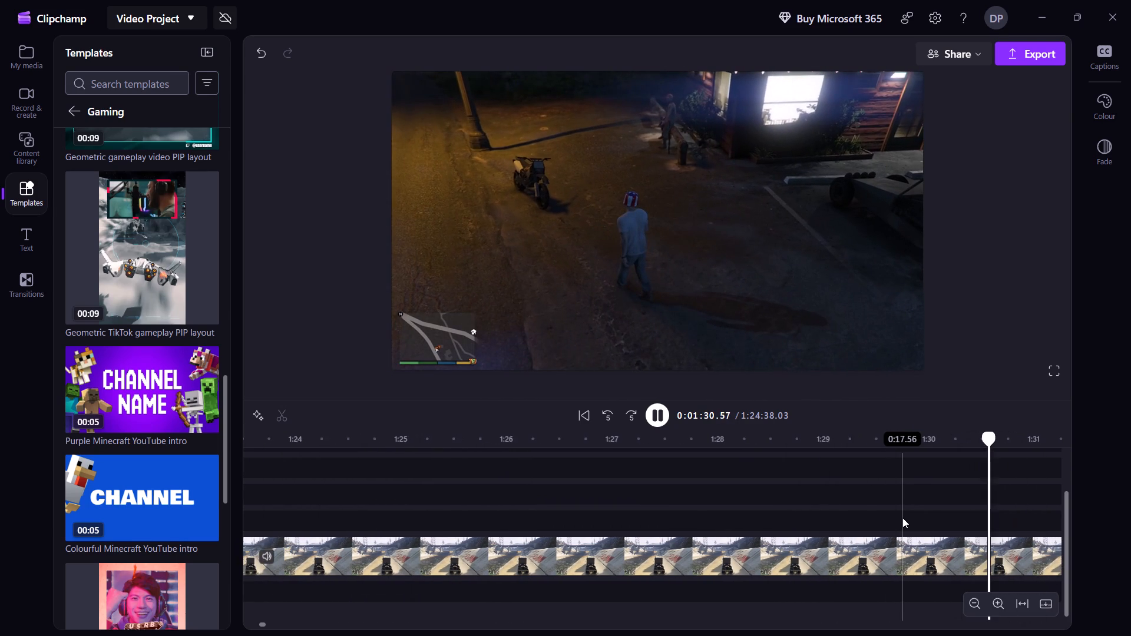
Skim quickly forward through the night-time forest gameplay until the arrival at the Ammu-Nation shop at about 12:12.
key("shift+Right")
key("shift+Right")
key("shift+Right")
key("shift+Right")
key("shift+Right")
key("shift+Right")
key("shift+Right")
key("shift+Right")
key("shift+Right")
key("shift+Right")
key("shift+Right")
key("shift+Right")
key("shift+Right")
key("shift+Right")
key("shift+Right")
key("shift+Right")
key("shift+Right")
key("shift+Right")
key("shift+Right")
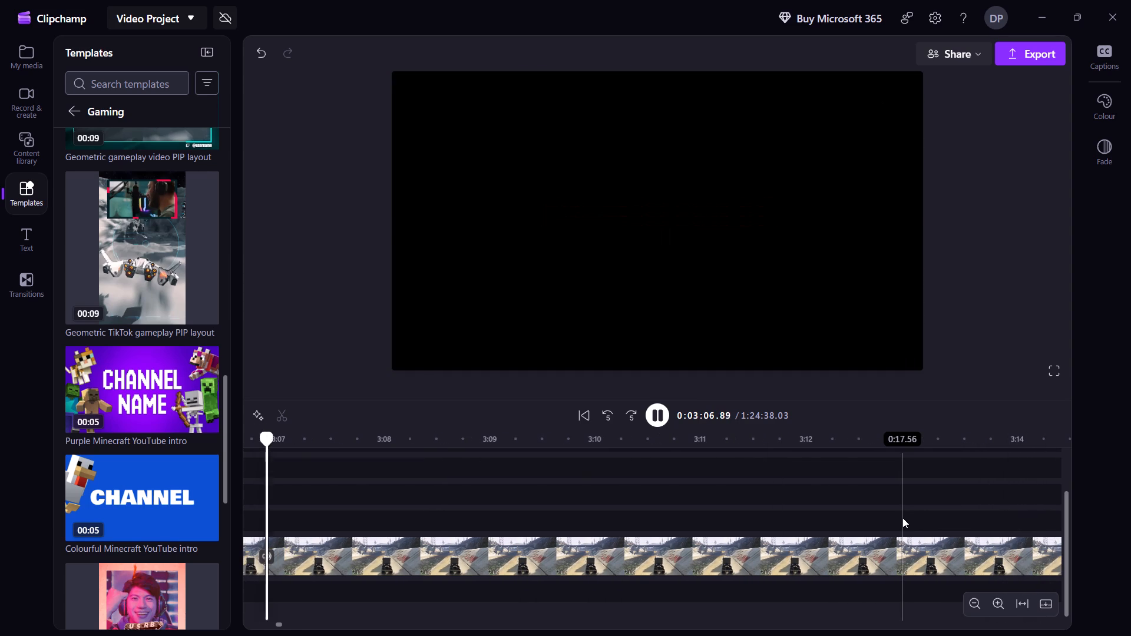
key("shift+Right")
key("shift+Right")
key("shift+Right")
key("shift+Right")
key("shift+Right")
key("shift+Right")
key("shift+Right")
key("shift+Right")
key("shift+Right")
key("shift+Right")
key("shift+Right")
key("shift+Right")
key("shift+Right")
key("shift+Right")
key("shift+Right")
key("shift+Right")
key("shift+Right")
key("shift+Right")
key("shift+Right")
key("shift+Right")
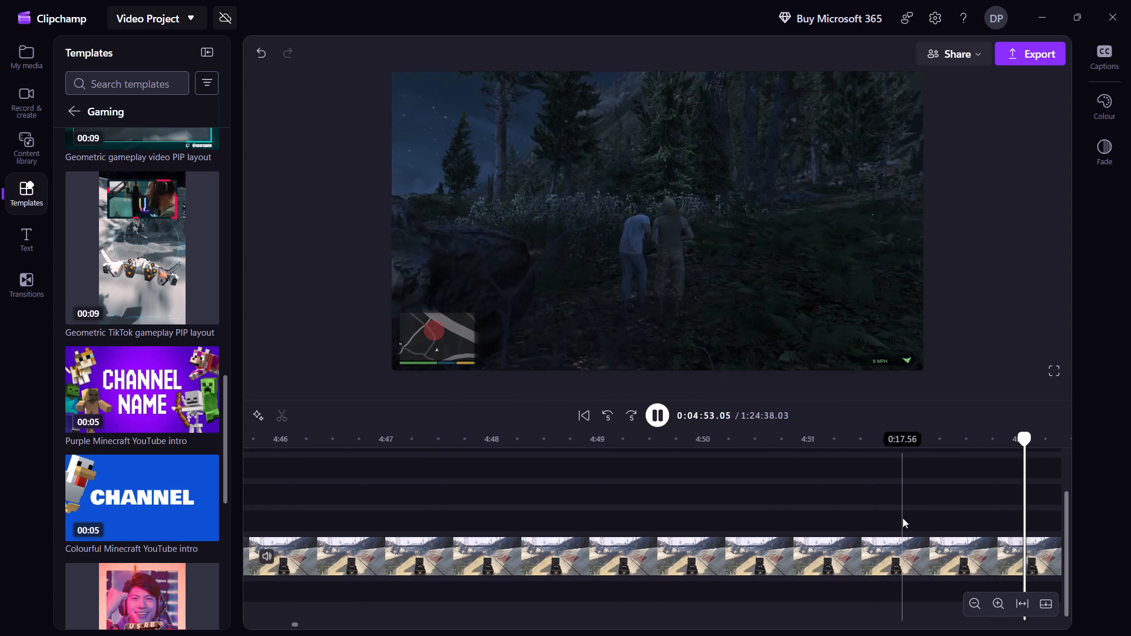
key("shift+Right")
key("shift+Right")
key("shift+Right")
key("shift+Right")
key("shift+Right")
key("shift+Right")
key("shift+Right")
key("shift+Right")
key("shift+Right")
key("shift+Right")
key("shift+Right")
key("shift+Right")
key("shift+Right")
key("shift+Right")
key("shift+Right")
key("shift+Right")
key("shift+Right")
key("shift+Right")
key("shift+Right")
key("shift+Right")
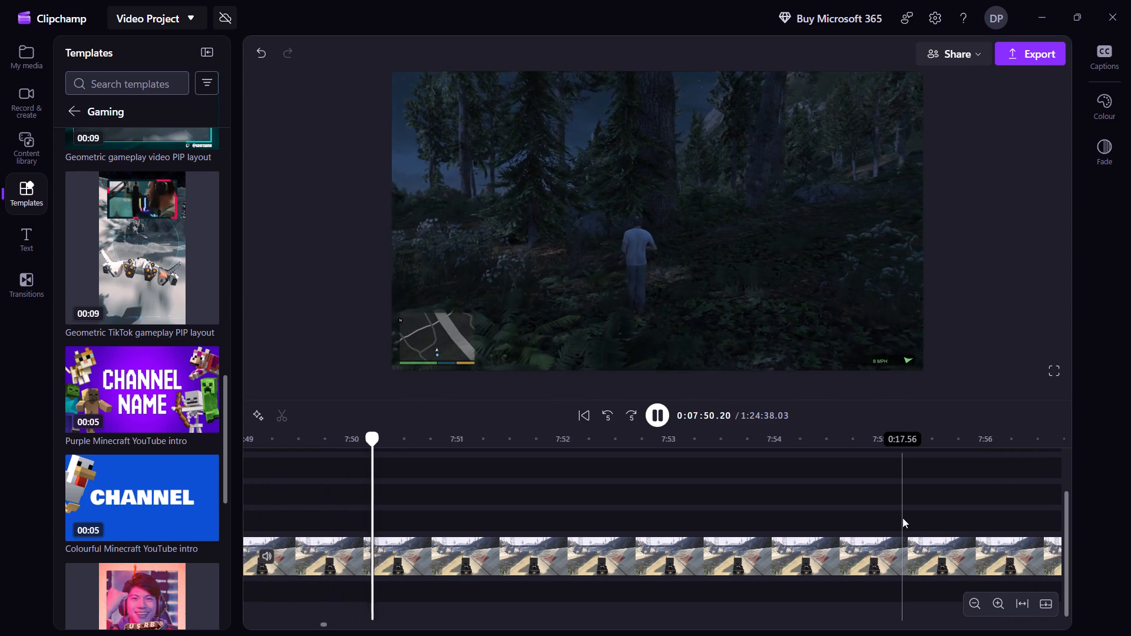
key("shift+Right")
key("shift+Right")
key("shift+Right")
key("shift+Right")
key("shift+Right")
key("shift+Right")
key("shift+Right")
key("shift+Right")
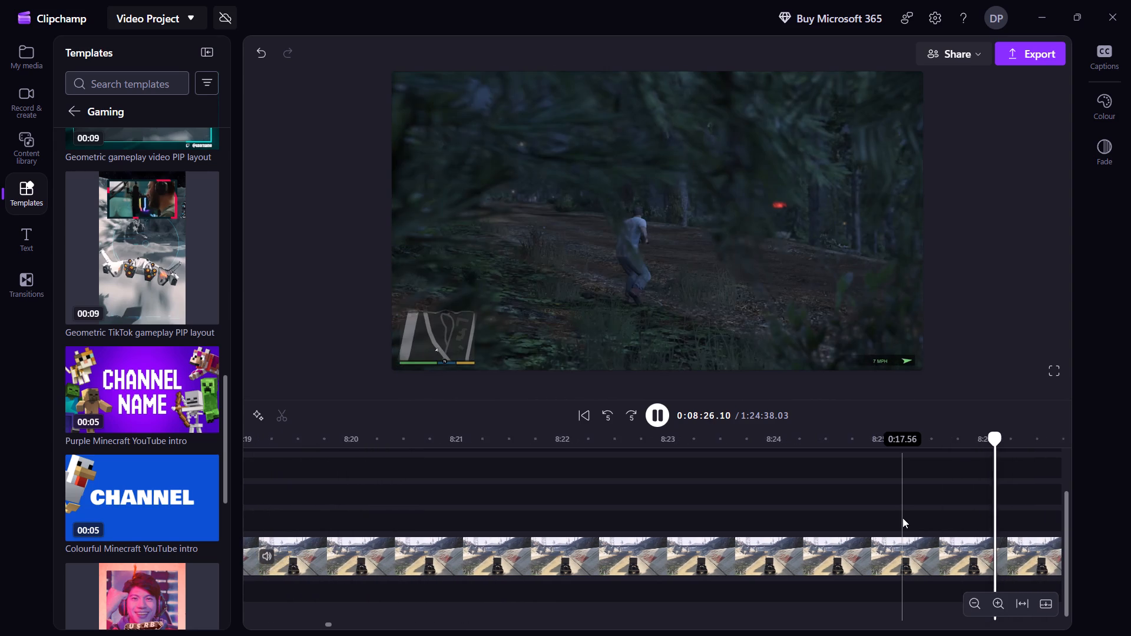
key("shift+Right")
key("shift+Right")
key("shift+Right")
key("shift+Right")
key("shift+Right")
key("shift+Right")
key("shift+Right")
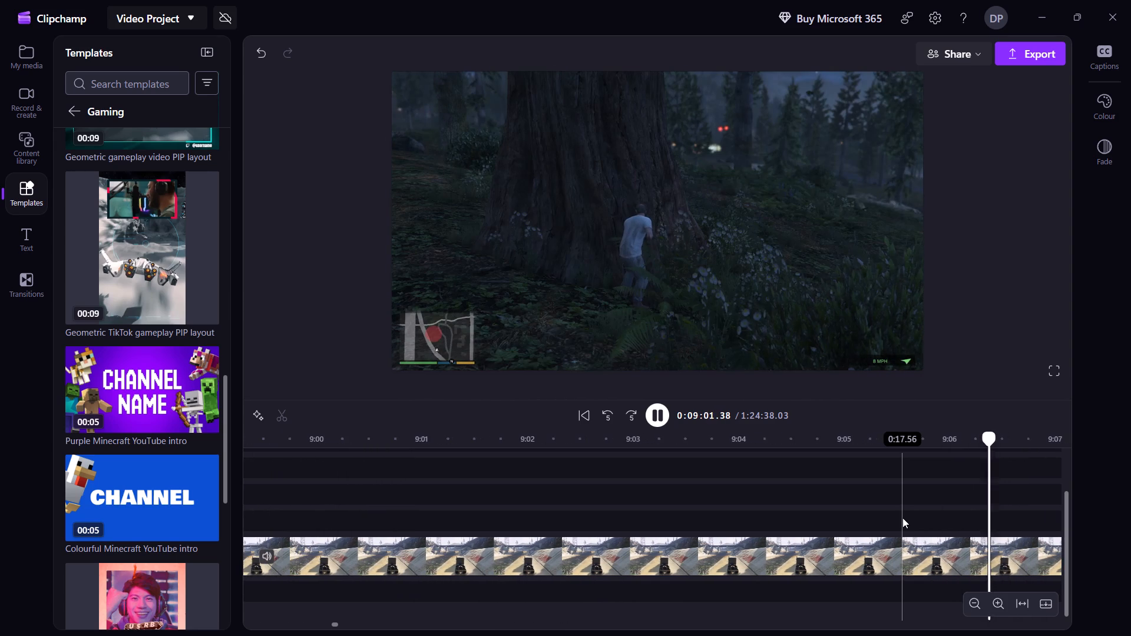
key("shift+Right")
key("shift+Right")
key("shift+Right")
key("shift+Right")
key("shift+Right")
key("shift+Right")
key("shift+Right")
key("shift+Right")
key("shift+Right")
key("shift+Right")
key("shift+Right")
key("shift+Right")
key("shift+Right")
key("shift+Right")
key("shift+Right")
key("shift+Right")
key("shift+Right")
key("shift+Right")
key("shift+Right")
key("shift+Right")
key("shift+Right")
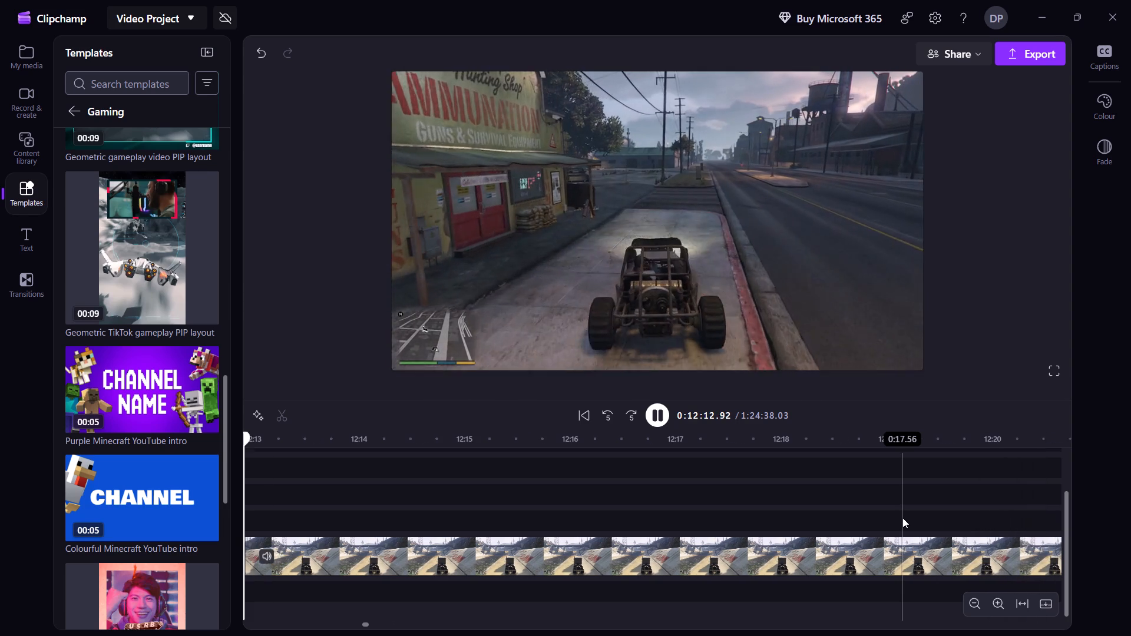
Review the Ammu-Nation weapon and clothing shopping footage in short skips, up to about 14:25.
key("shift+Right")
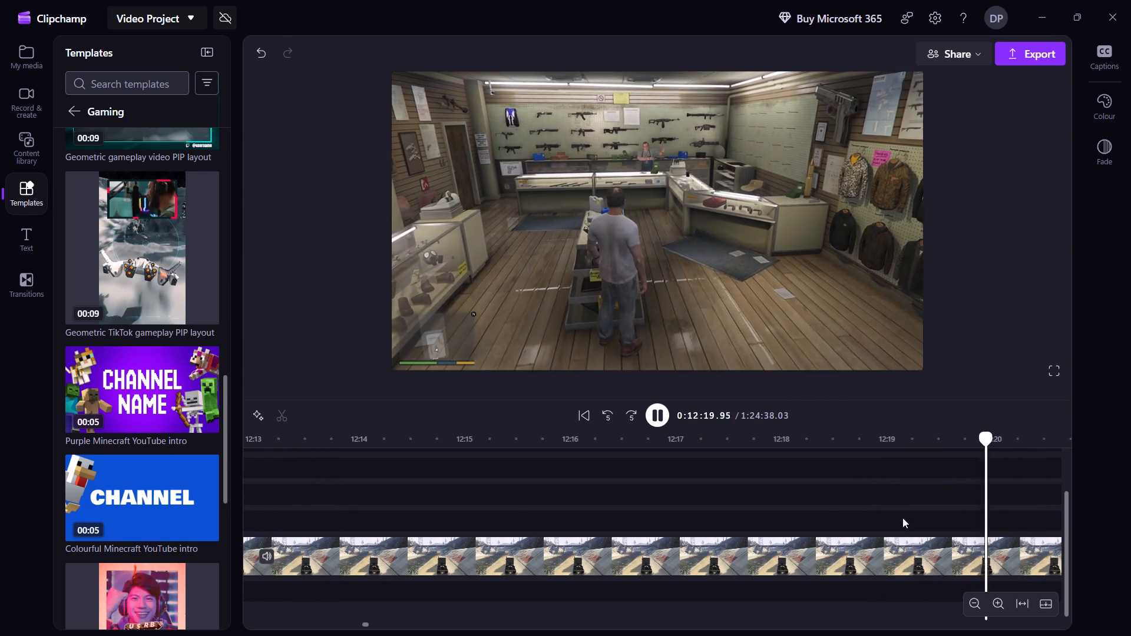
key("shift+Right")
key("shift+Right")
key("shift+Right")
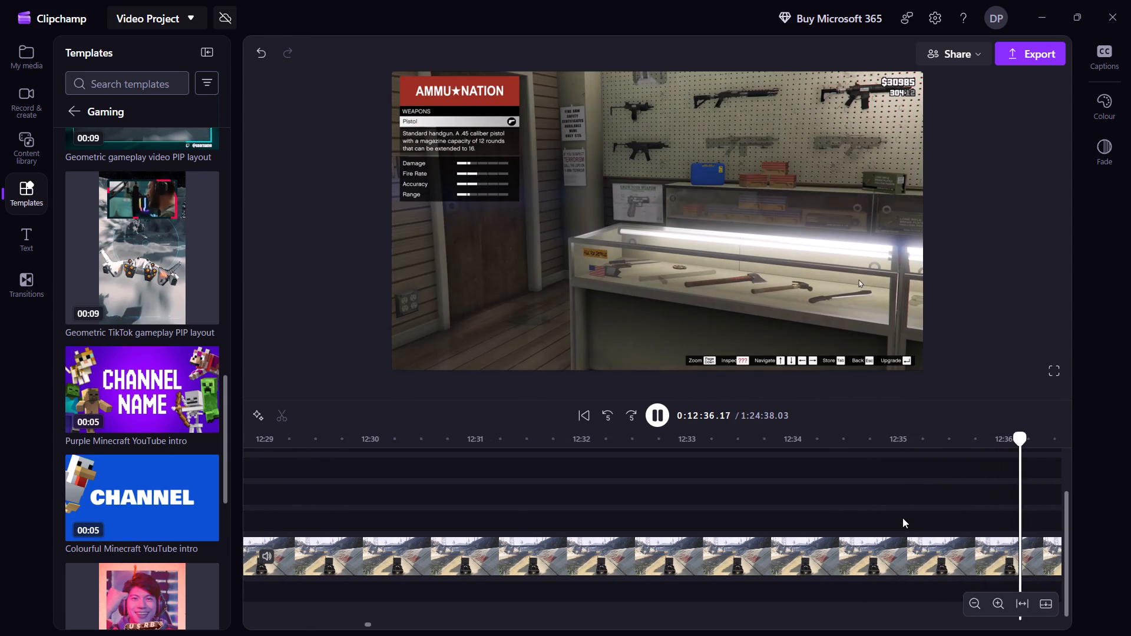
key("shift+Right")
key("shift+Right")
key("shift+Right")
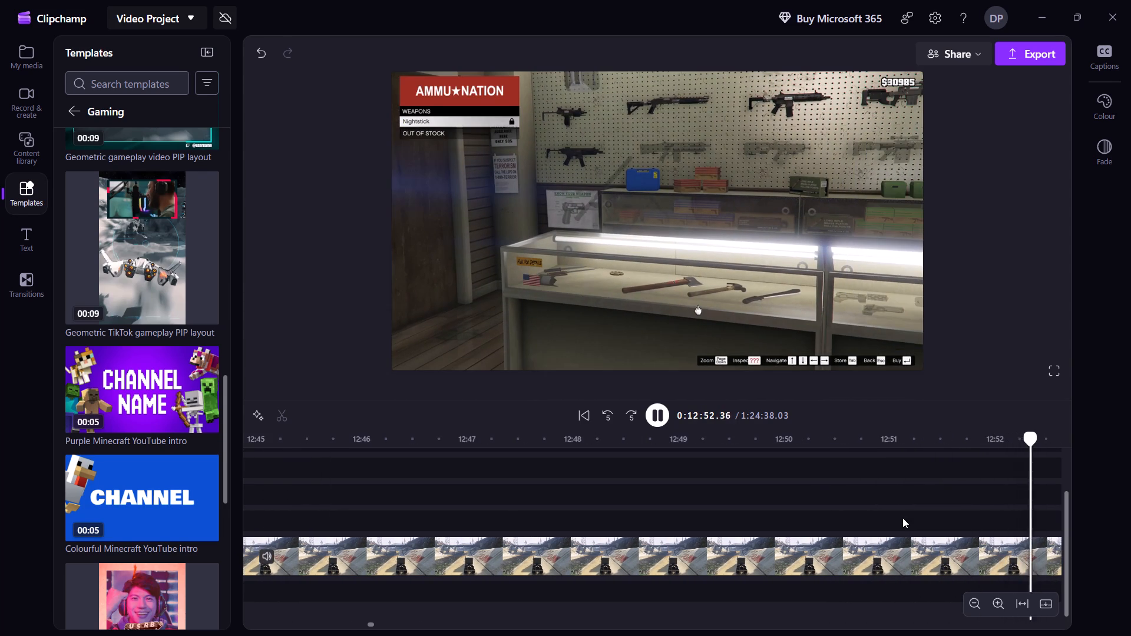
key("shift+Right")
key("shift+Right")
key("shift+Right")
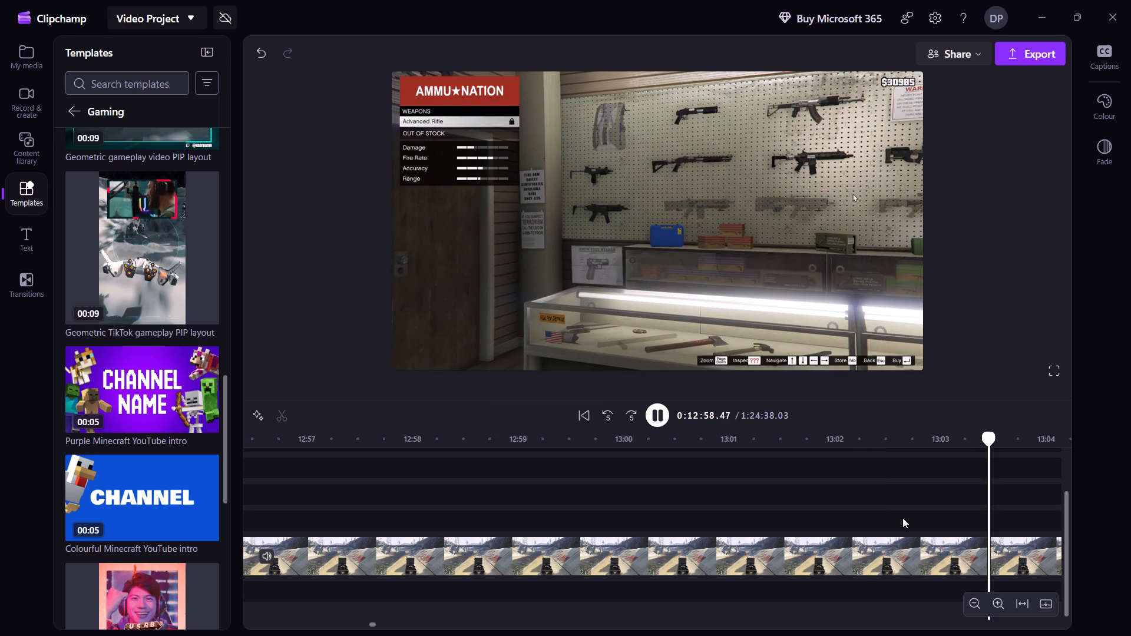
key("shift+Right")
key("shift+Right")
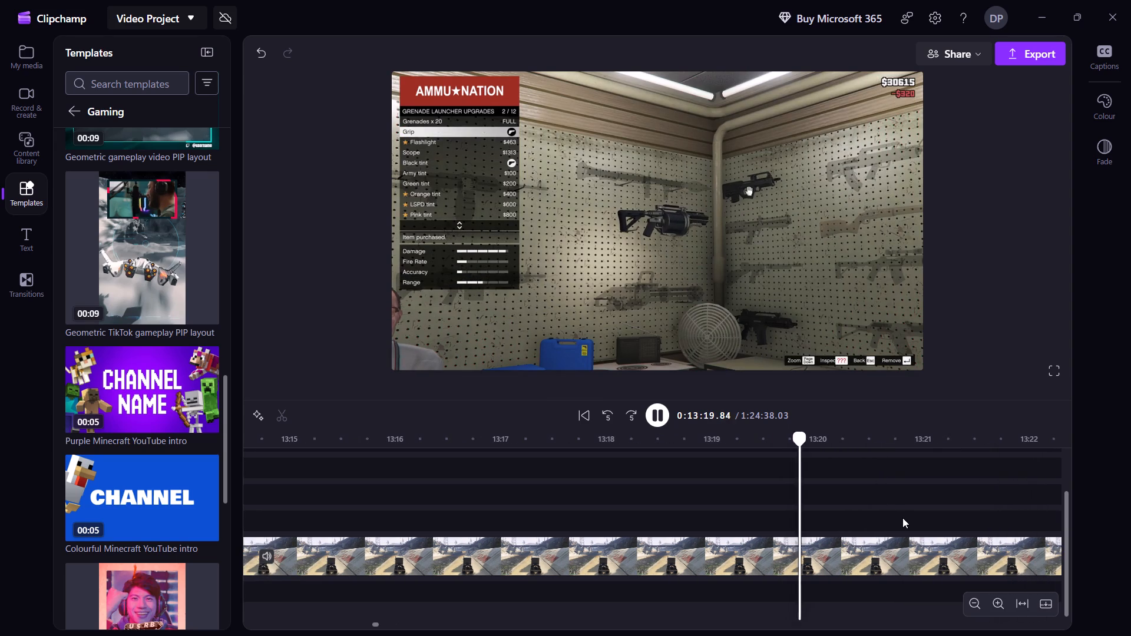
key("shift+Right")
key("shift+Right")
key("shift+Right")
key("shift+Right")
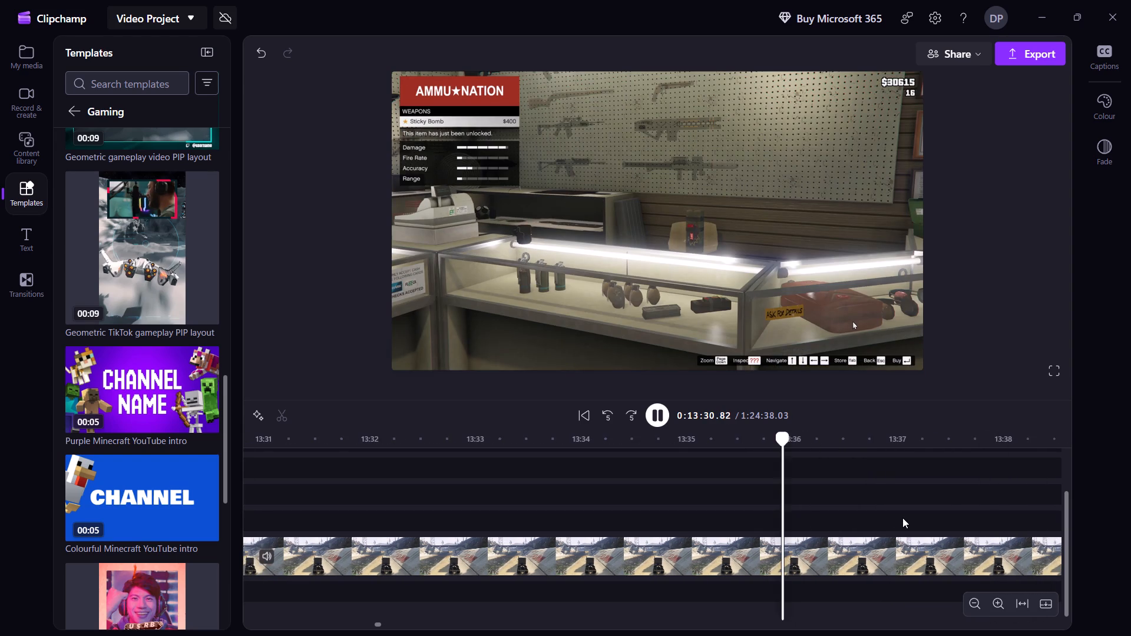
key("shift+Right")
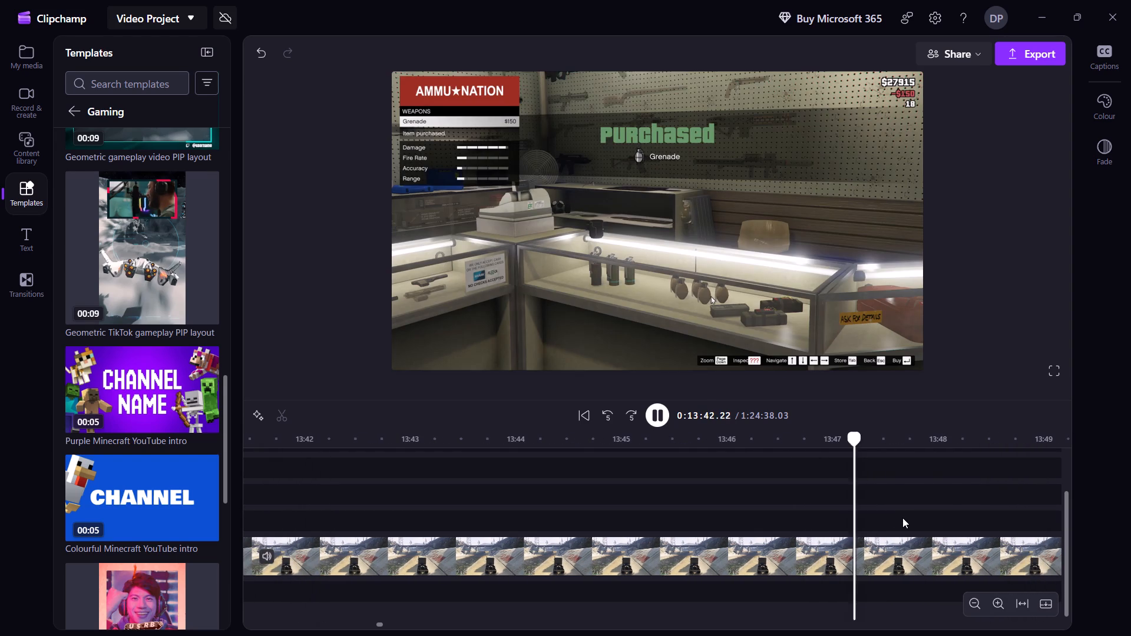
key("shift+Right")
key("shift+Right")
key("shift+Right")
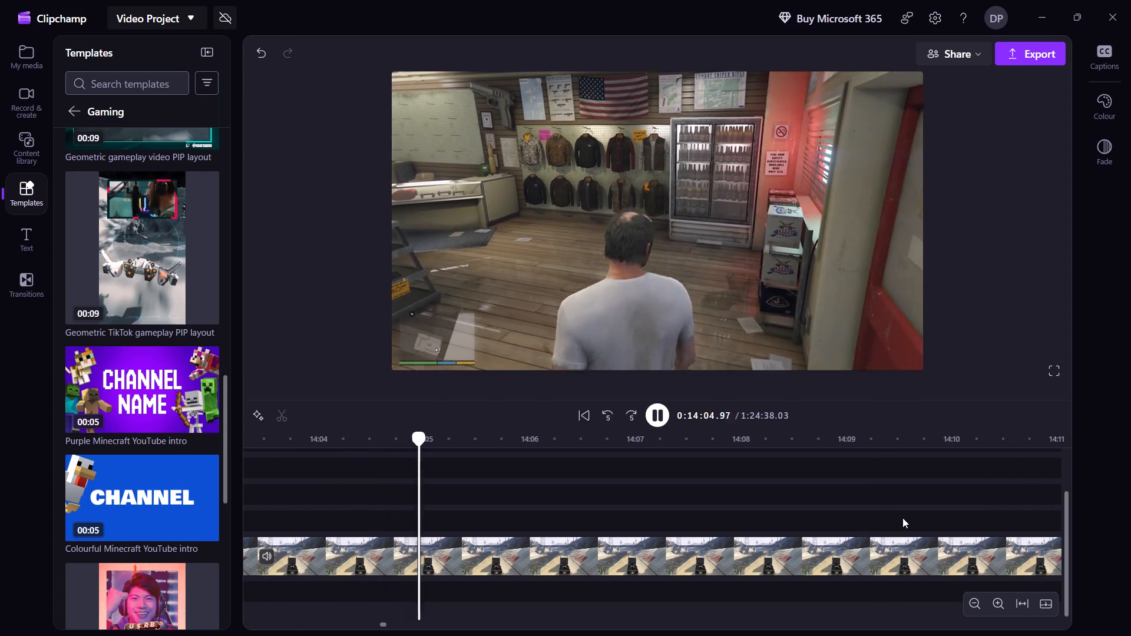
key("shift+Right")
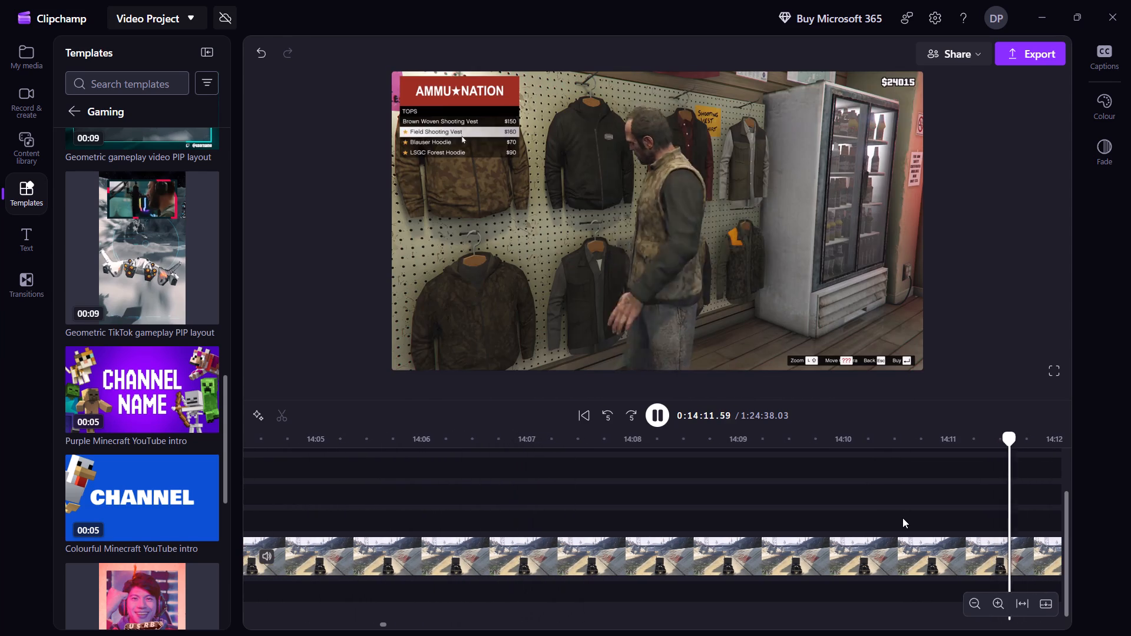
key("shift+Right")
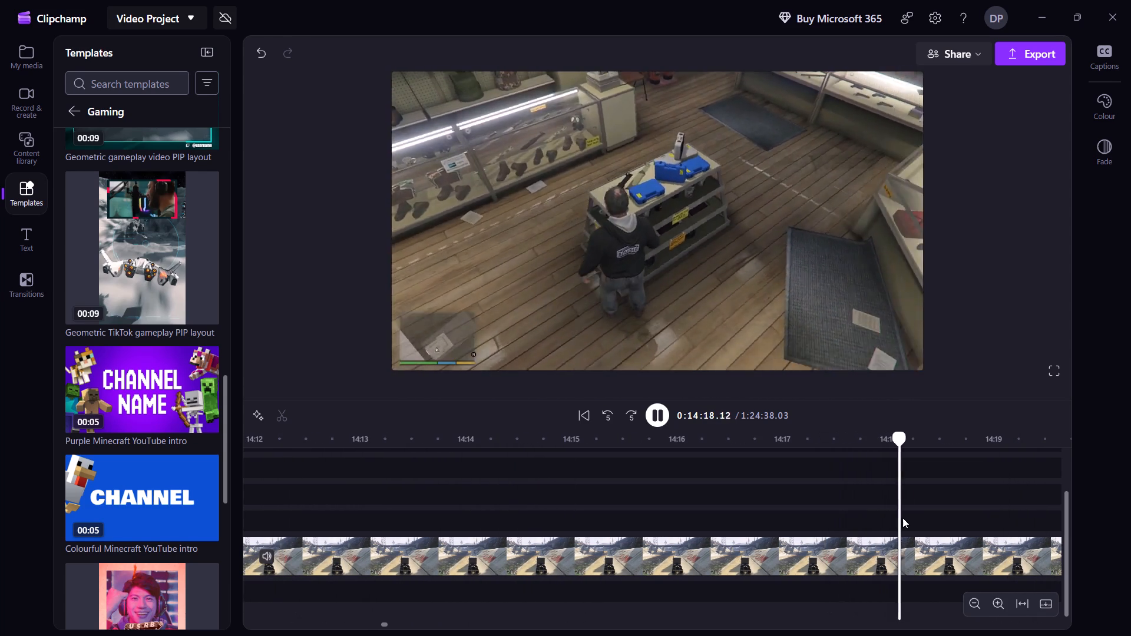
key("shift+Right")
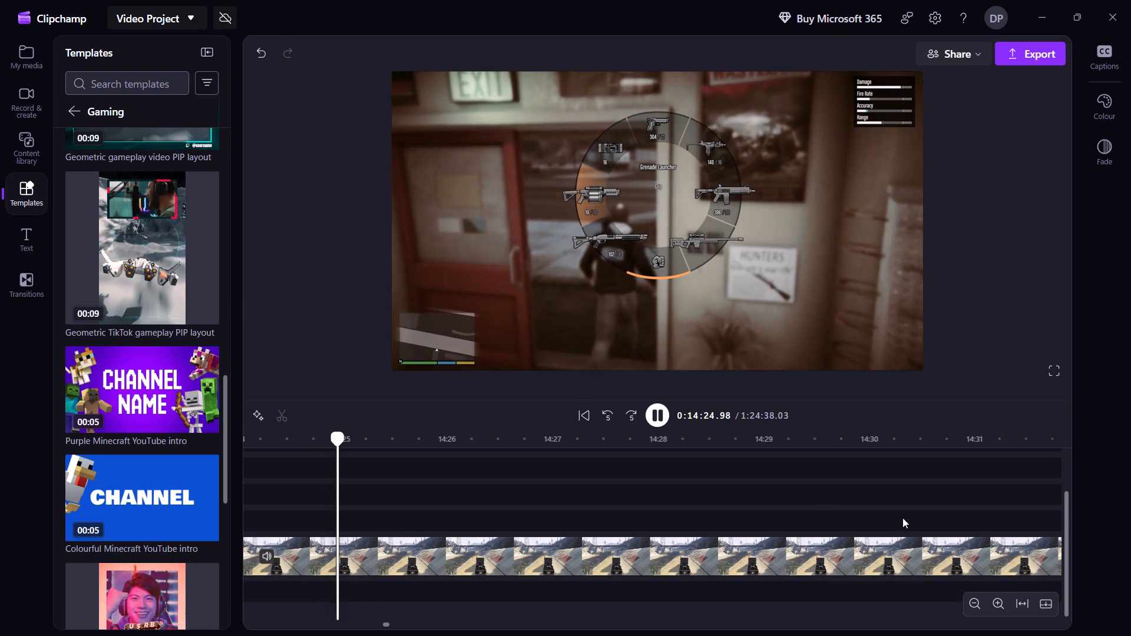
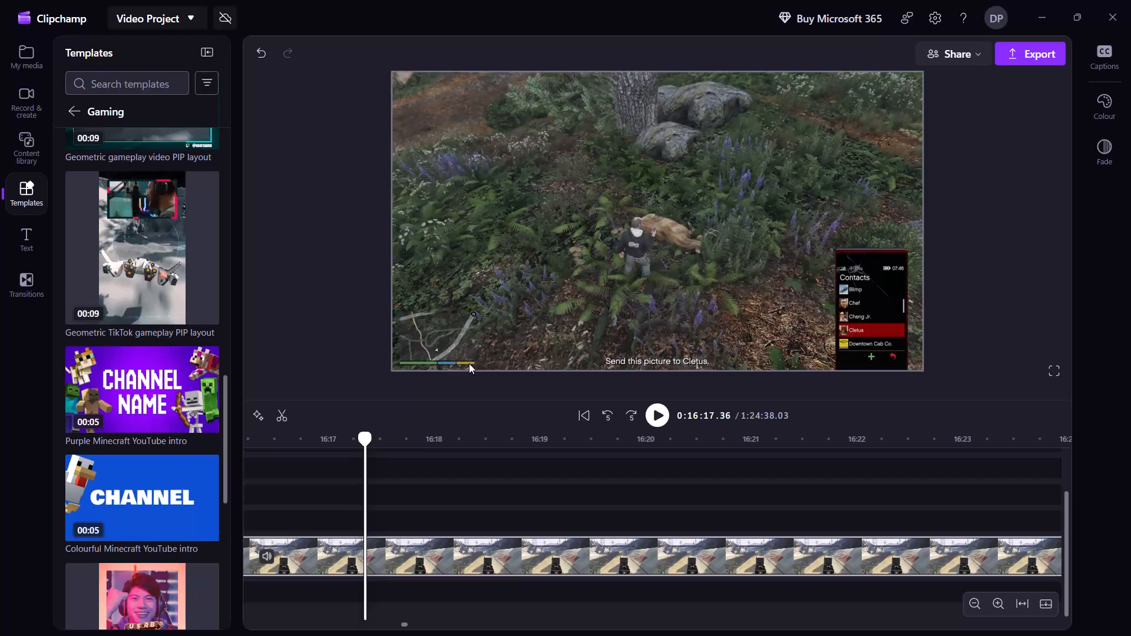
Play on from about 16:17 and skip through the dune buggy drive and Cletus phone call, up to about 17:35.
key("space")
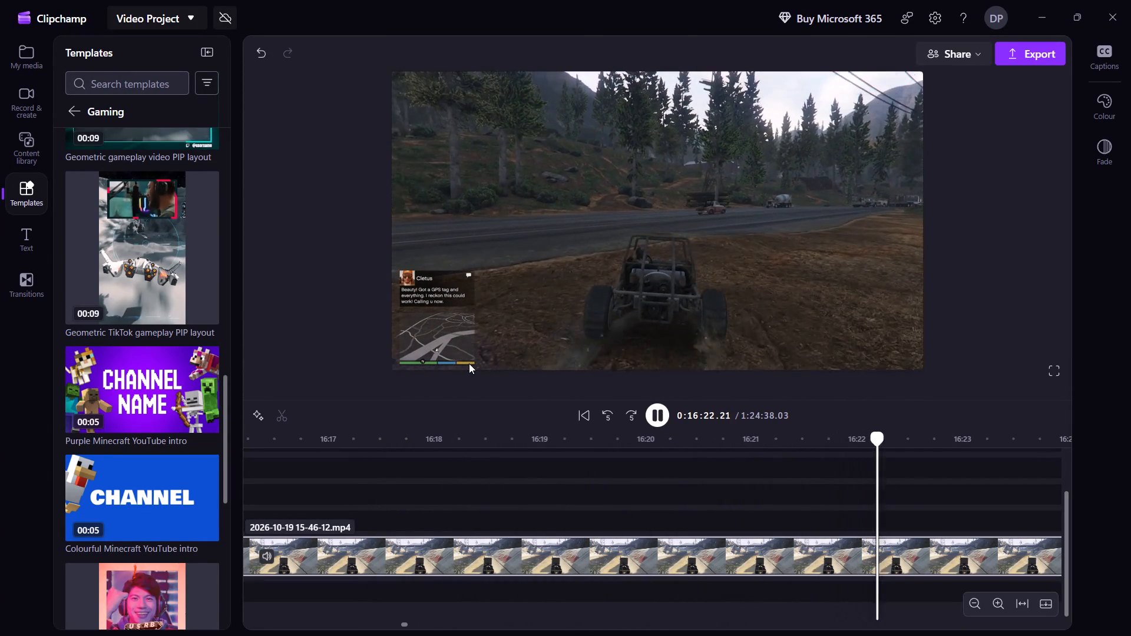
key("shift+Right")
key("shift+Right")
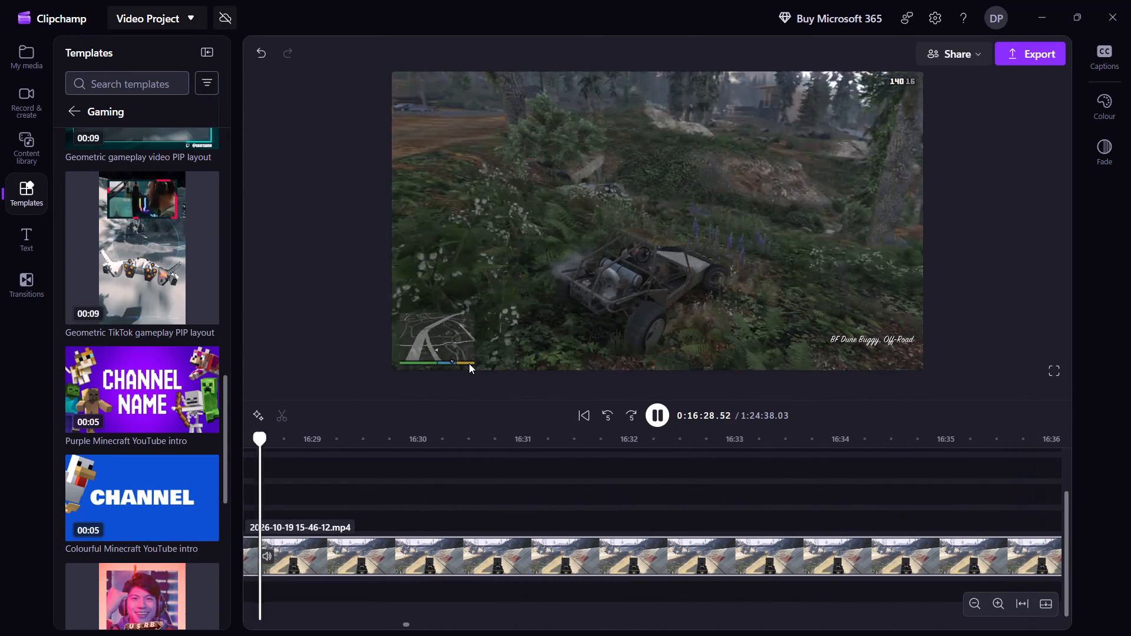
key("shift+Right")
key("shift+Right")
key("shift+Right")
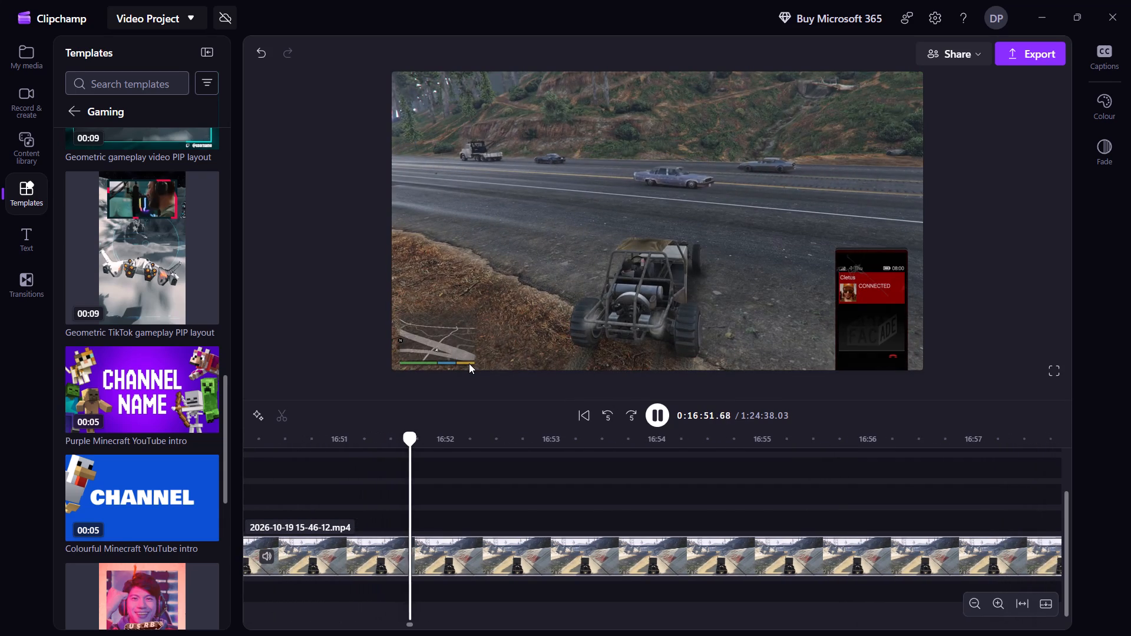
key("shift+Right")
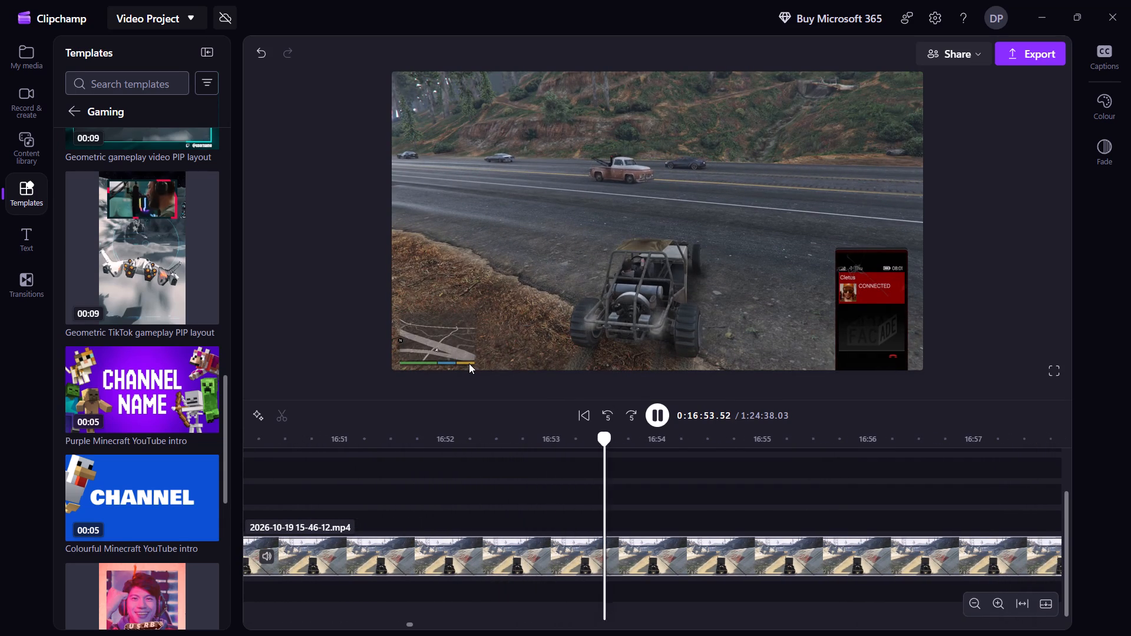
key("shift+Right")
key("shift+Right")
key("shift+Right")
key("shift+Right")
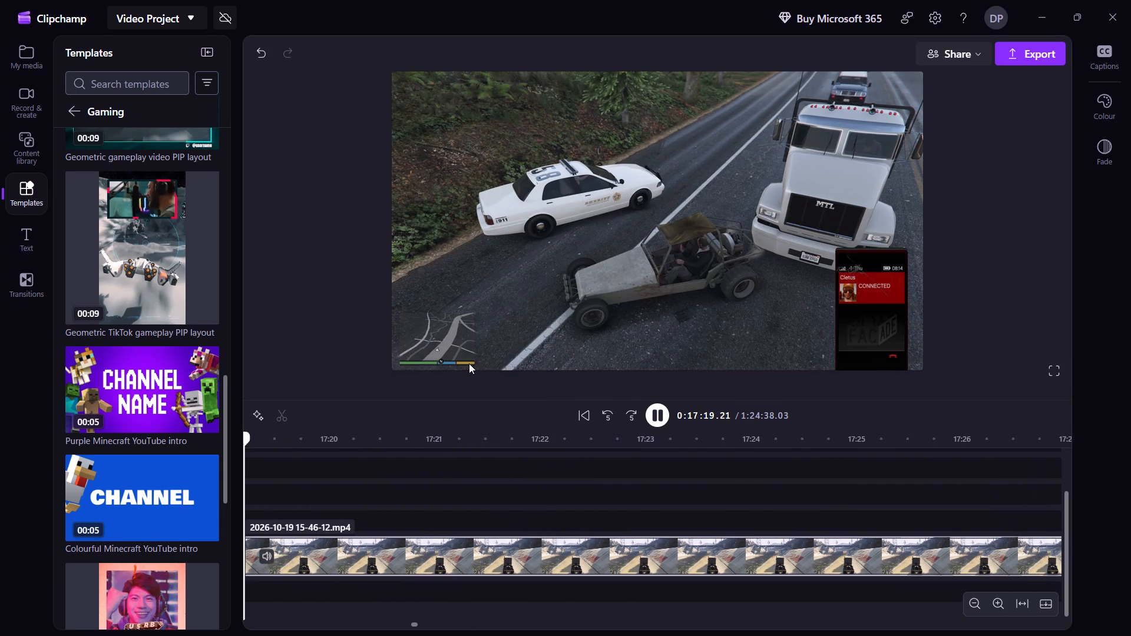
key("shift+Right")
key("shift+Right")
key("shift+Right")
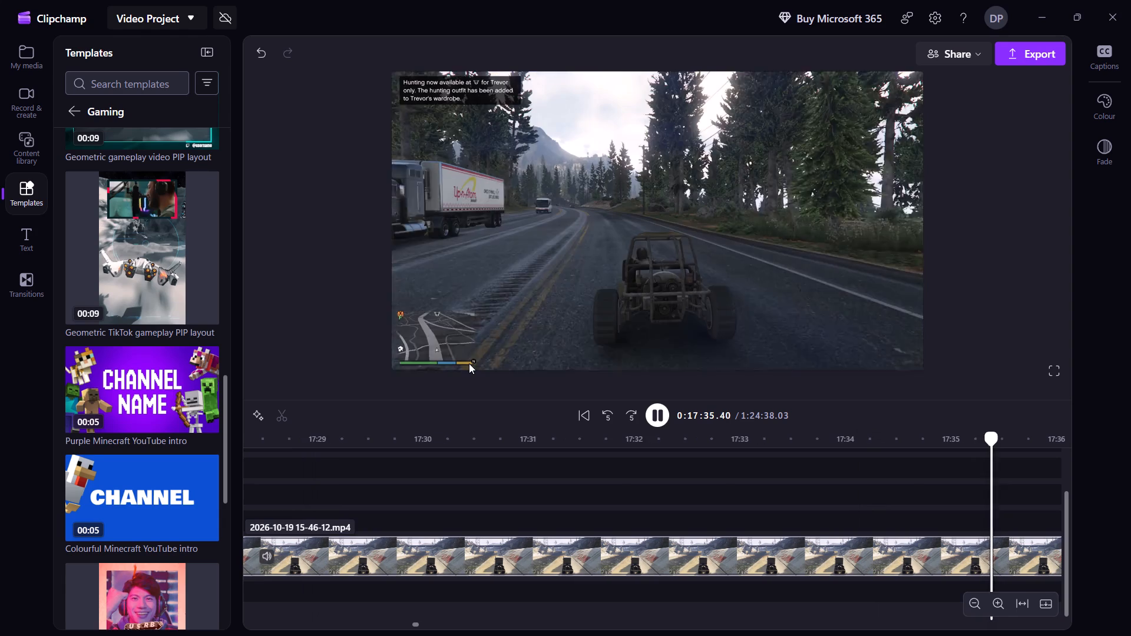
Skip forward through the road and in-game map footage to about 18:22, reviewing it.
key("shift+Right")
key("shift+Right")
key("shift+Right")
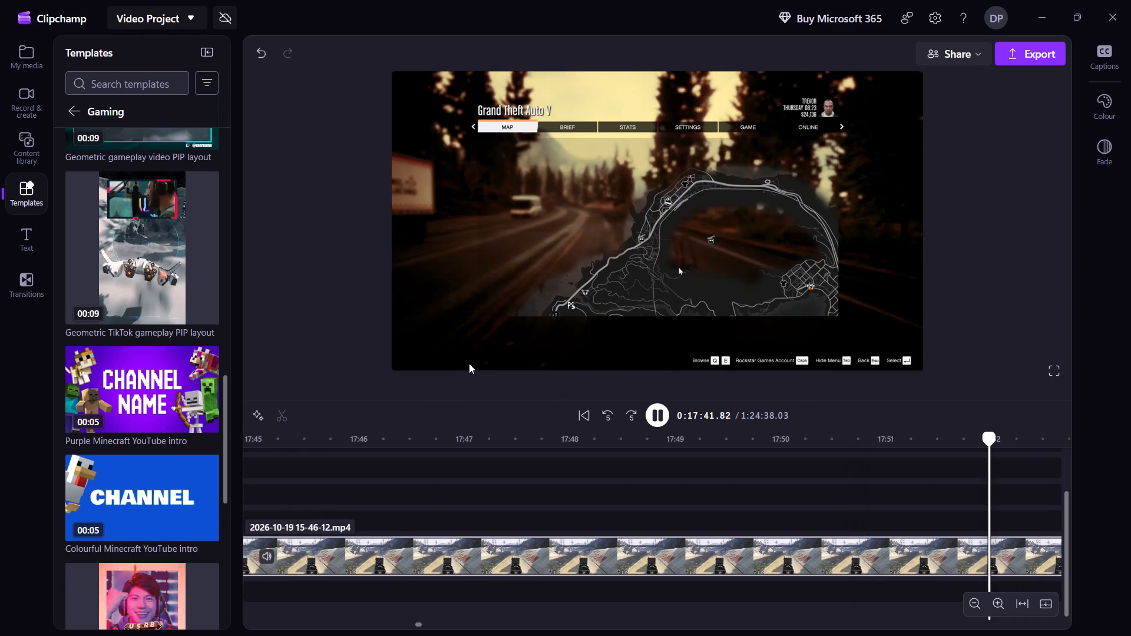
key("shift+Right")
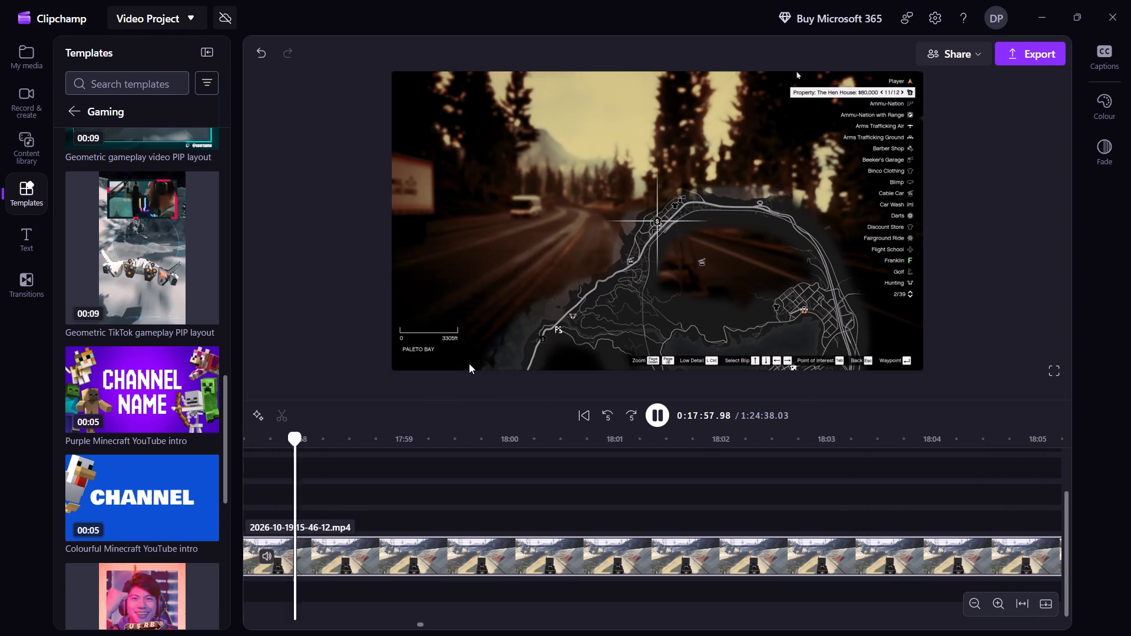
key("shift+Right")
key("shift+Right")
key("shift+Right")
key("shift+Right")
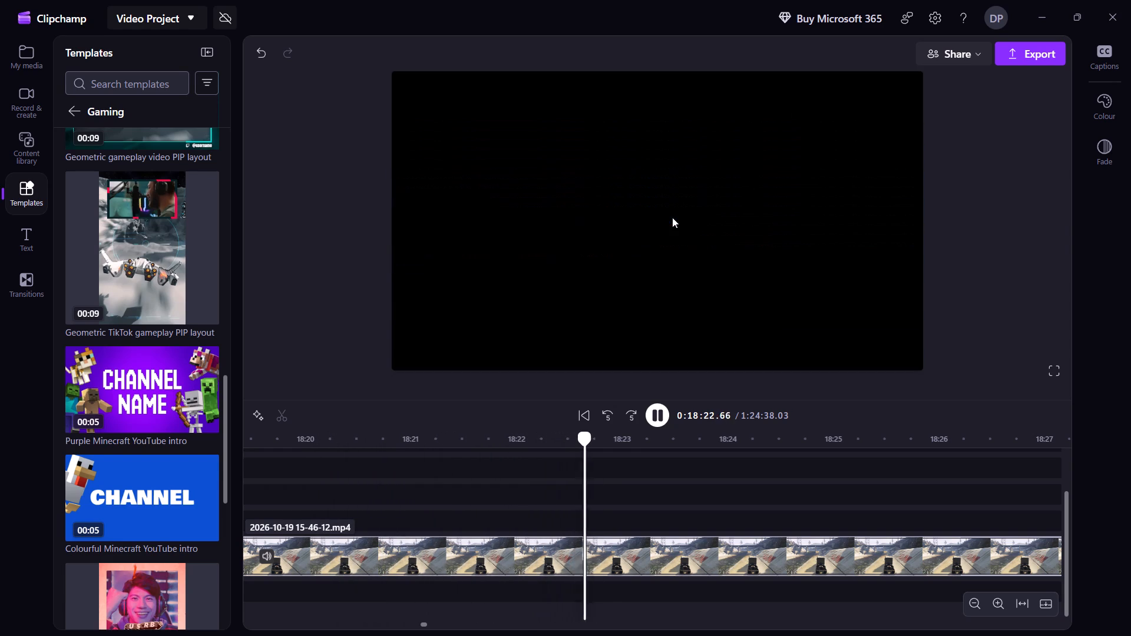
Play on through the roadside deer photo footage from about 18:22 to 18:30 and open the transitions collection.
scroll(808, 470, "down", 5, "shift")
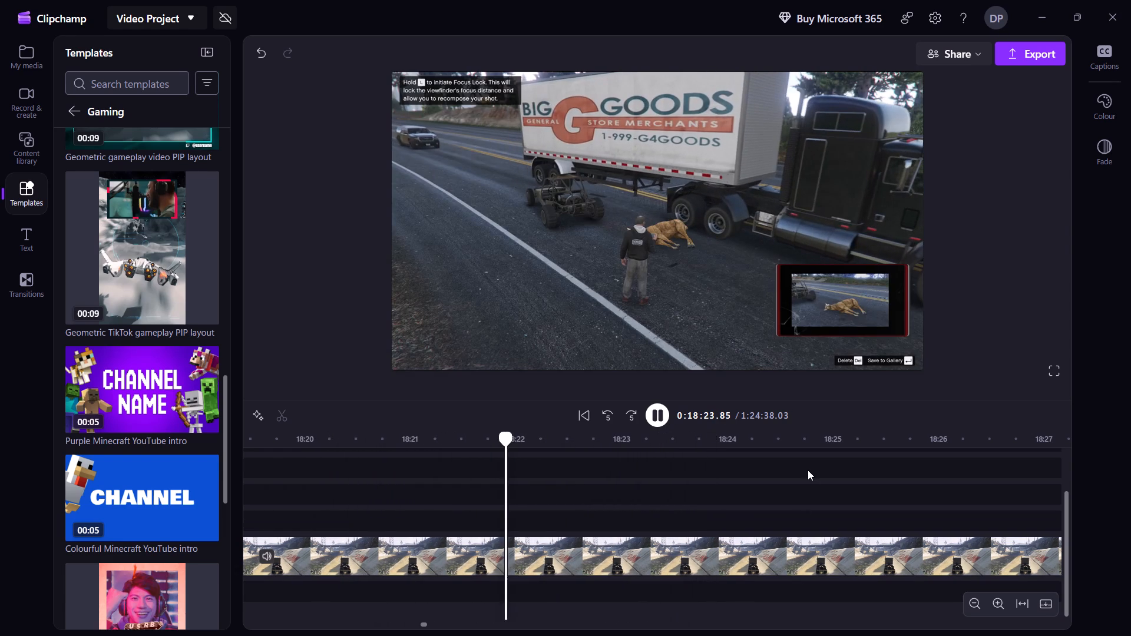
scroll(808, 470, "down", 3, "shift")
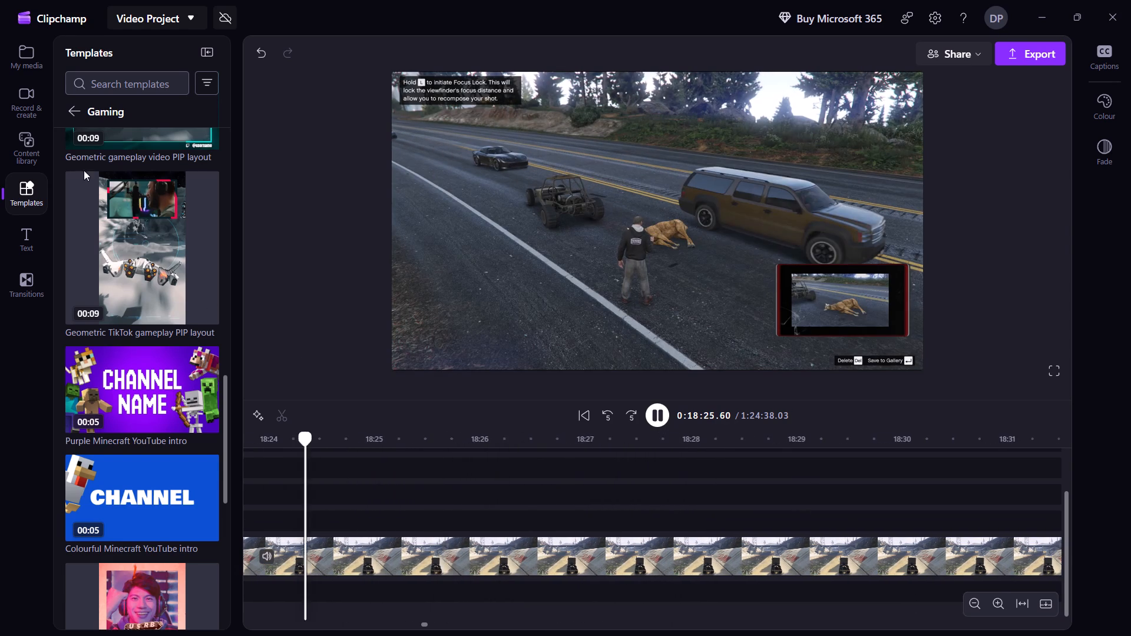
left_click(19, 290)
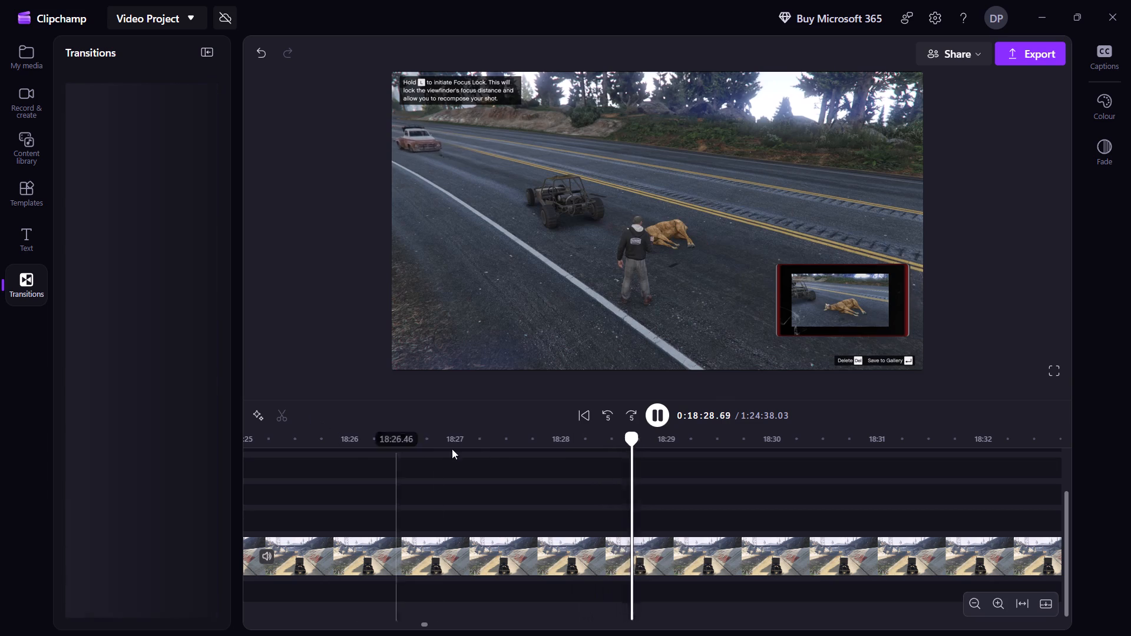
scroll(817, 486, "down", 4, "shift")
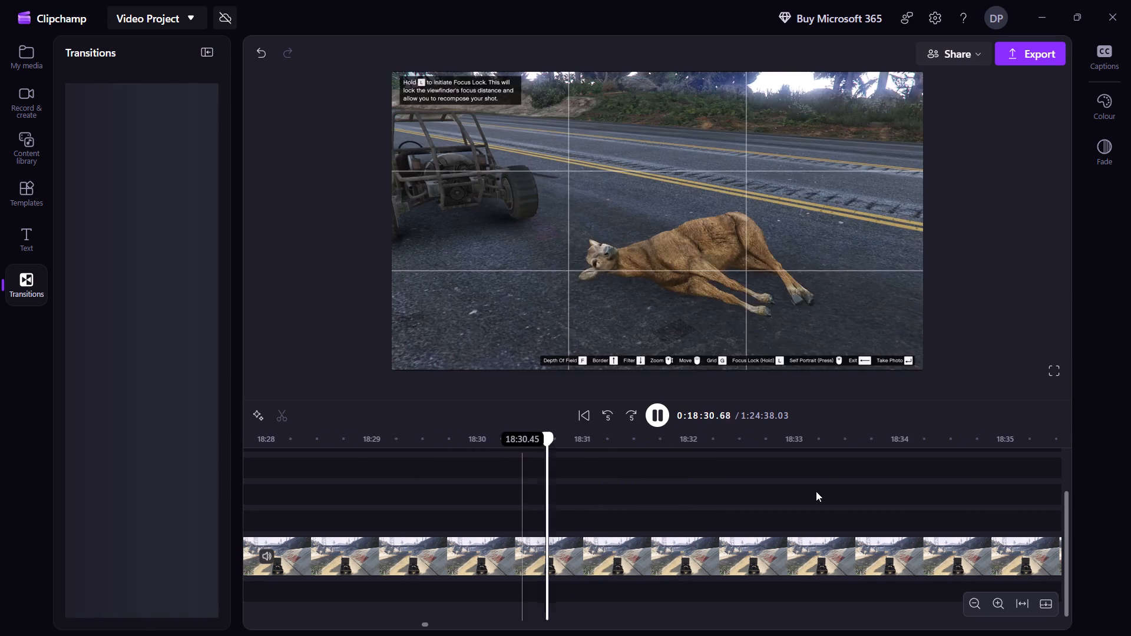
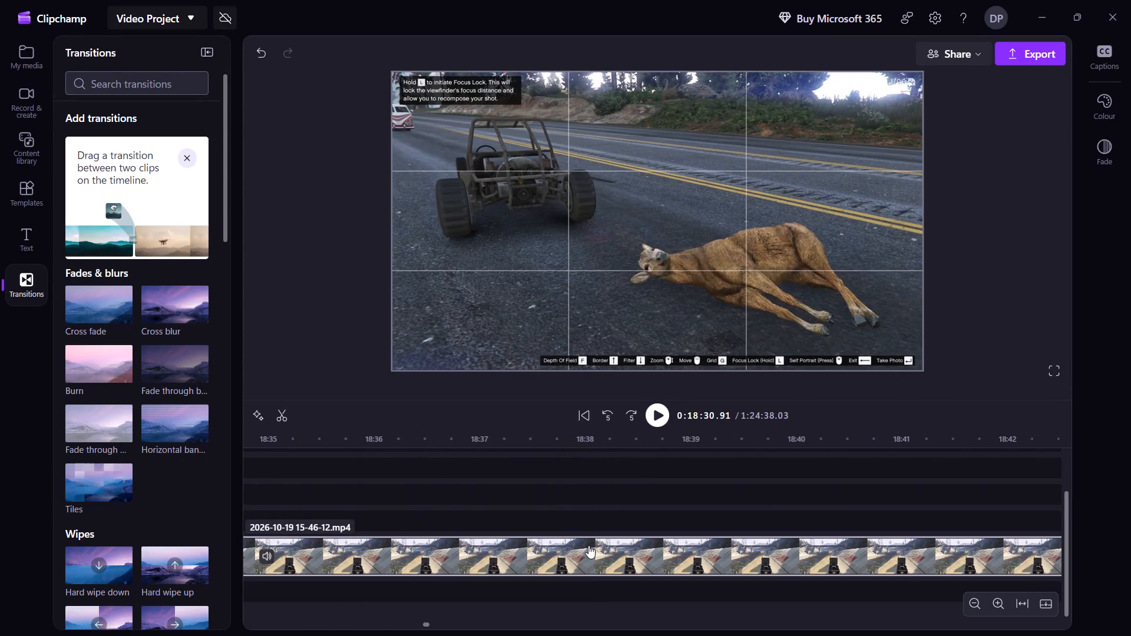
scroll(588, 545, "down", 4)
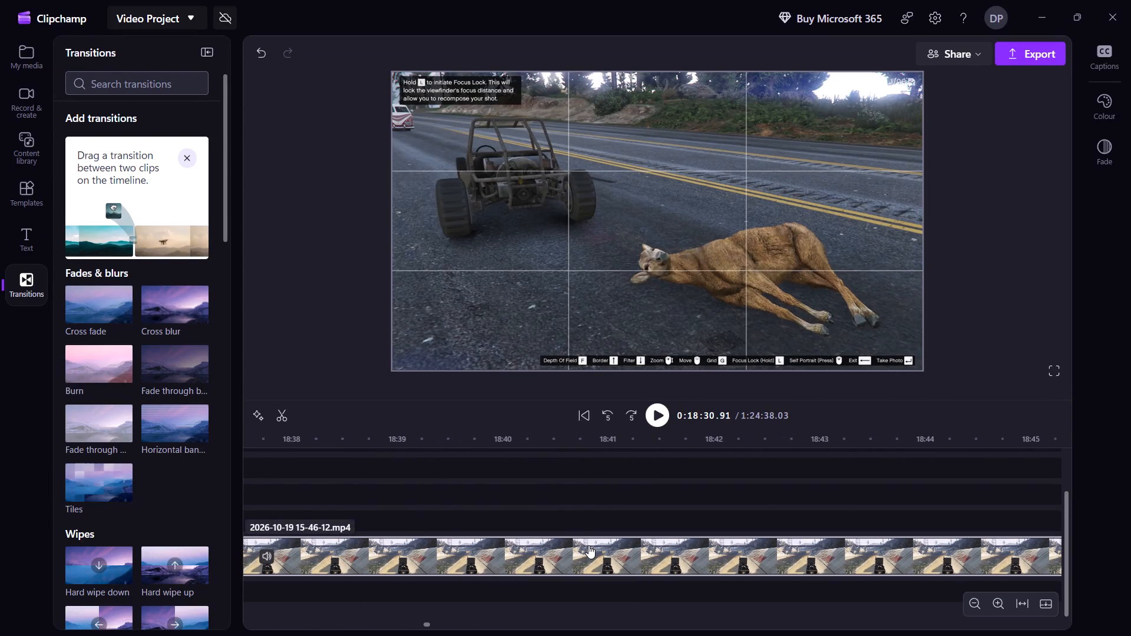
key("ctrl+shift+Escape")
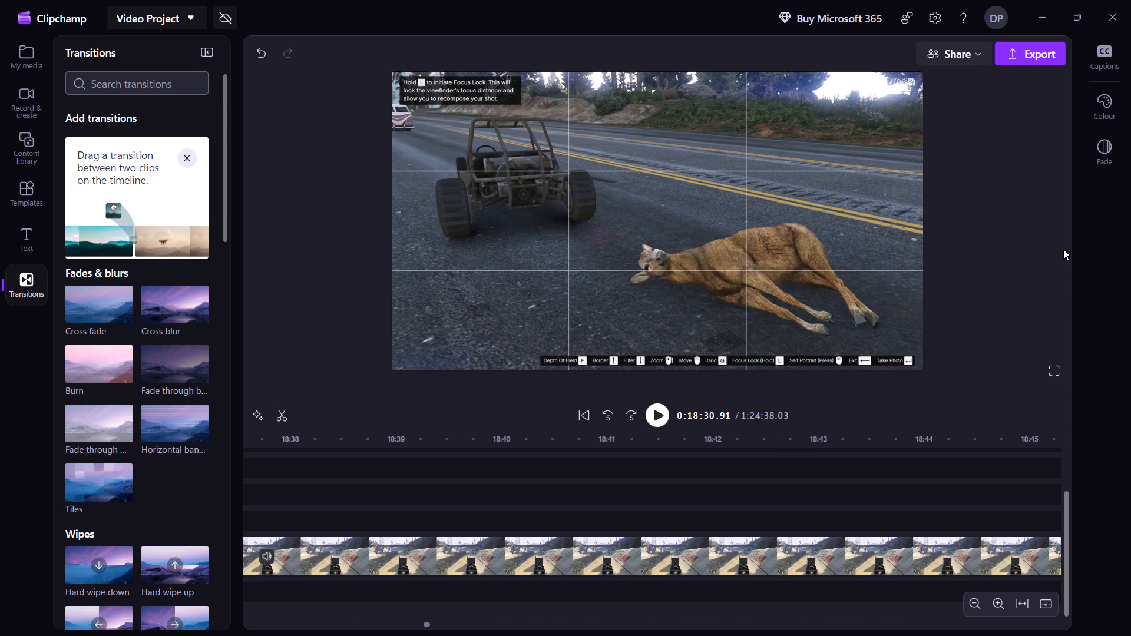
Skip forward through the dune buggy road footage to about 19:40, reviewing it.
key("shift+Right")
key("shift+Right")
key("shift+Right")
key("shift+Right")
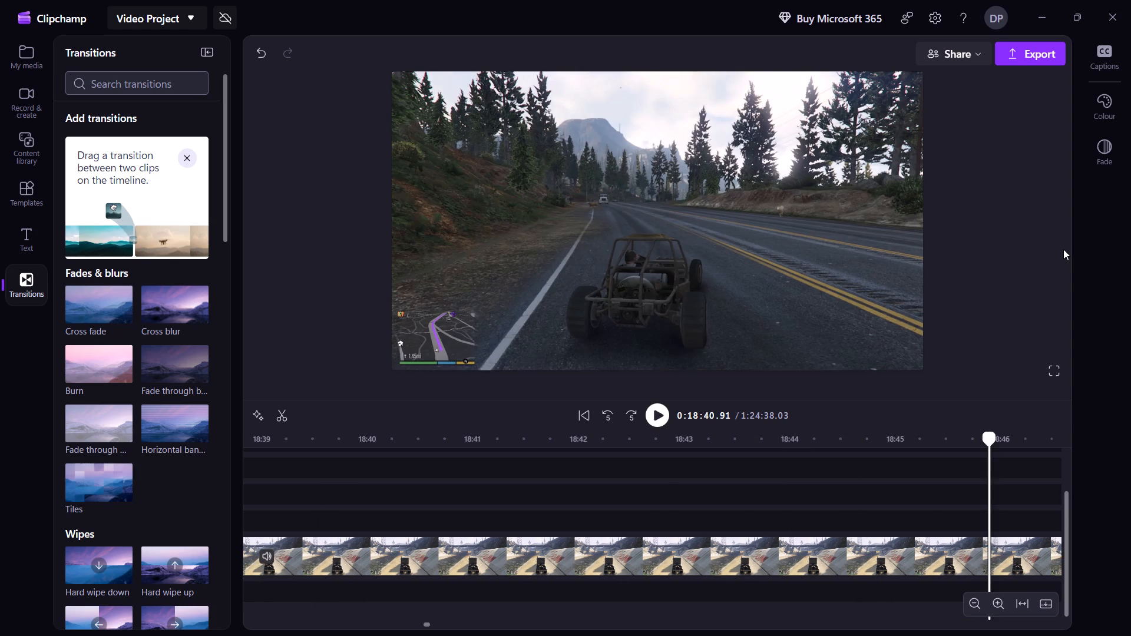
key("shift+Right")
key("shift+Right")
key("shift+Right")
key("shift+Right")
key("shift+Right")
key("shift+Right")
key("shift+Right")
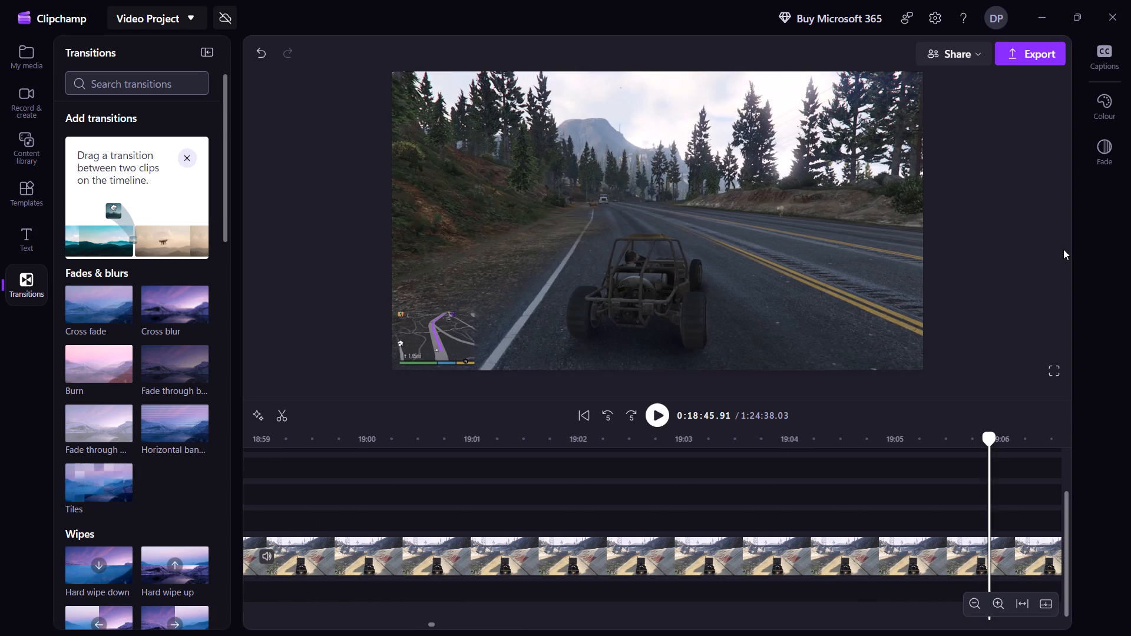
key("shift+Right")
key("shift+Right")
key("shift+Right")
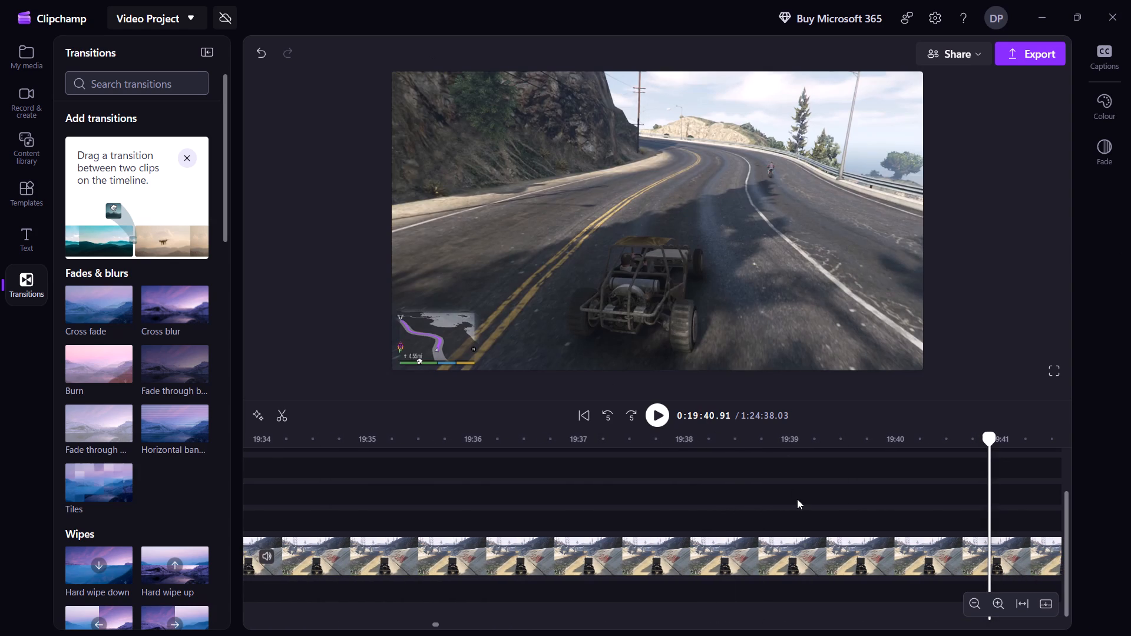
Jump ahead to about 20:07 in the gameplay clip and play the dune buggy highway drive up to about 20:18.
scroll(797, 499, "down", 2, "shift")
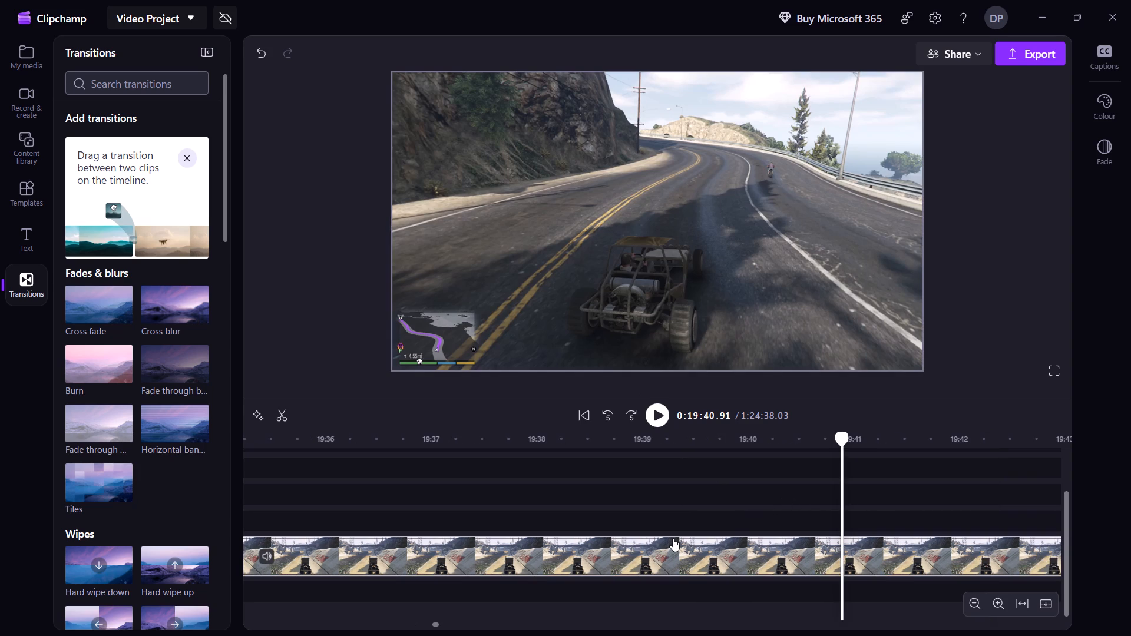
scroll(934, 539, "down", 7, "shift")
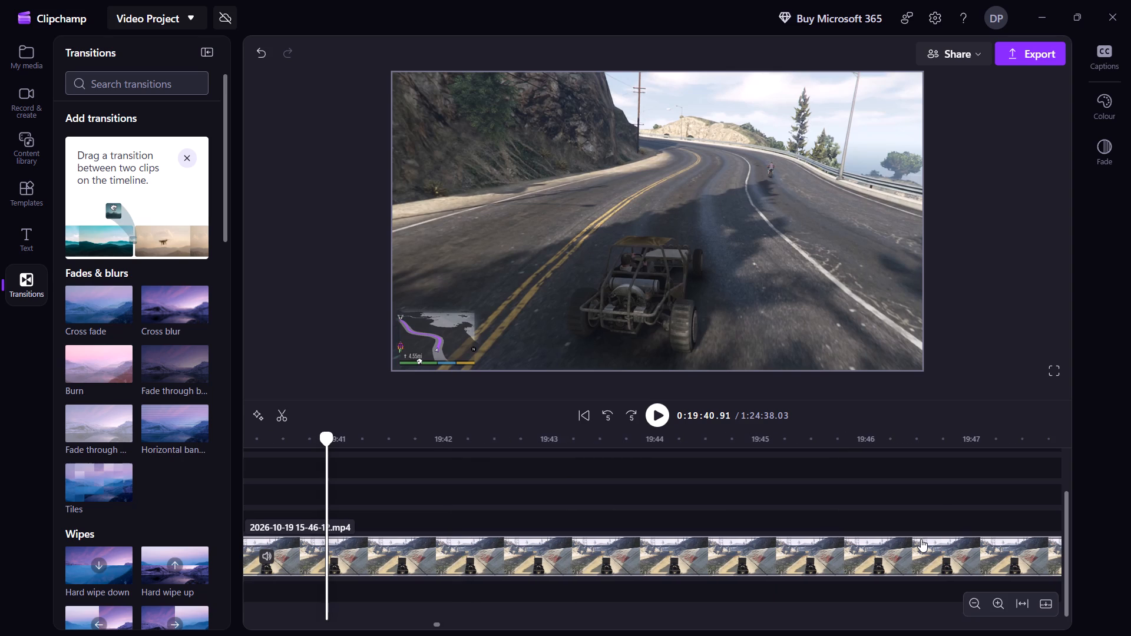
scroll(921, 539, "down", 5, "shift")
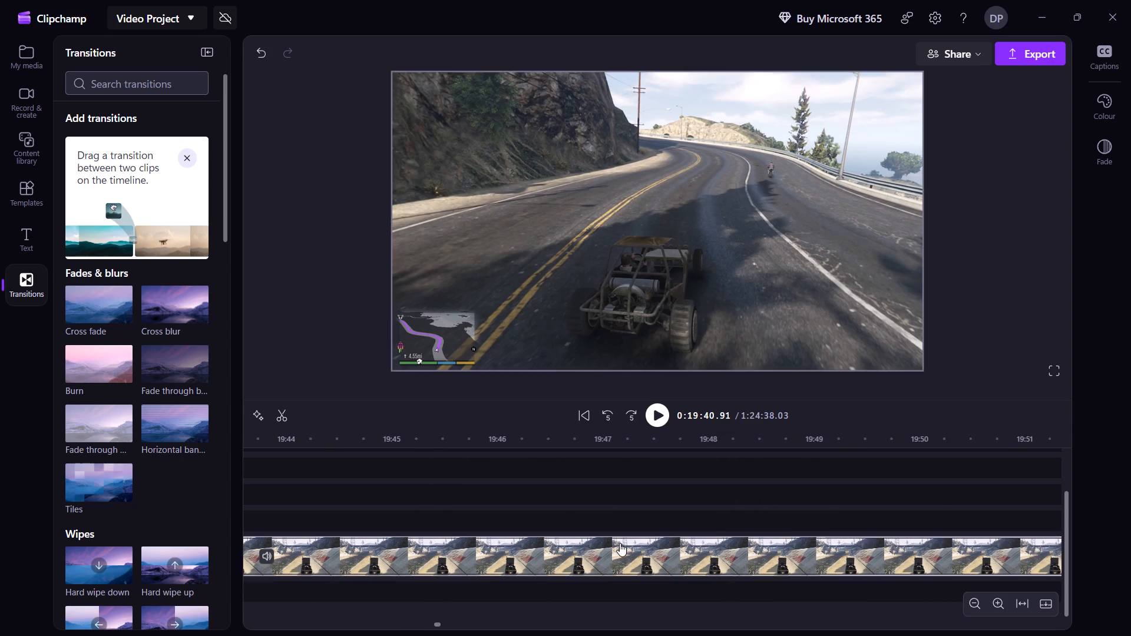
scroll(838, 511, "down", 3, "shift")
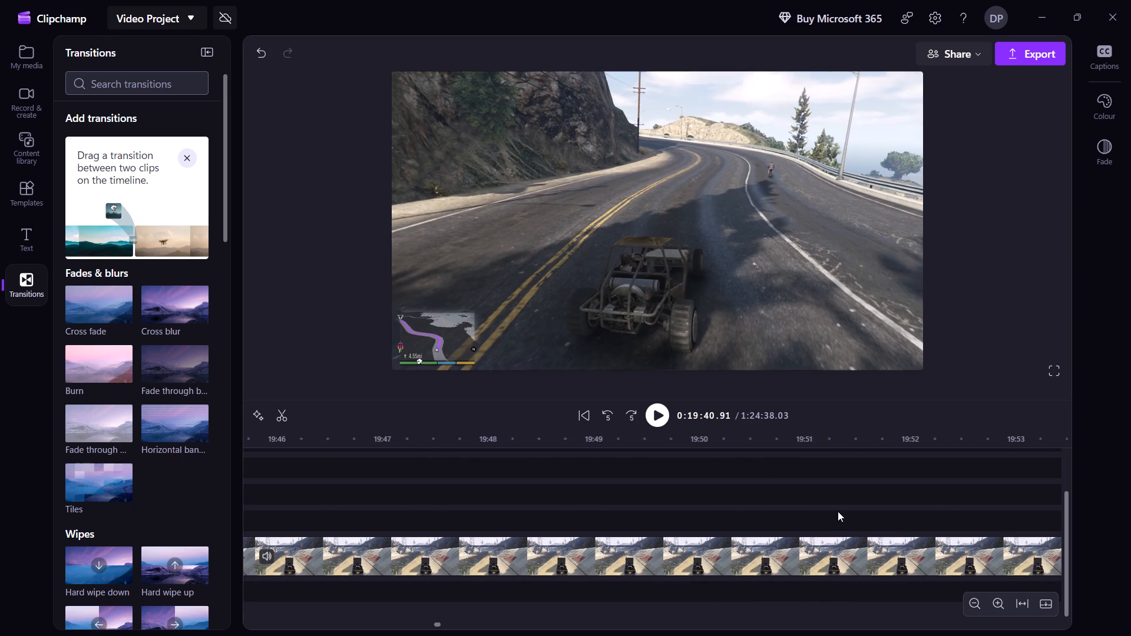
scroll(838, 511, "down", 9, "shift")
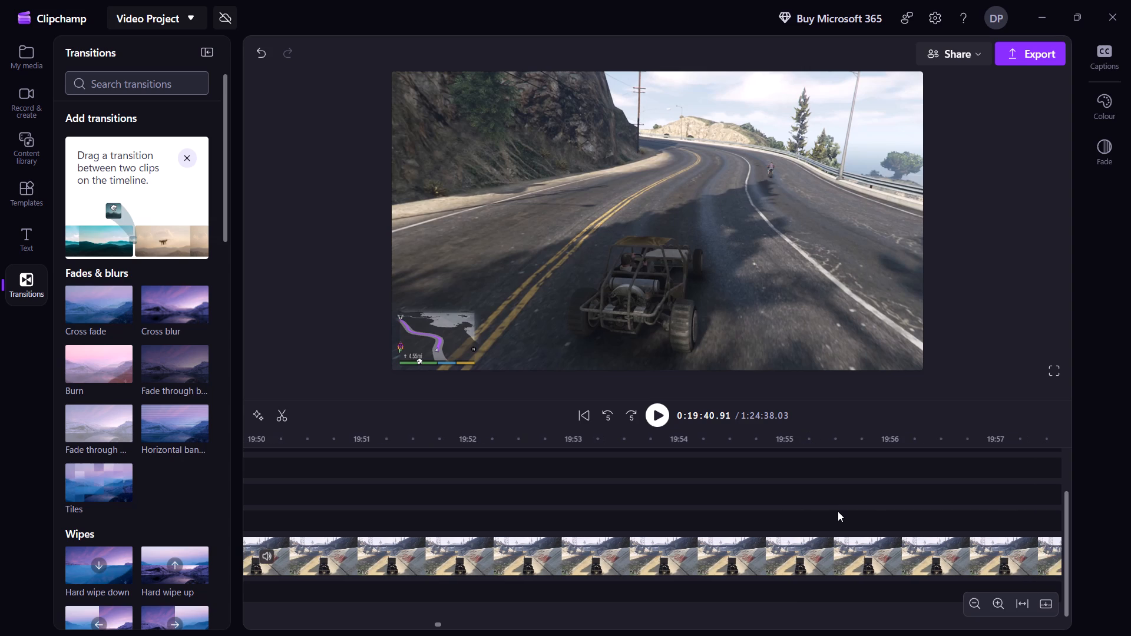
scroll(838, 511, "down", 2, "shift")
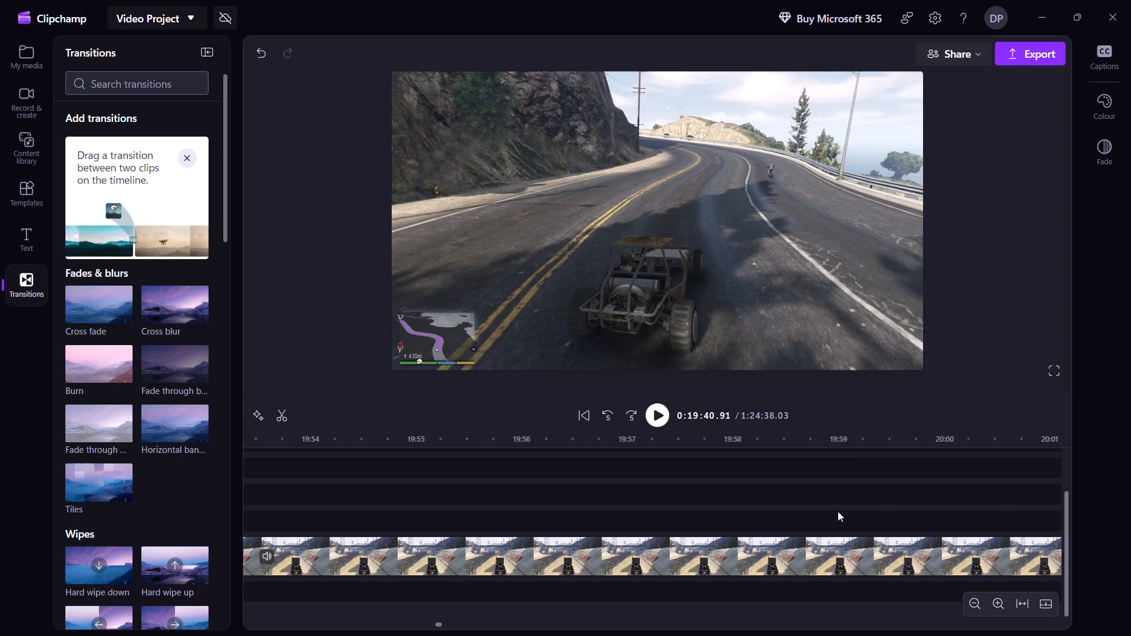
scroll(838, 511, "down", 6, "shift")
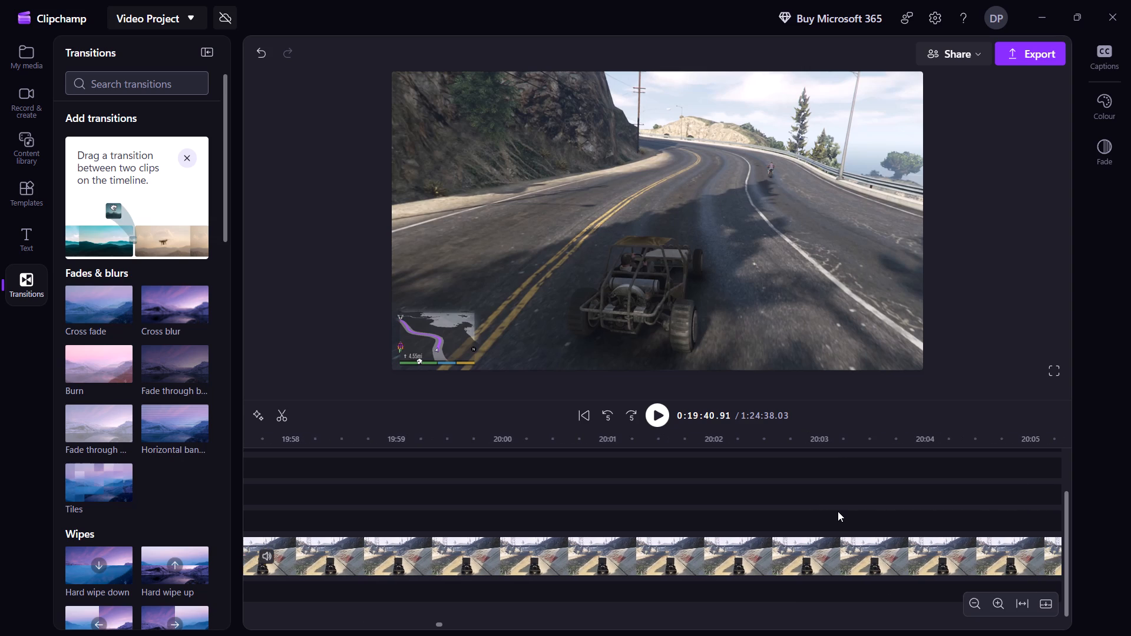
scroll(838, 511, "down", 6, "shift")
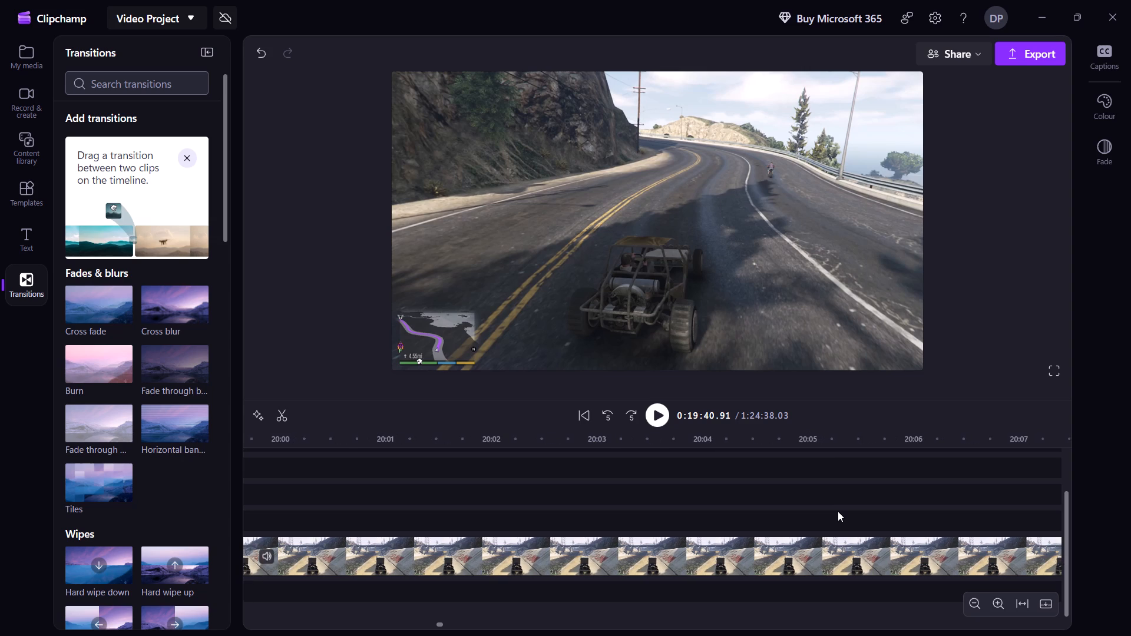
scroll(838, 511, "down", 2, "shift")
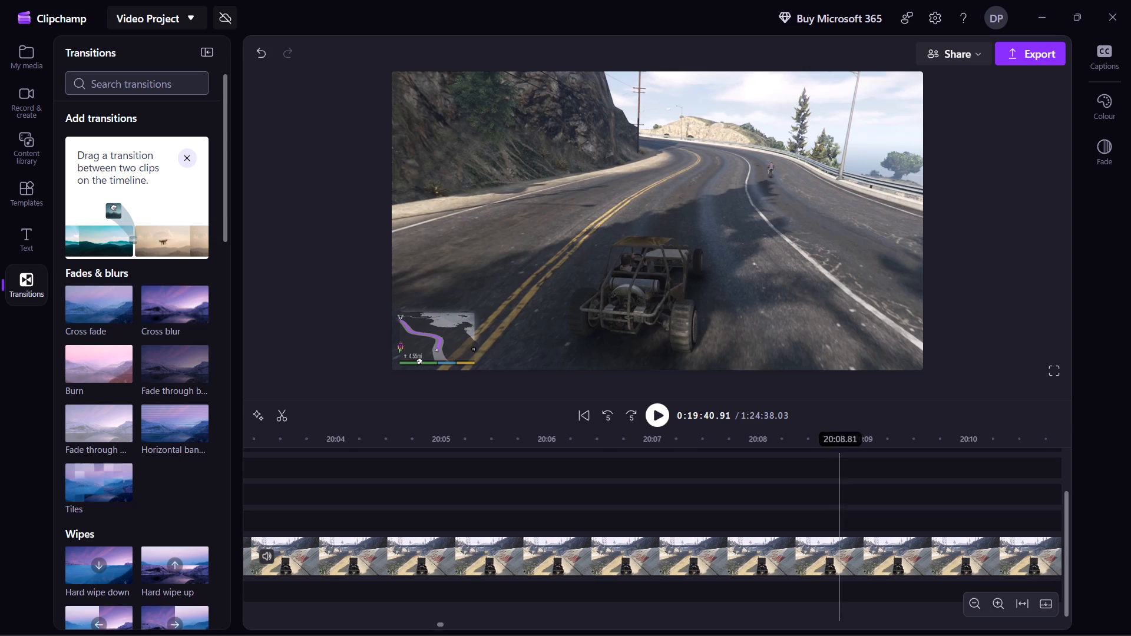
left_click(691, 561)
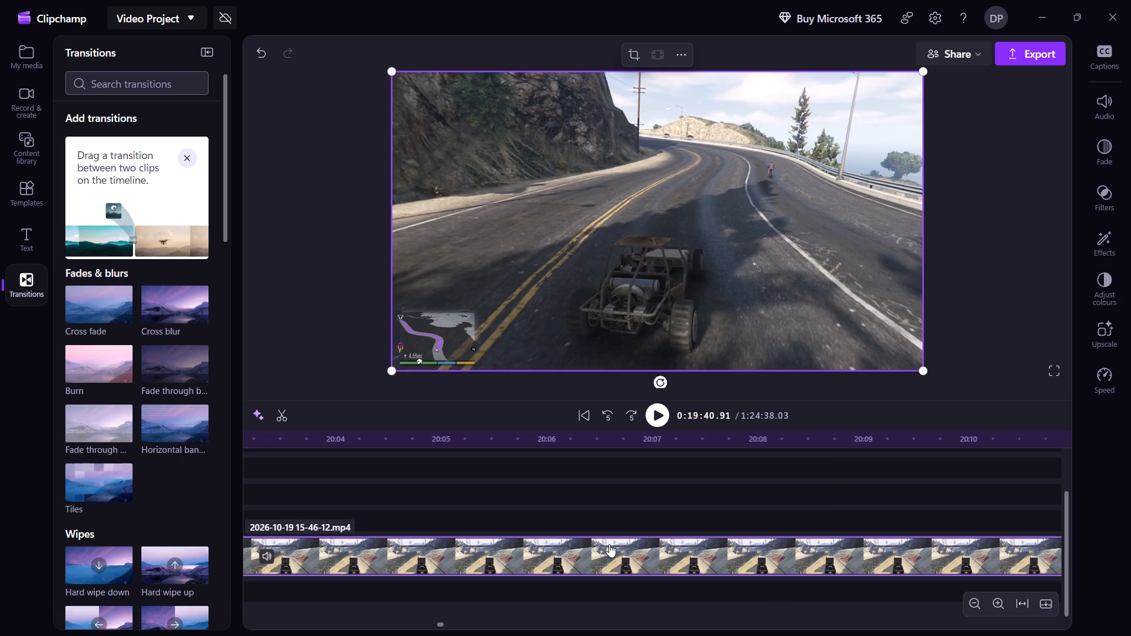
double_click(736, 559)
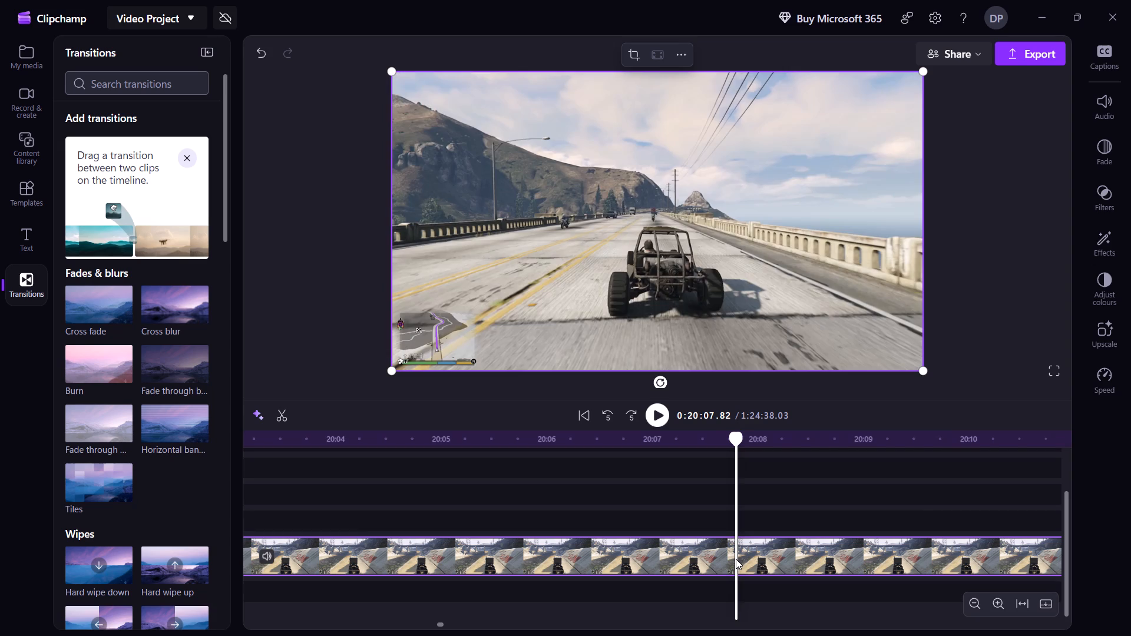
key("space")
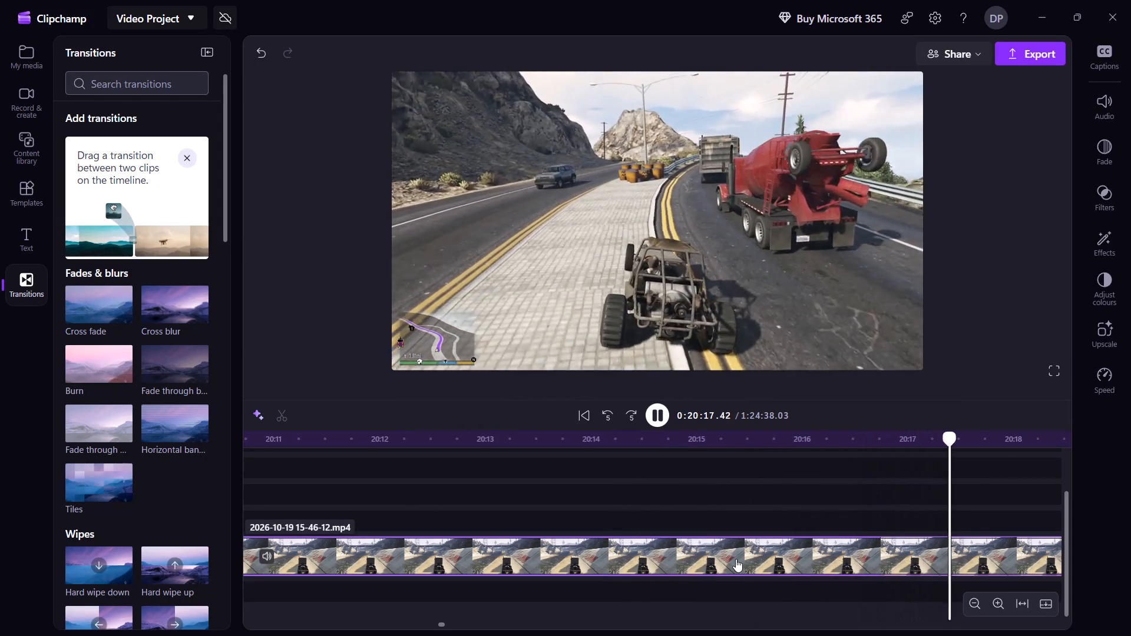
key("space")
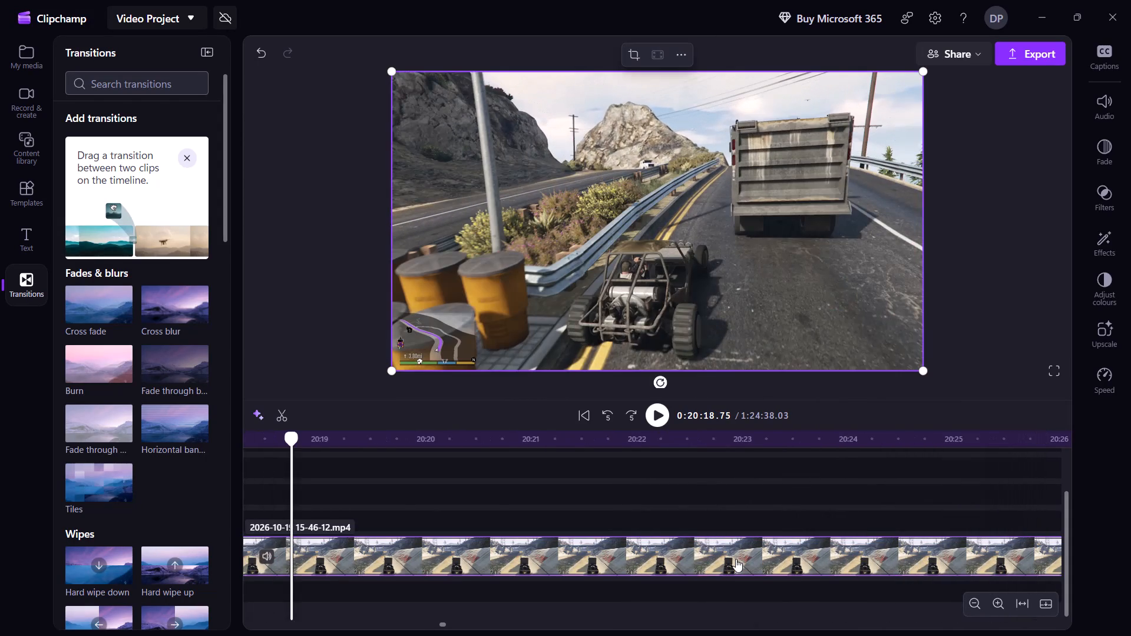
Return to the start of the gameplay clip at about 0:17 and skip through the night footage to about 1:17.
scroll(527, 539, "down", 4)
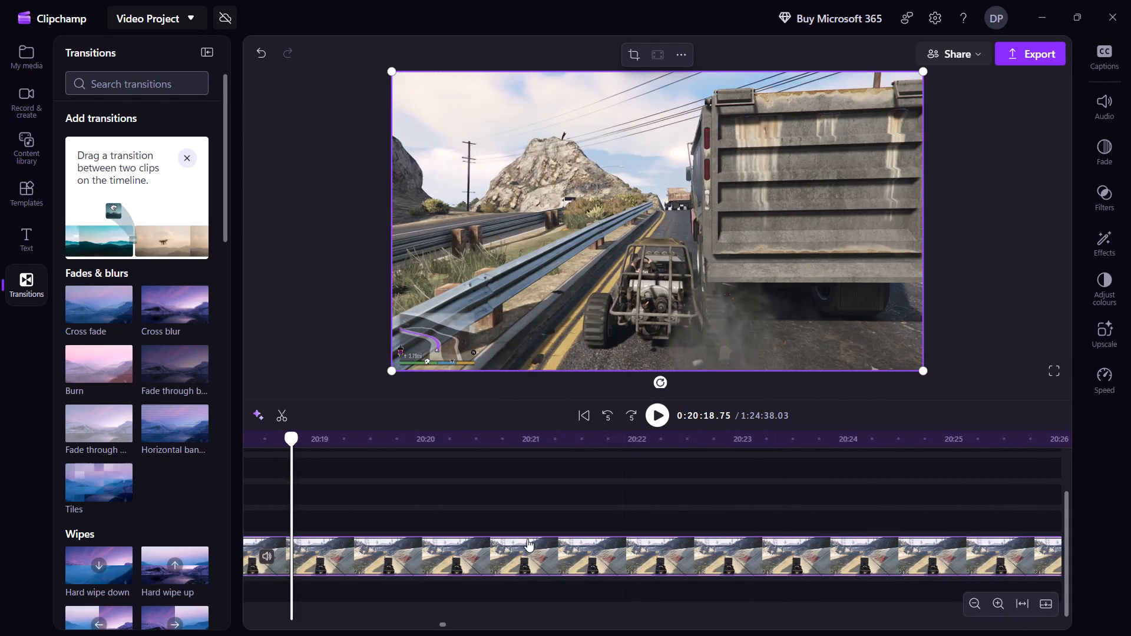
scroll(527, 539, "down", 4, "shift")
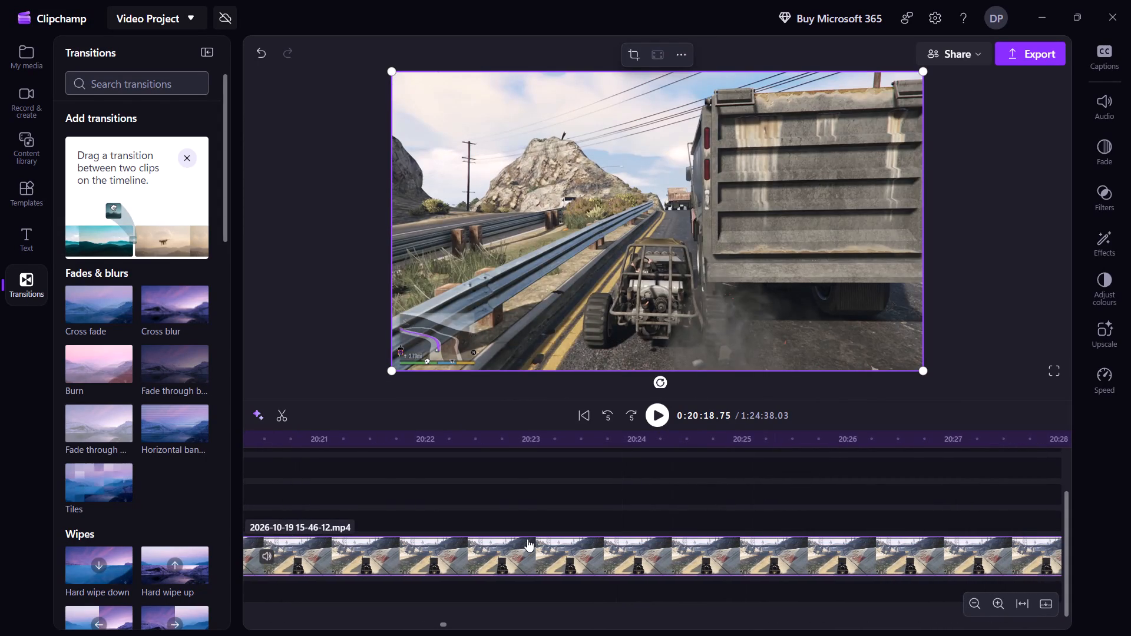
double_click(305, 555, "shift")
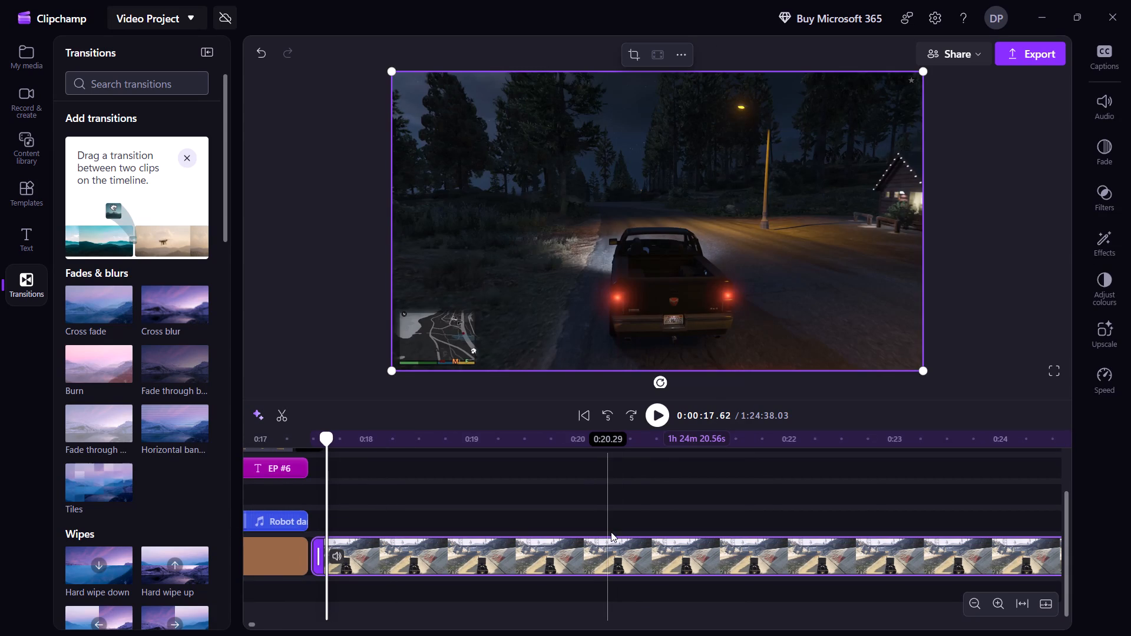
key("shift+Right")
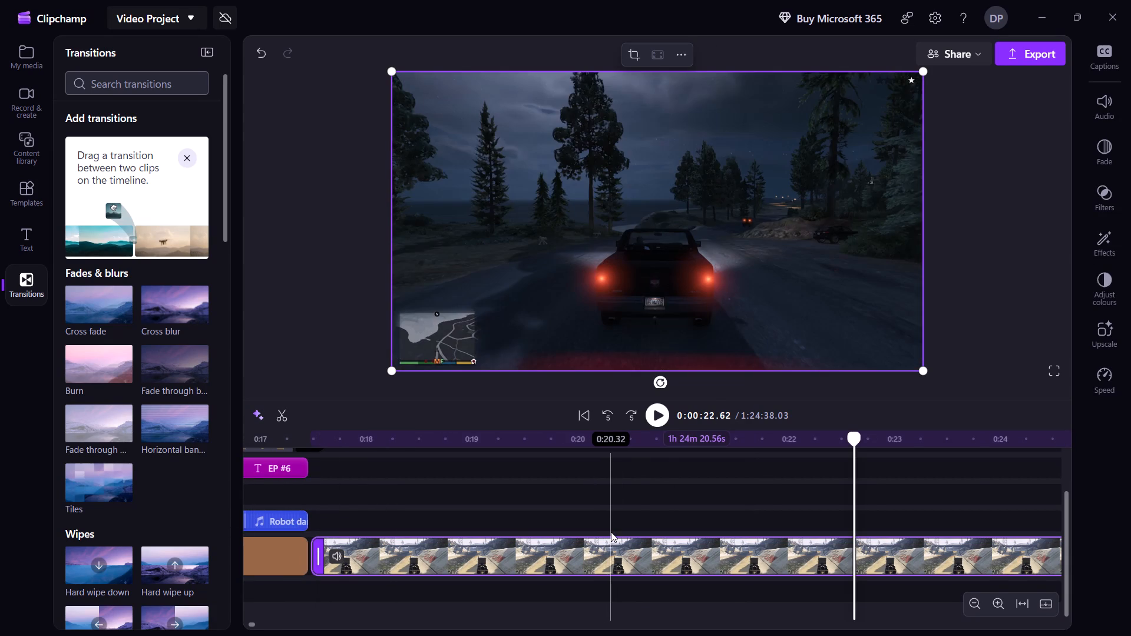
key("shift+Right")
key("shift+Right")
key("shift+Right")
key("shift+Right")
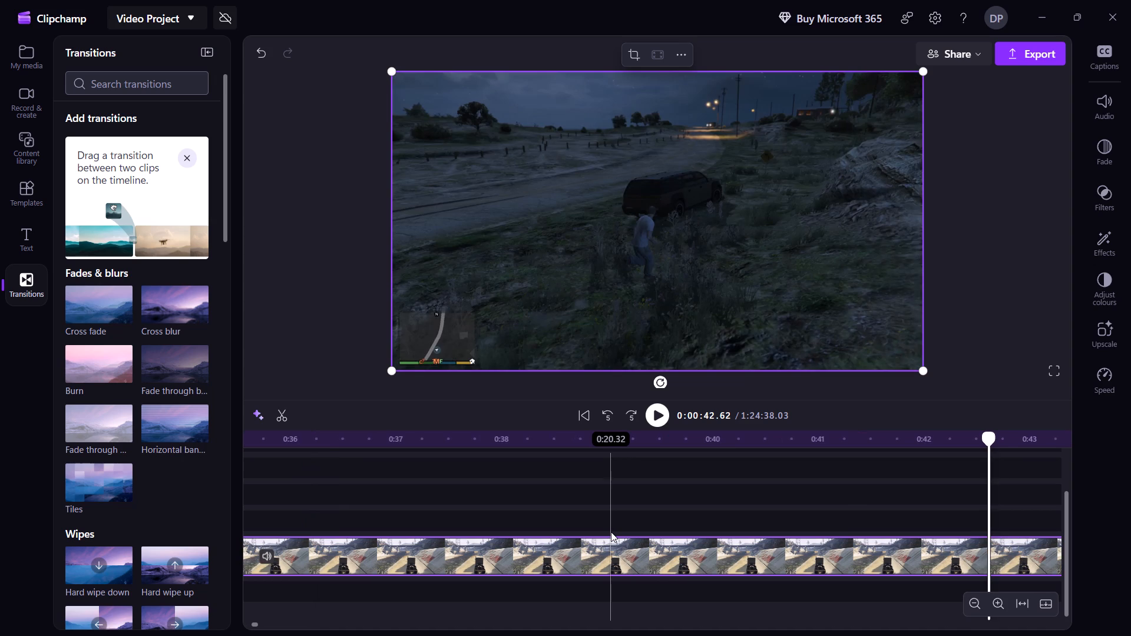
key("shift+Right")
key("shift+Right")
key("shift+Right")
key("shift+Right")
key("shift+Right")
key("shift+Right")
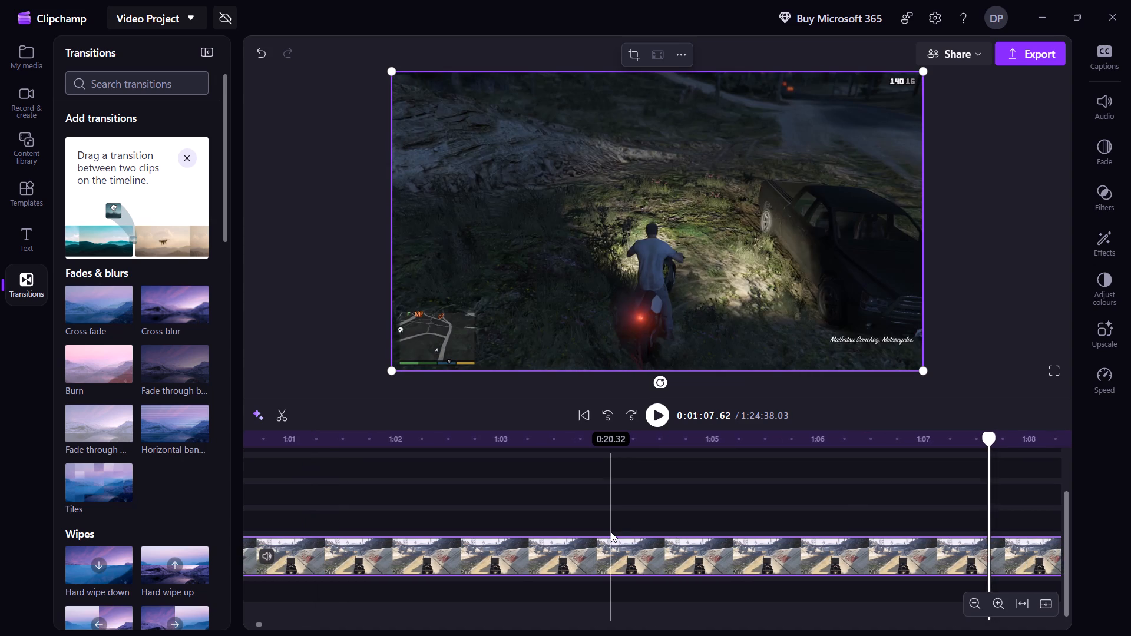
key("shift+Right")
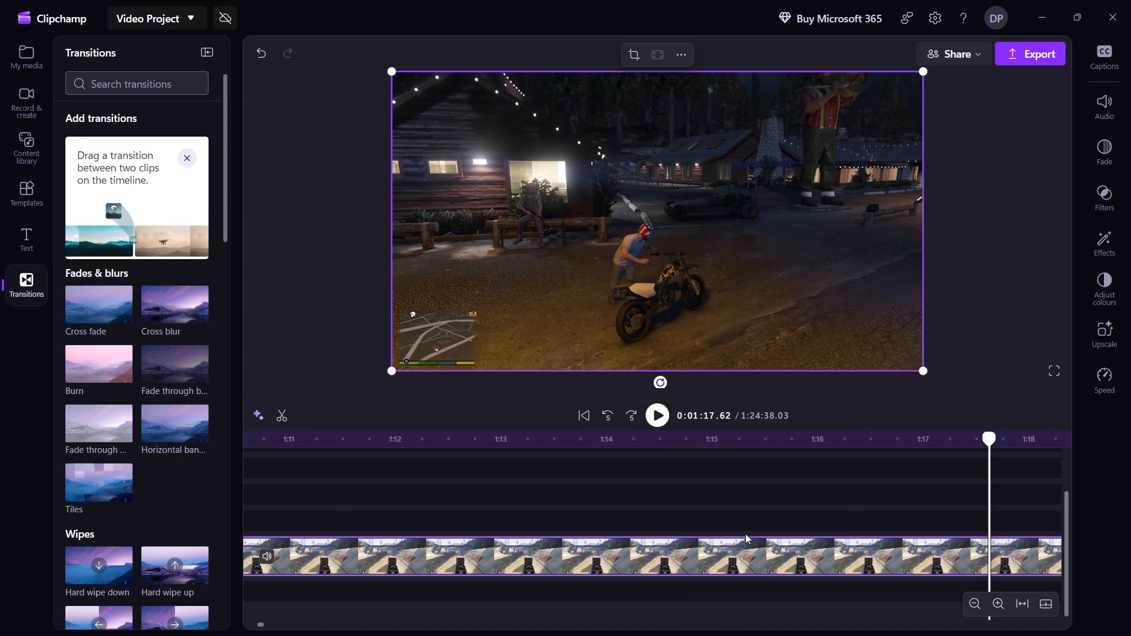
Jump ahead in the gameplay clip to about 2:00 to preview the night forest footage.
scroll(768, 546, "up", 1, "shift")
scroll(768, 546, "down", 9, "shift")
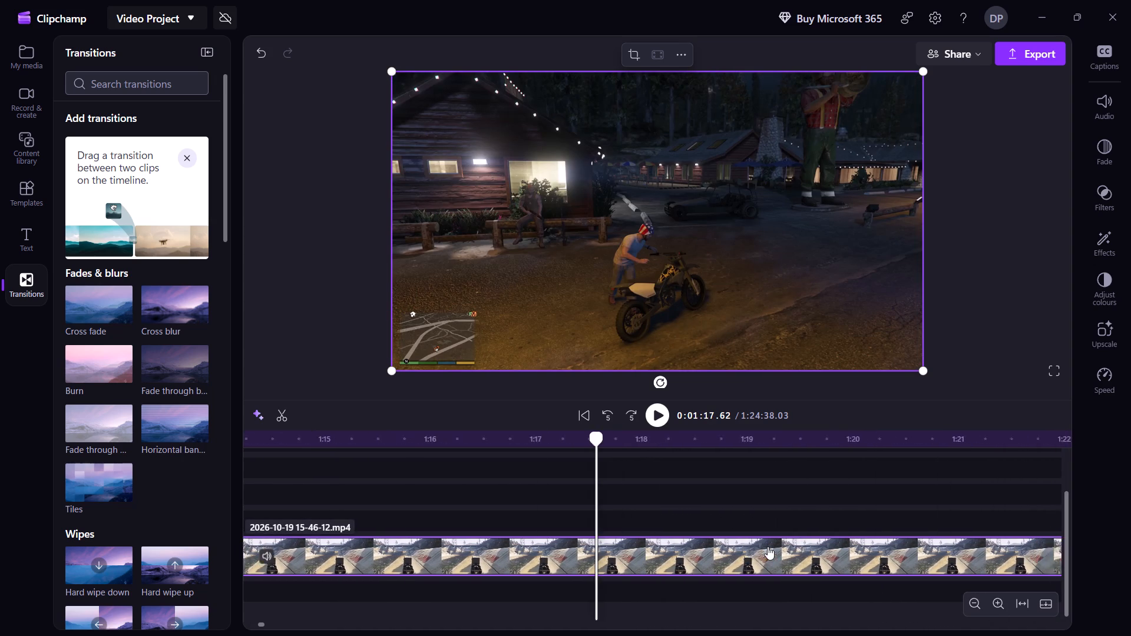
scroll(768, 546, "down", 16, "shift")
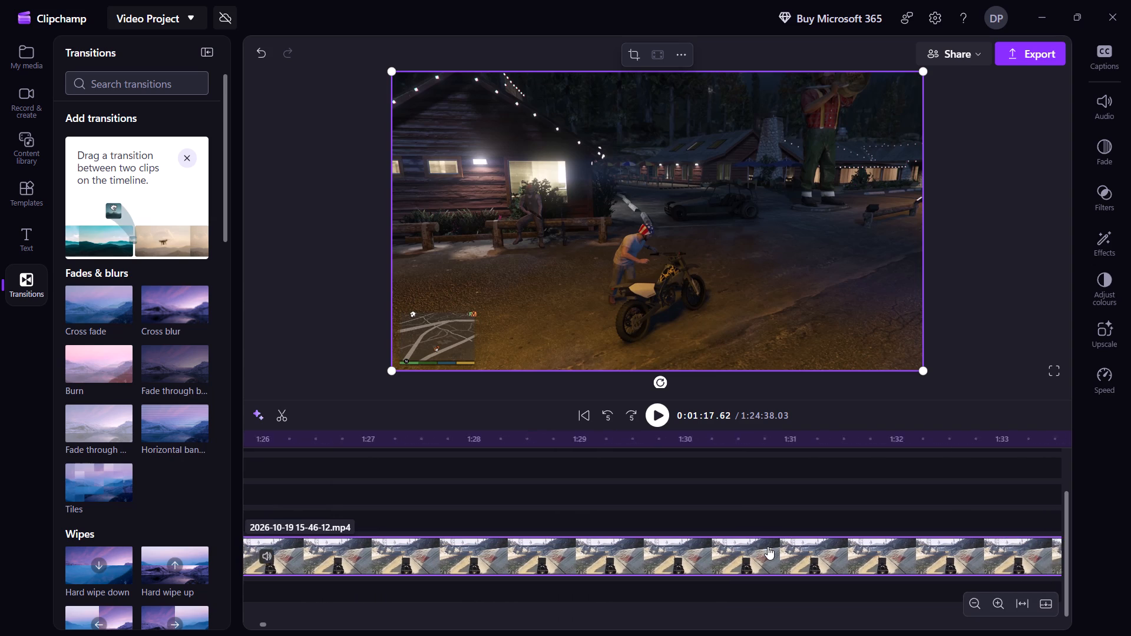
scroll(768, 546, "down", 14, "shift")
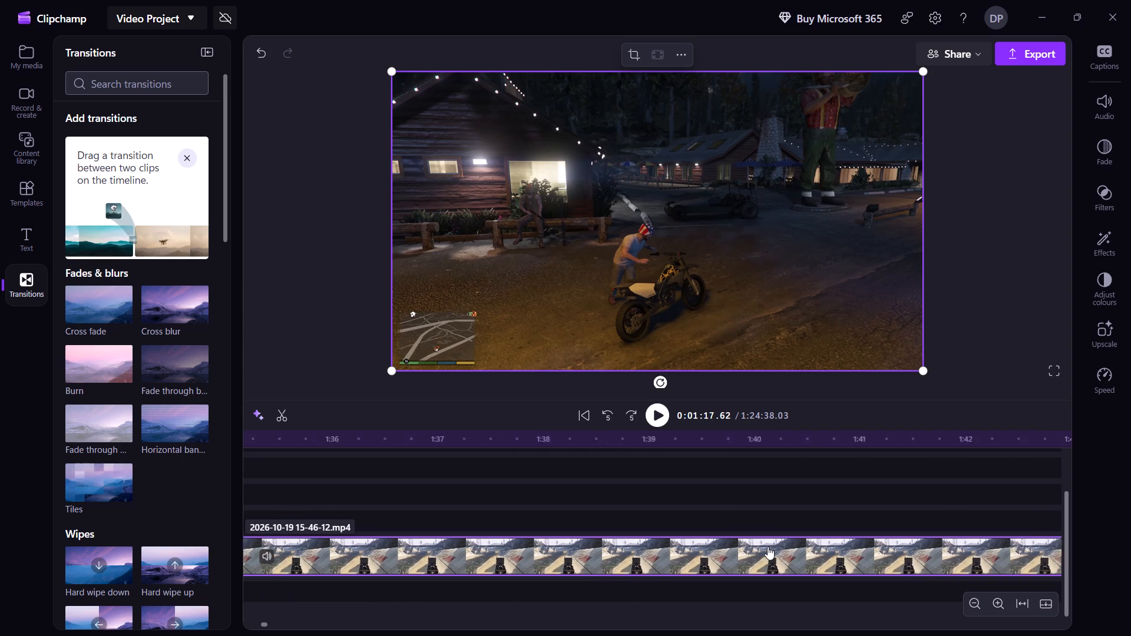
scroll(768, 546, "down", 13, "shift")
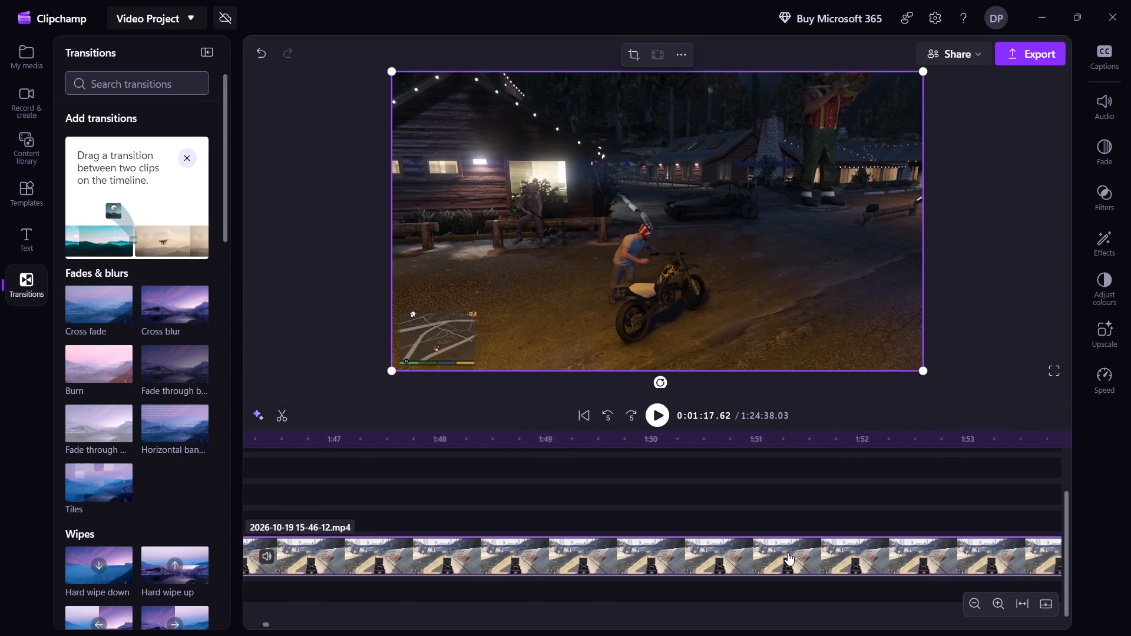
scroll(792, 552, "down", 11, "shift")
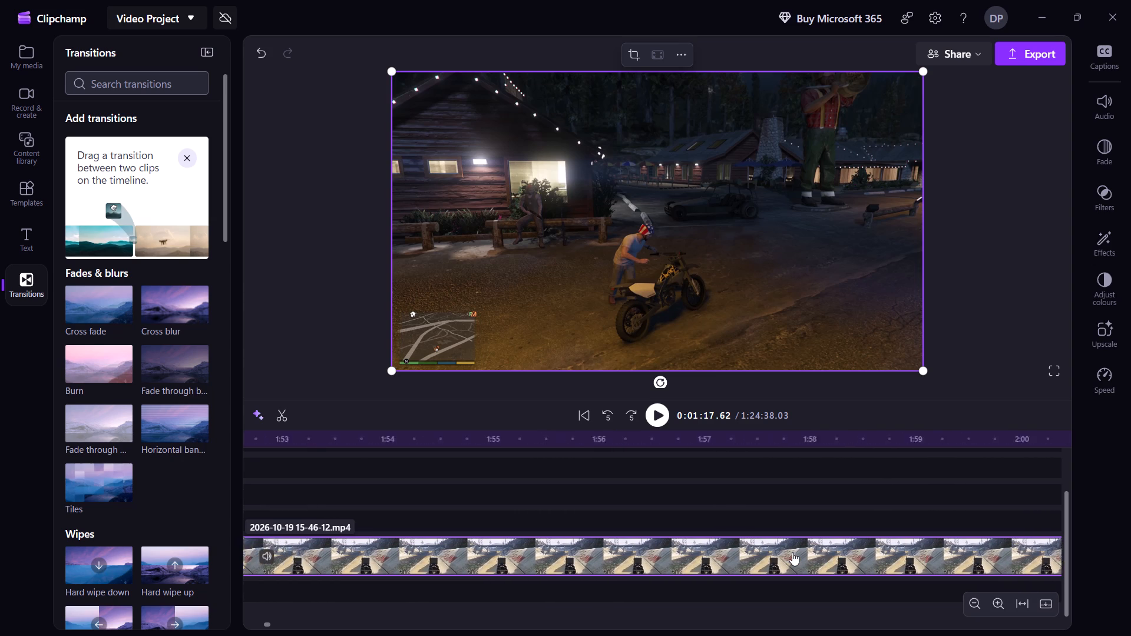
scroll(792, 552, "down", 2, "shift")
left_click(792, 552)
double_click(792, 552)
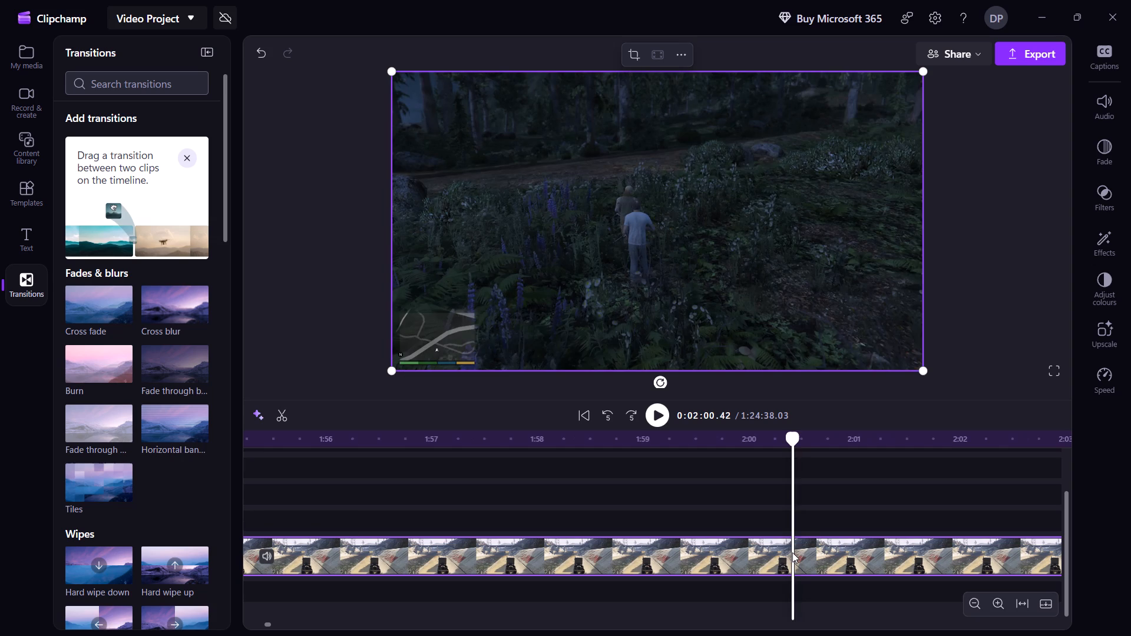
Jump ahead in the gameplay clip to about 2:17 to preview the footage there.
scroll(792, 552, "down", 6, "shift")
scroll(735, 560, "down", 3, "shift")
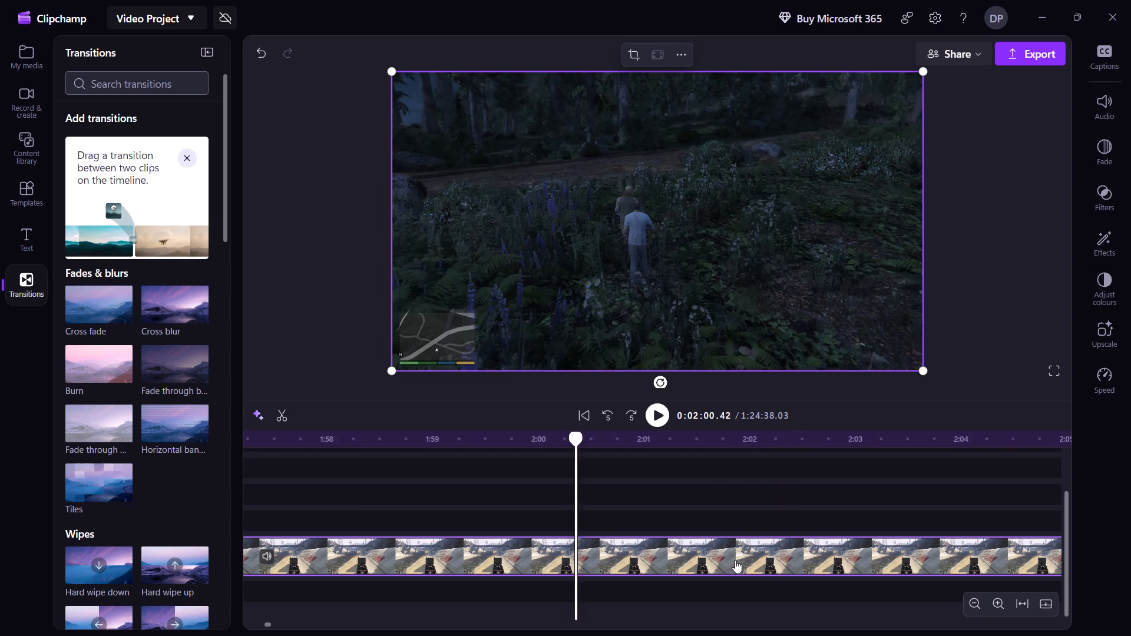
scroll(735, 560, "down", 18, "shift")
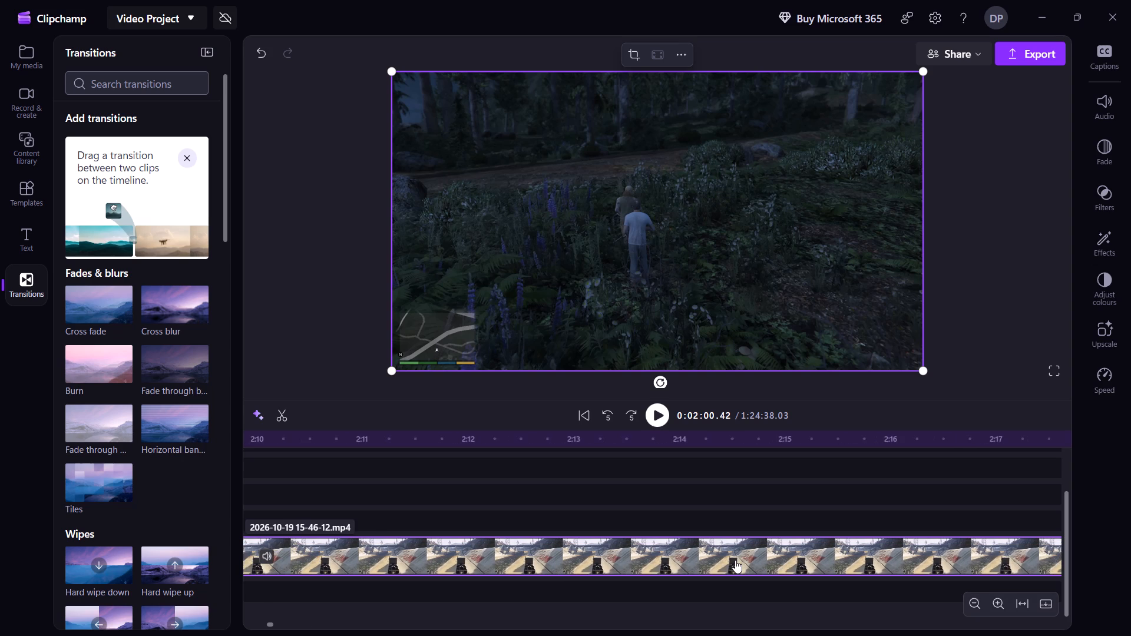
scroll(735, 560, "down", 4, "shift")
double_click(735, 560)
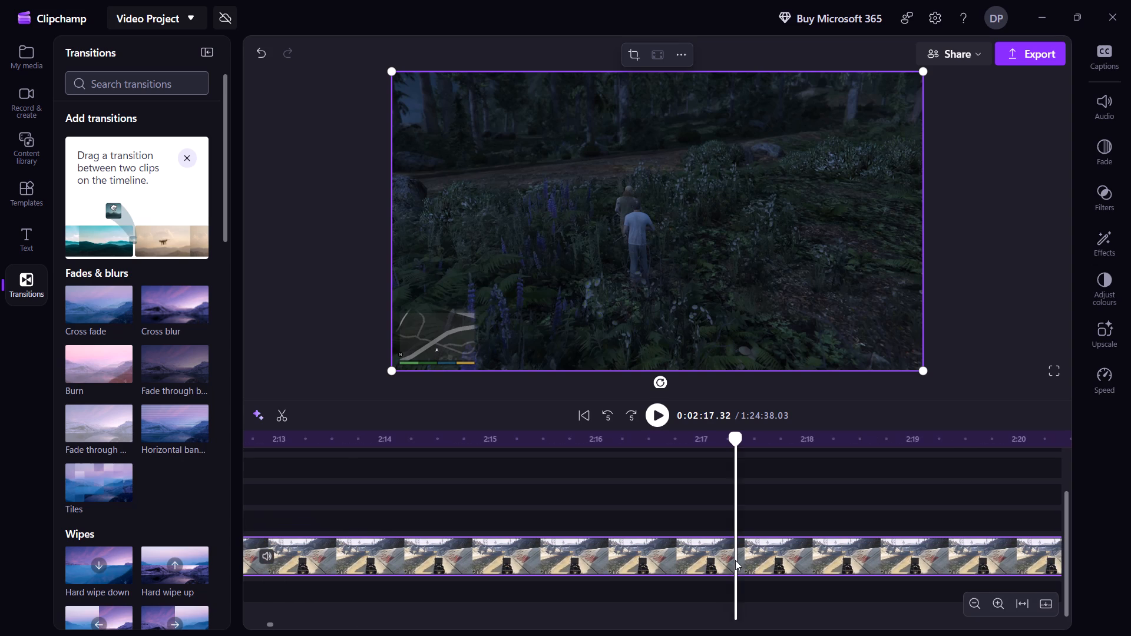
Jump ahead in the gameplay clip to about 2:44 and play the elk hunt footage up to about 2:47.
scroll(735, 560, "down", 6, "shift")
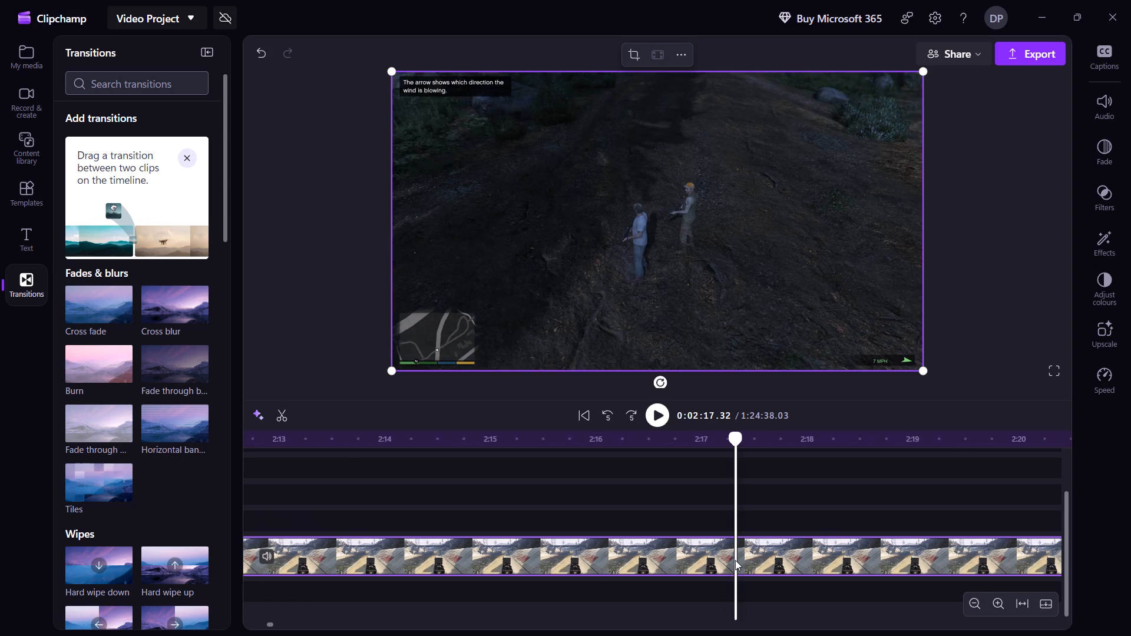
scroll(825, 542, "down", 17, "shift")
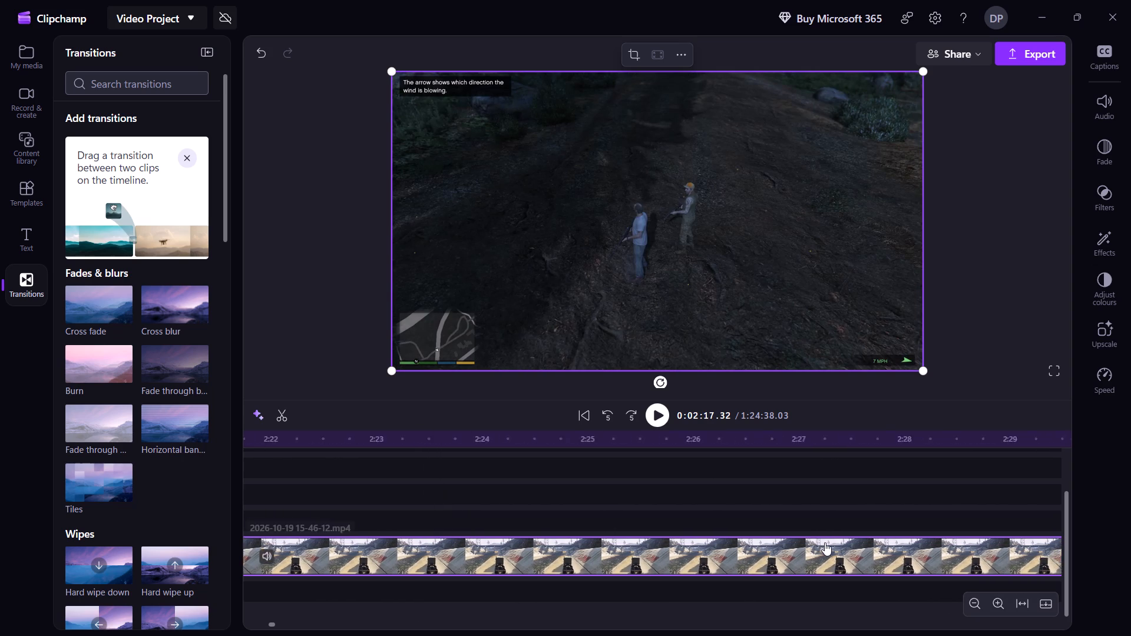
scroll(825, 542, "down", 20, "shift")
scroll(825, 542, "down", 1, "shift")
double_click(825, 542)
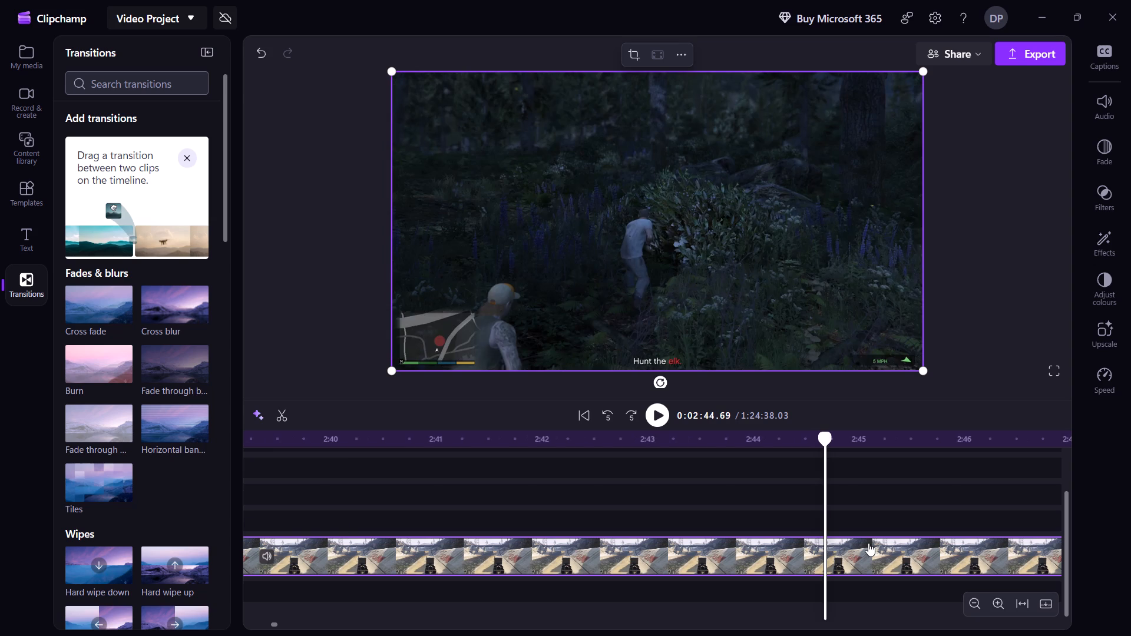
scroll(875, 549, "down", 3, "shift")
key("space")
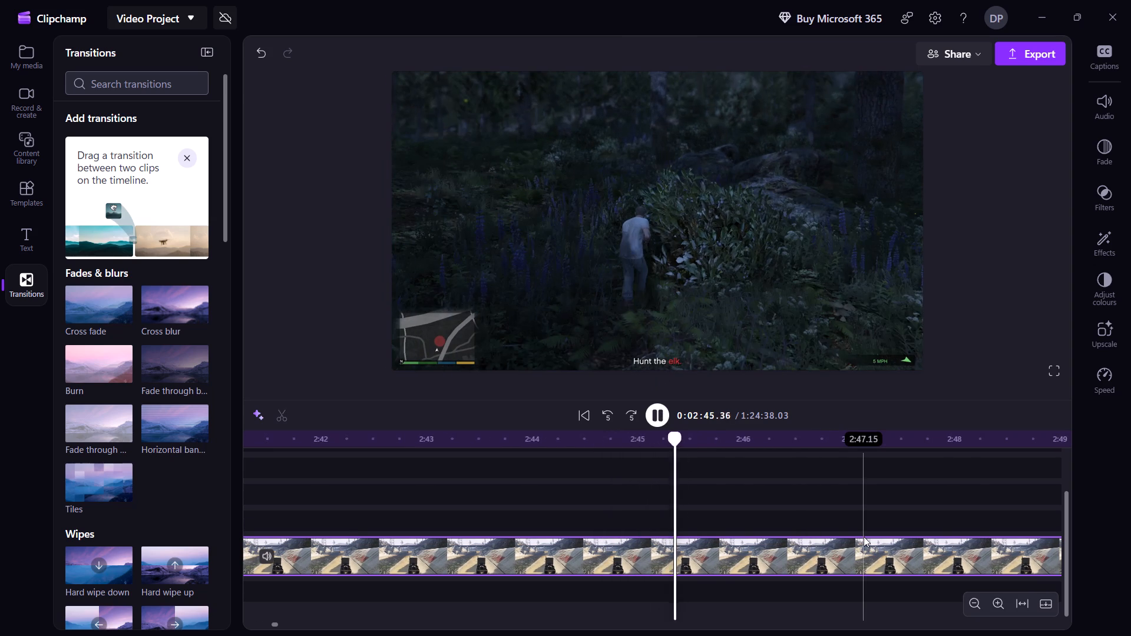
key("space")
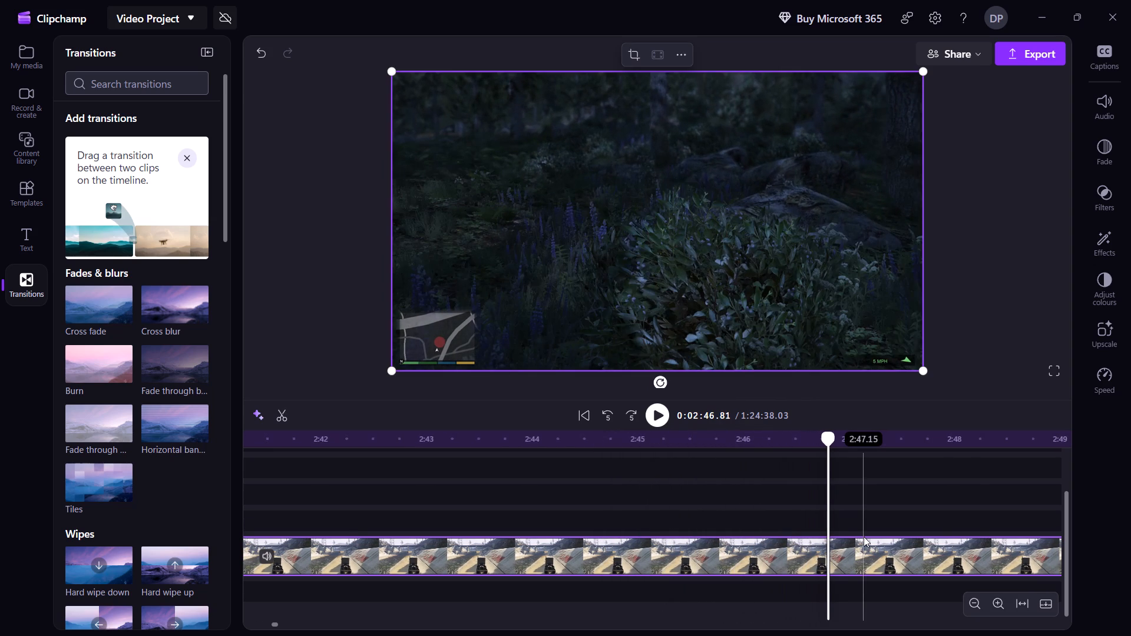
Jump ahead in the gameplay clip to about 3:25 and play the elk hunt up to about 3:27.
scroll(864, 536, "down", 18, "shift")
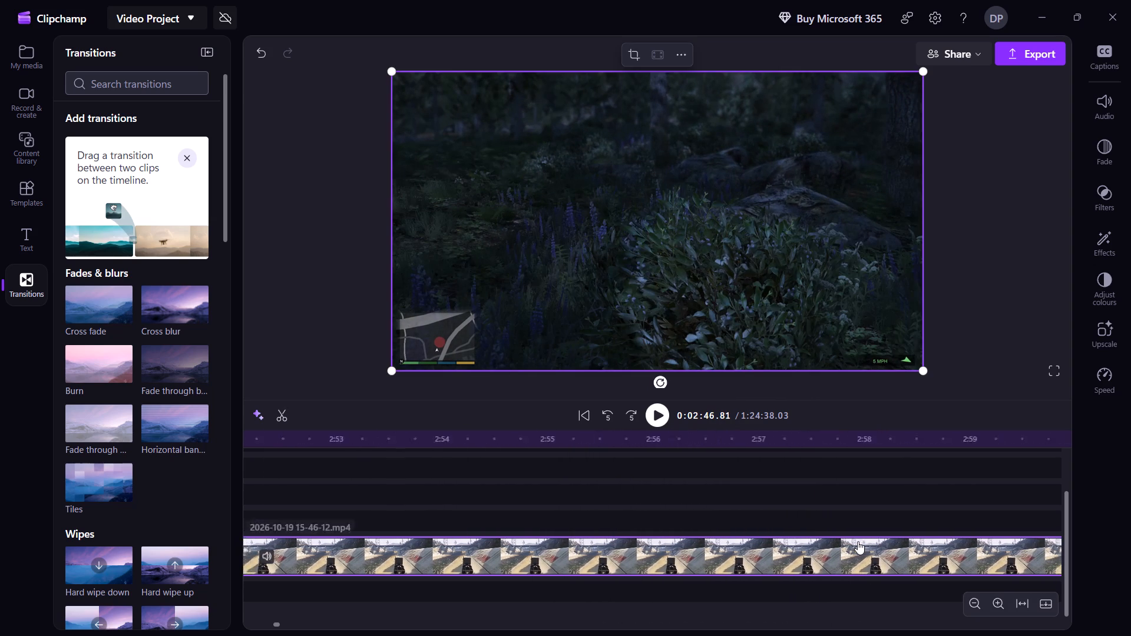
scroll(858, 541, "down", 20, "shift")
scroll(858, 541, "down", 1, "shift")
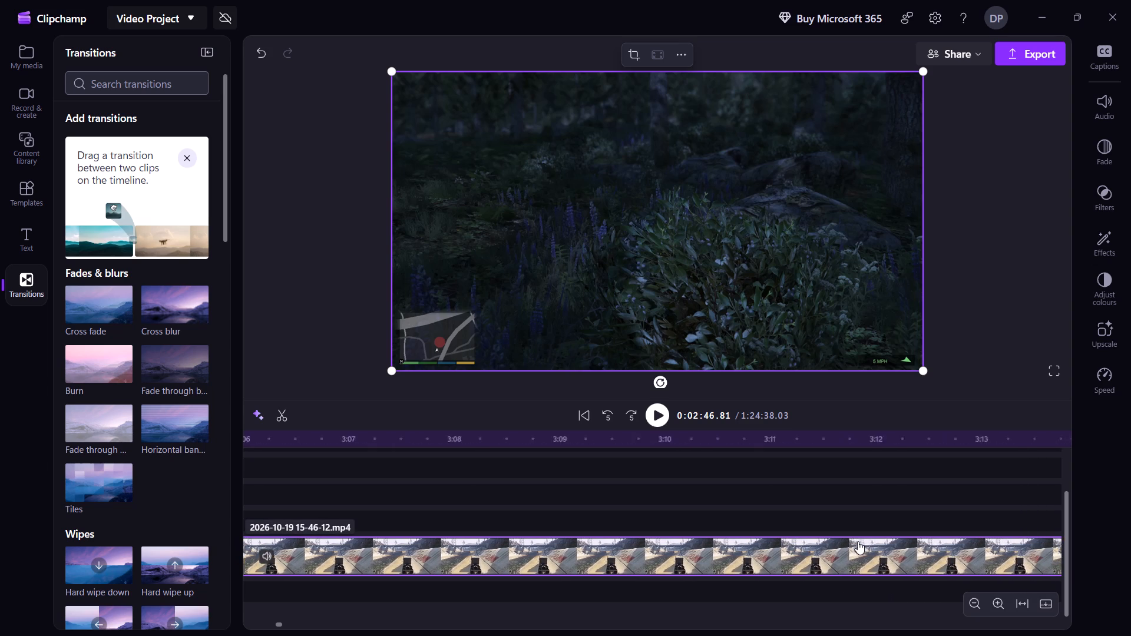
scroll(858, 541, "down", 16, "shift")
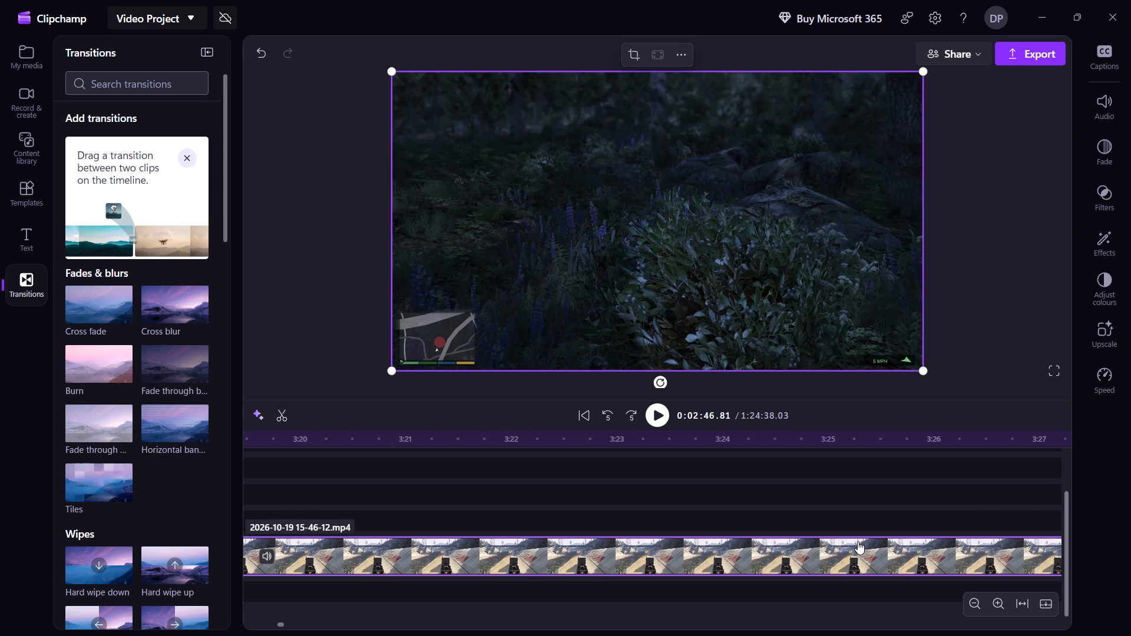
double_click(857, 564)
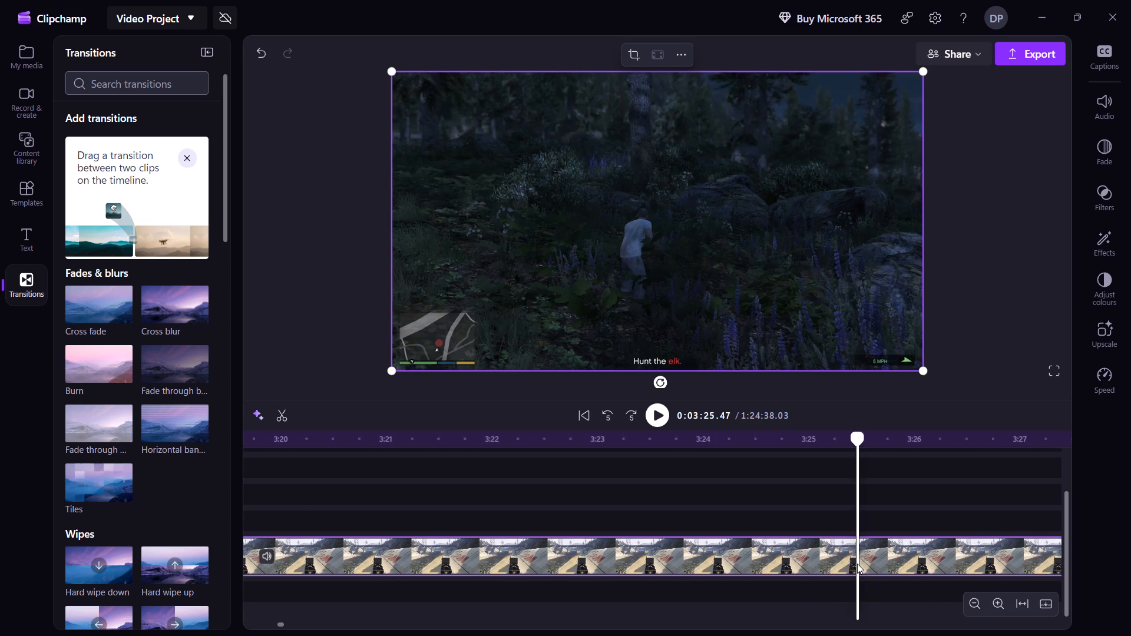
key("space")
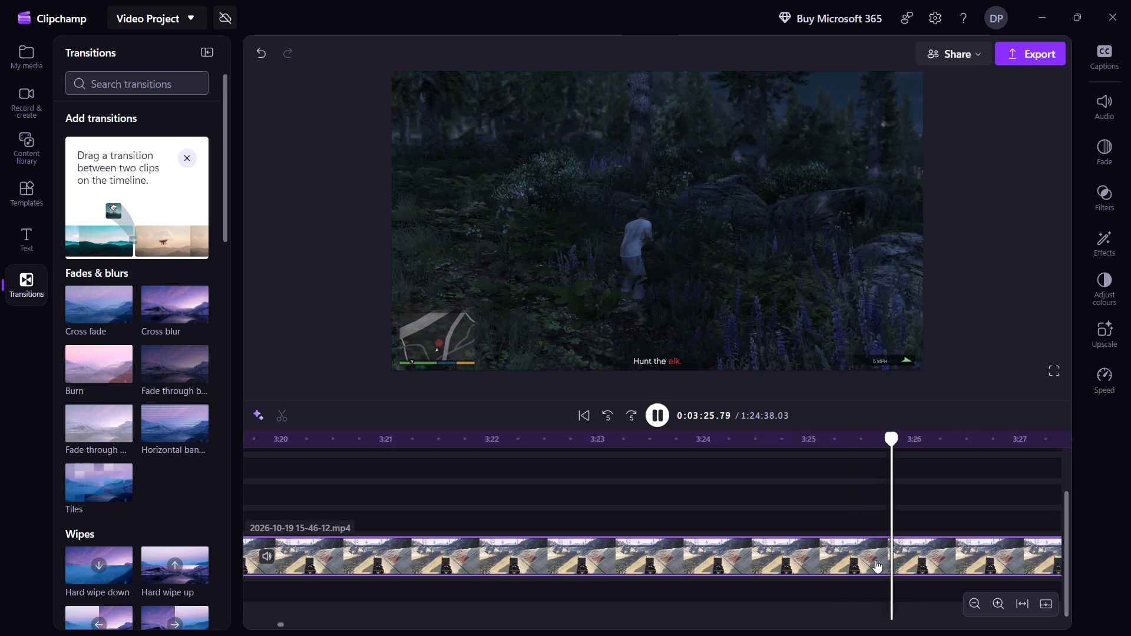
key("space")
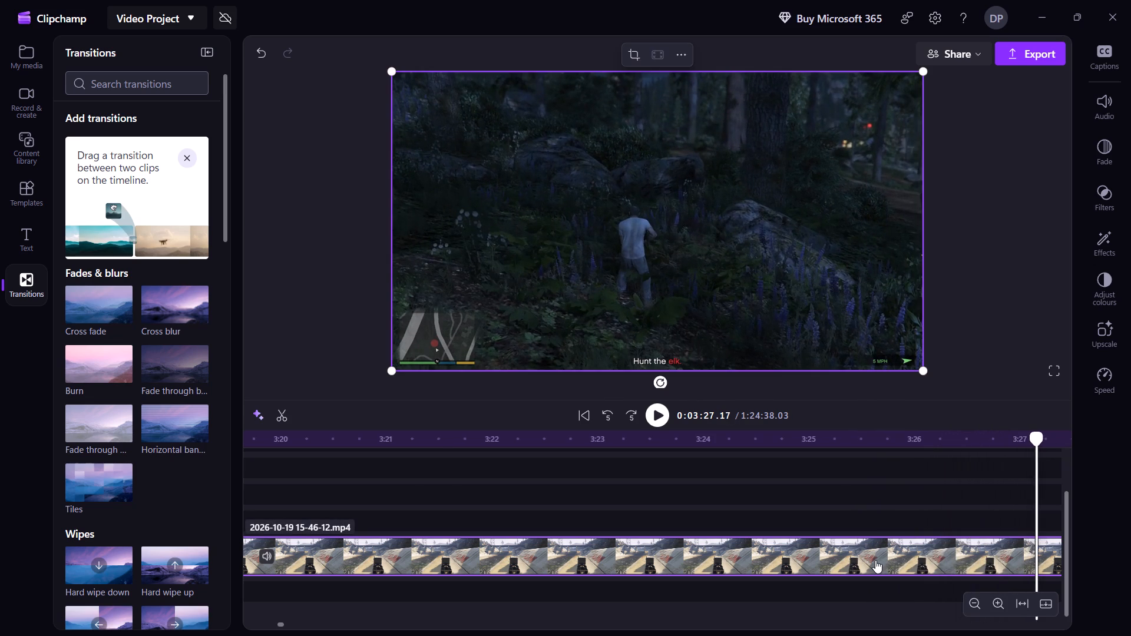
Resume playback from about 3:27 and skip through the failed elk hunt and its retry to about 4:59.
key("space")
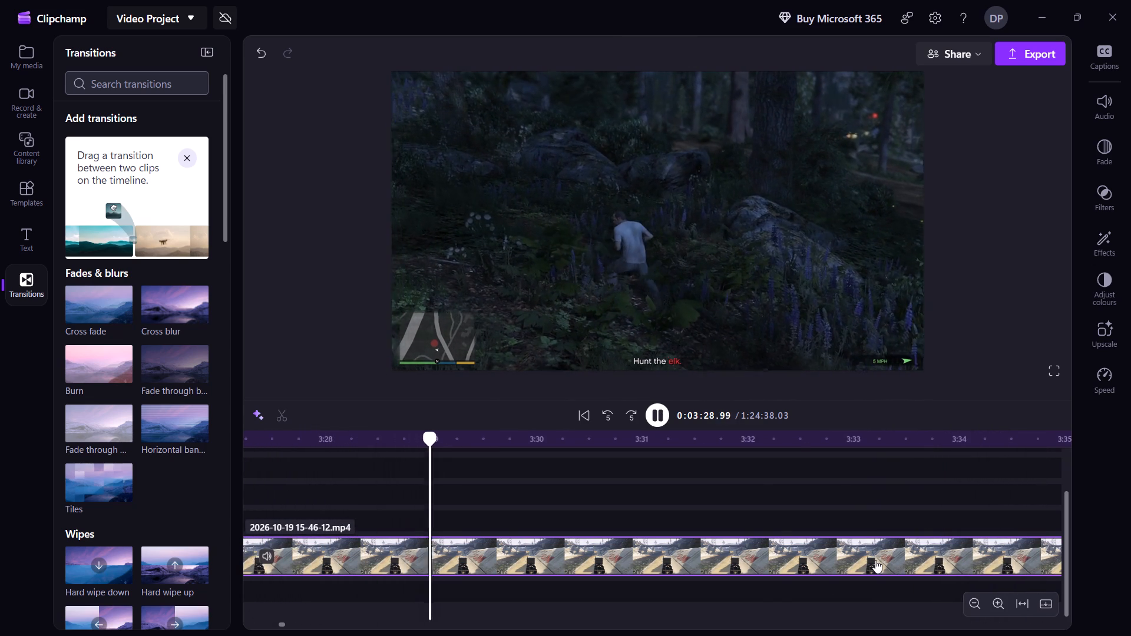
double_click(1037, 541)
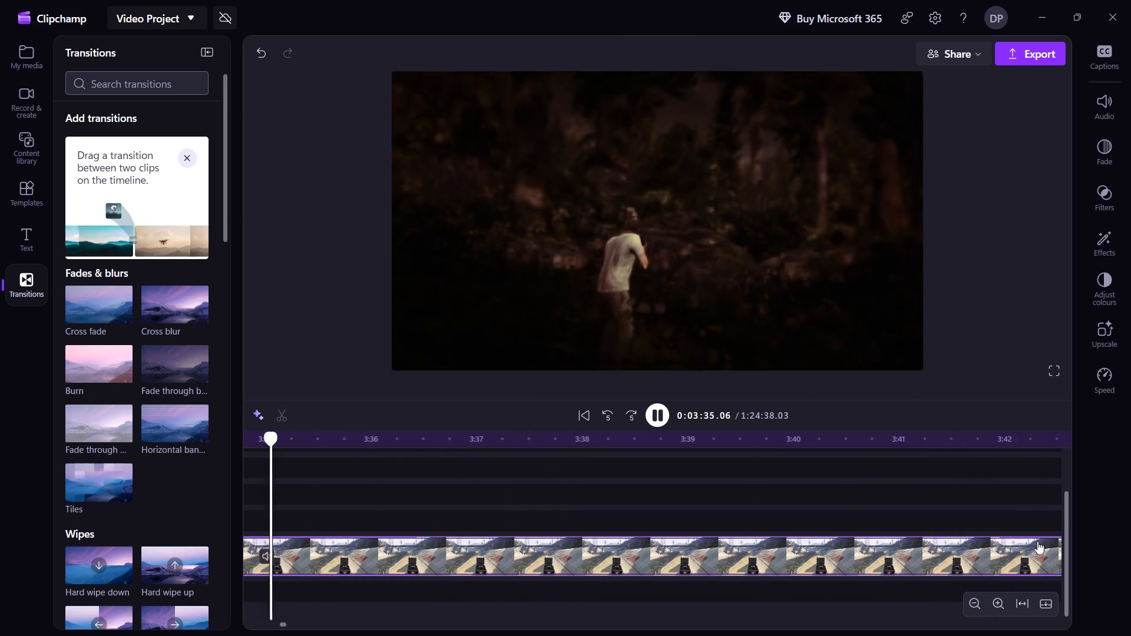
double_click(1050, 554)
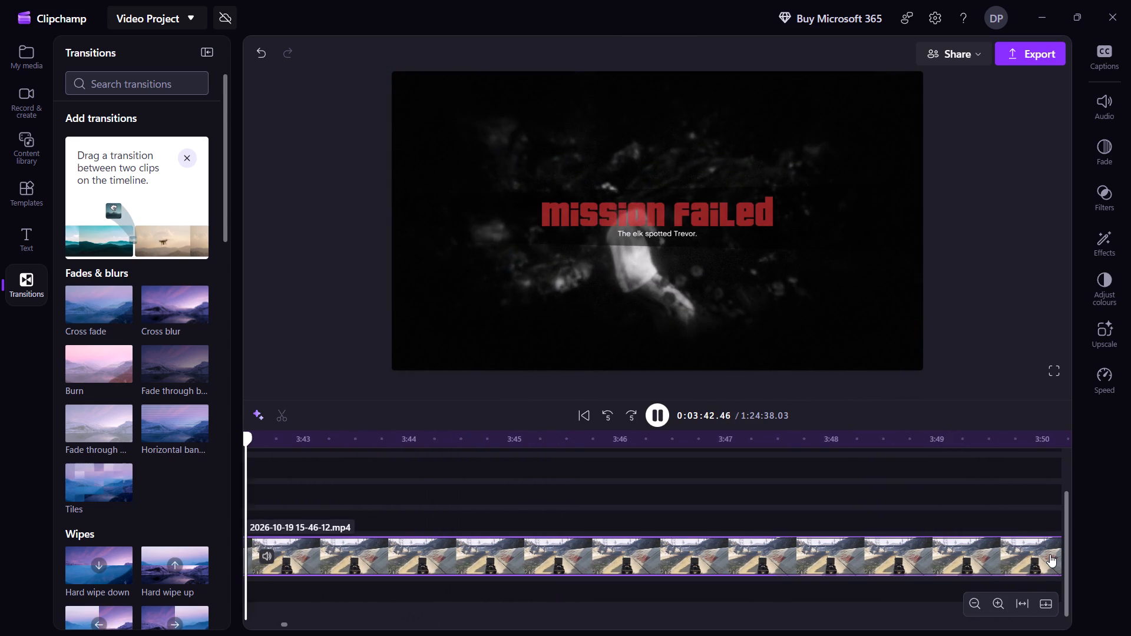
double_click(1050, 554)
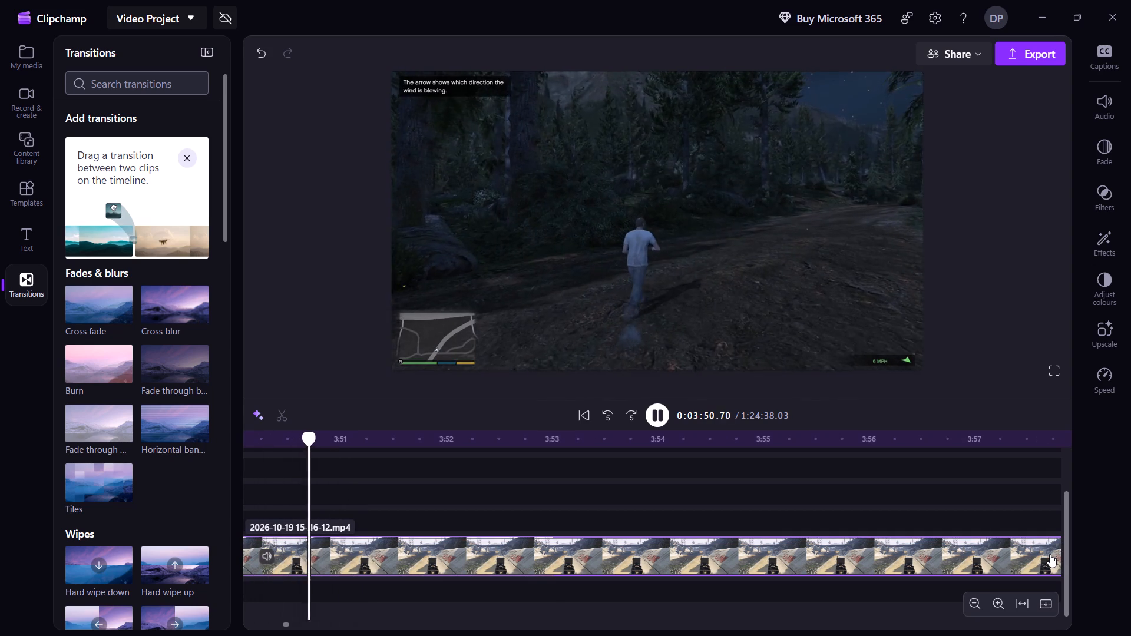
double_click(1050, 554)
double_click(1050, 554)
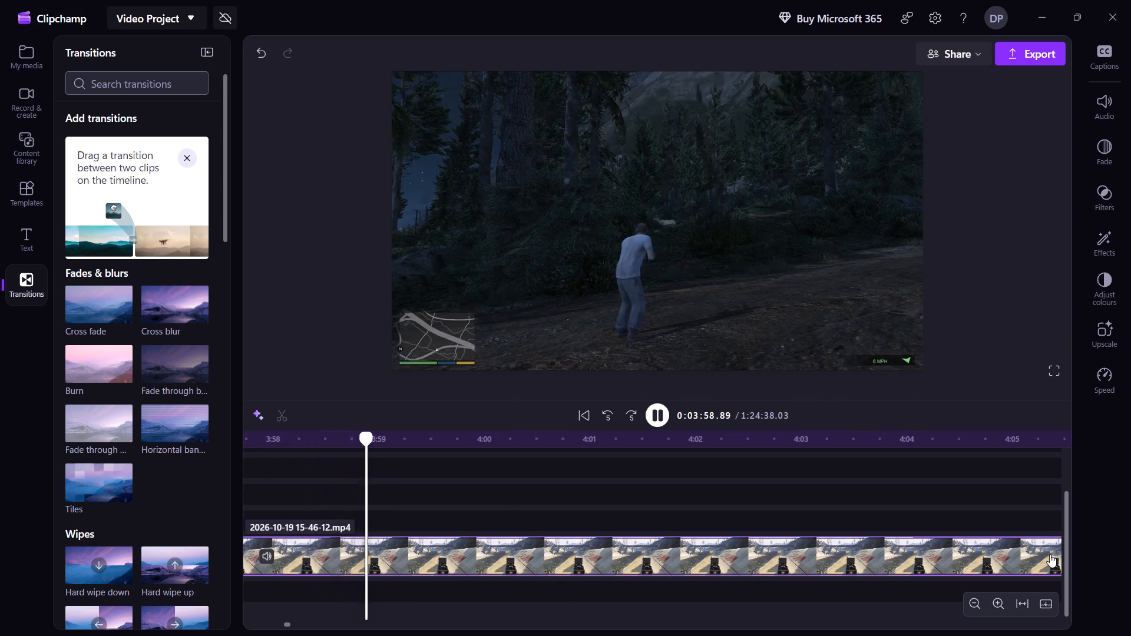
double_click(1050, 554)
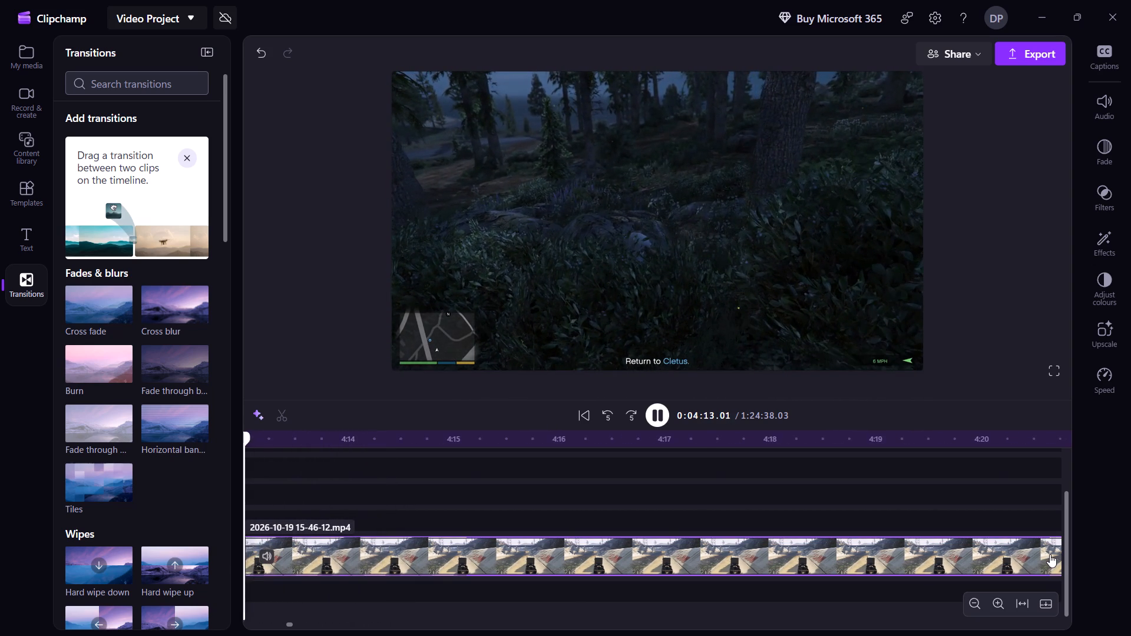
double_click(1050, 554)
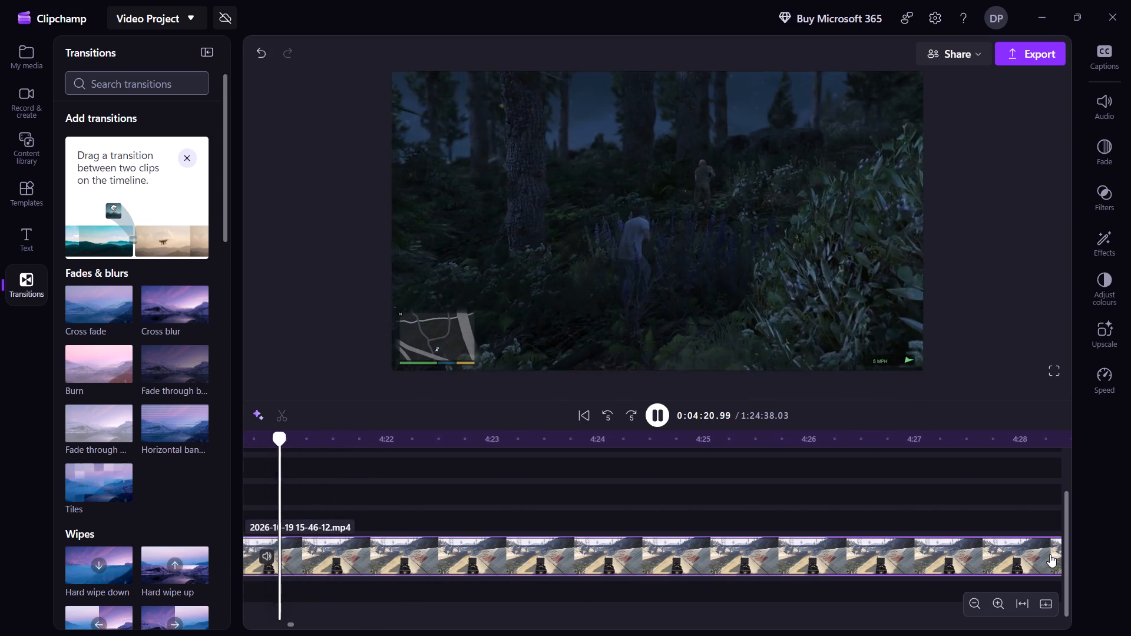
double_click(1050, 554)
double_click(1050, 554)
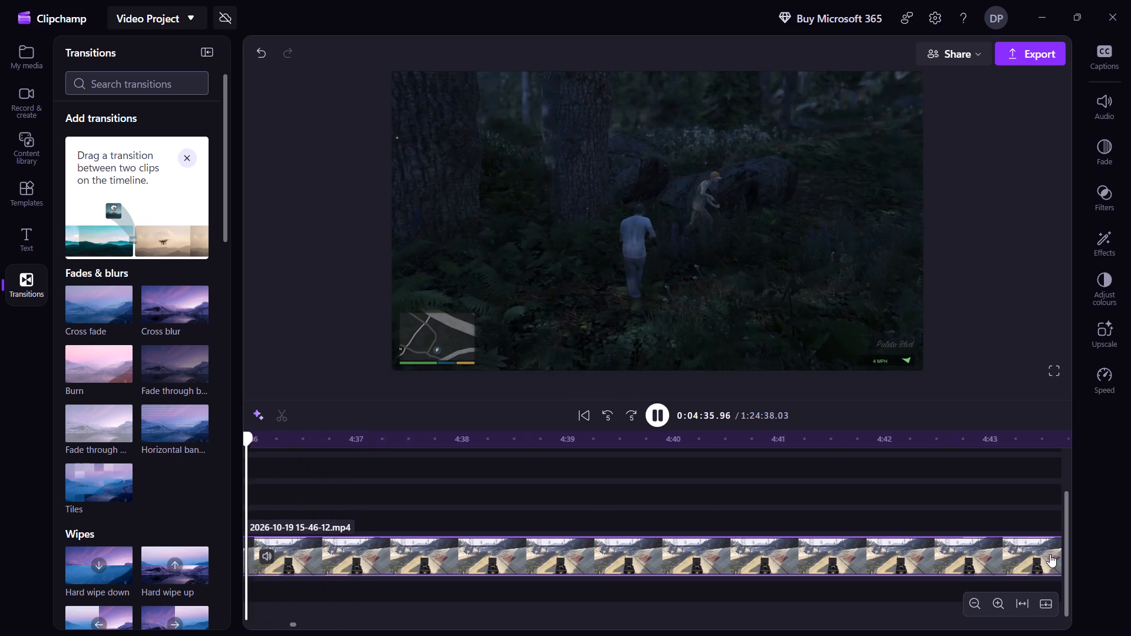
double_click(1050, 554)
left_click(1050, 554)
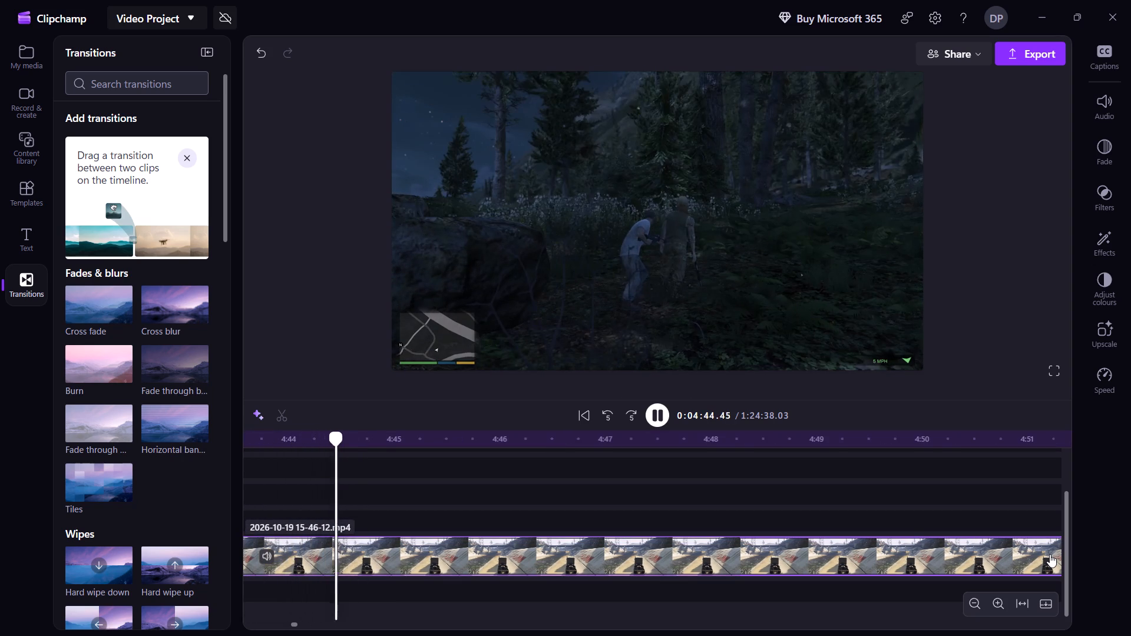
double_click(1050, 554)
double_click(1050, 554)
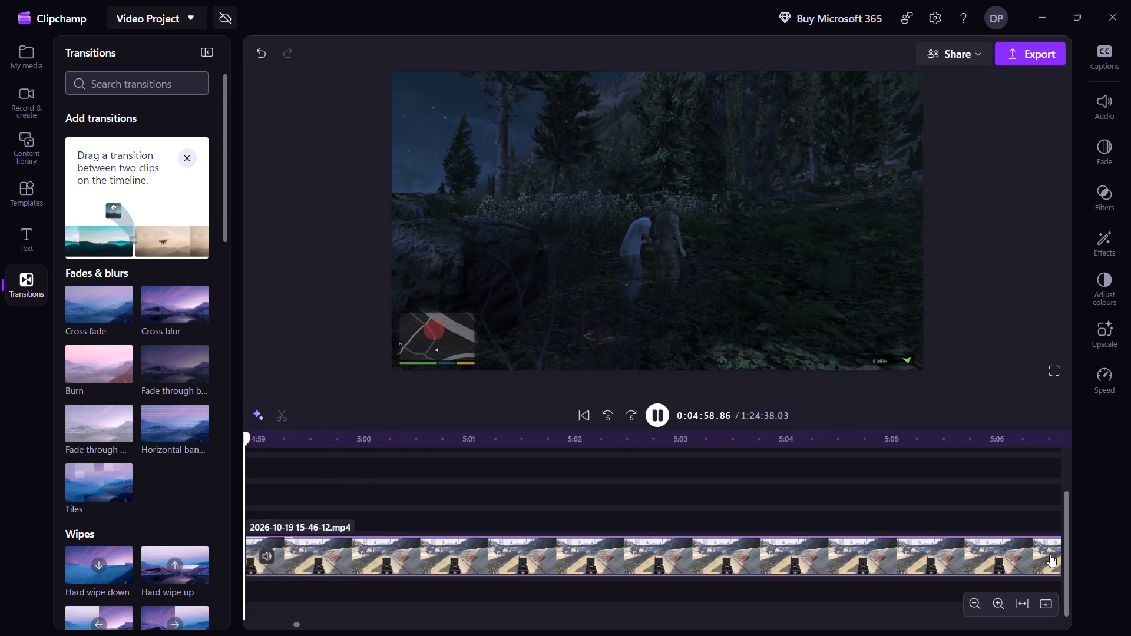
Keep skipping ahead through the night forest hunting footage during playback, from about 4:59 to about 6:24.
triple_click(1050, 554)
double_click(1050, 554)
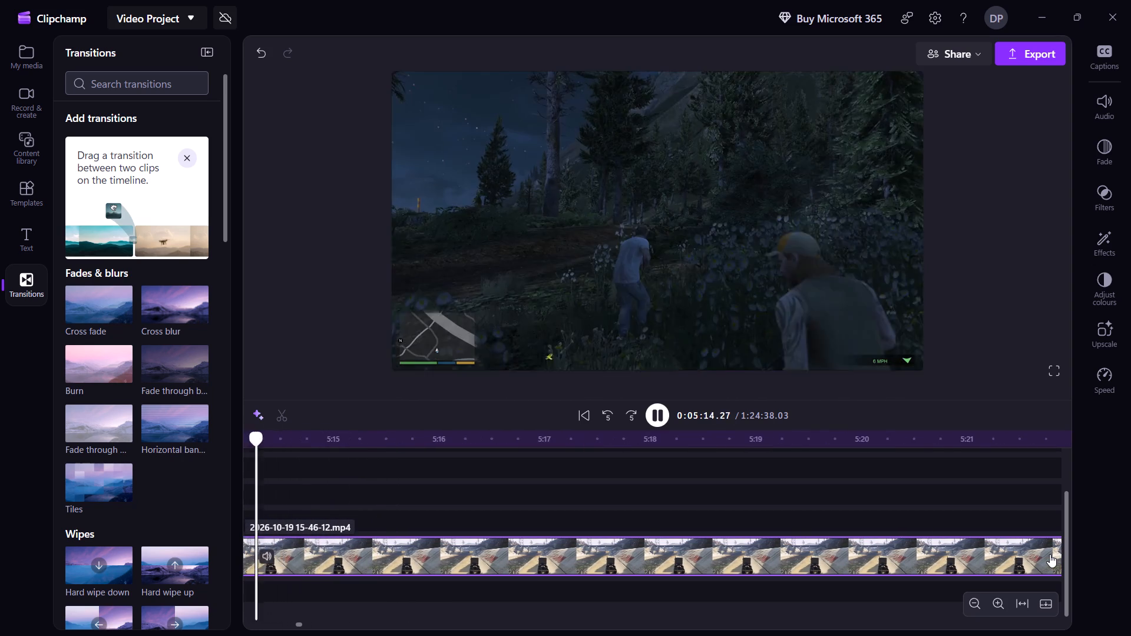
triple_click(1050, 554)
double_click(1050, 554)
double_click(1050, 554)
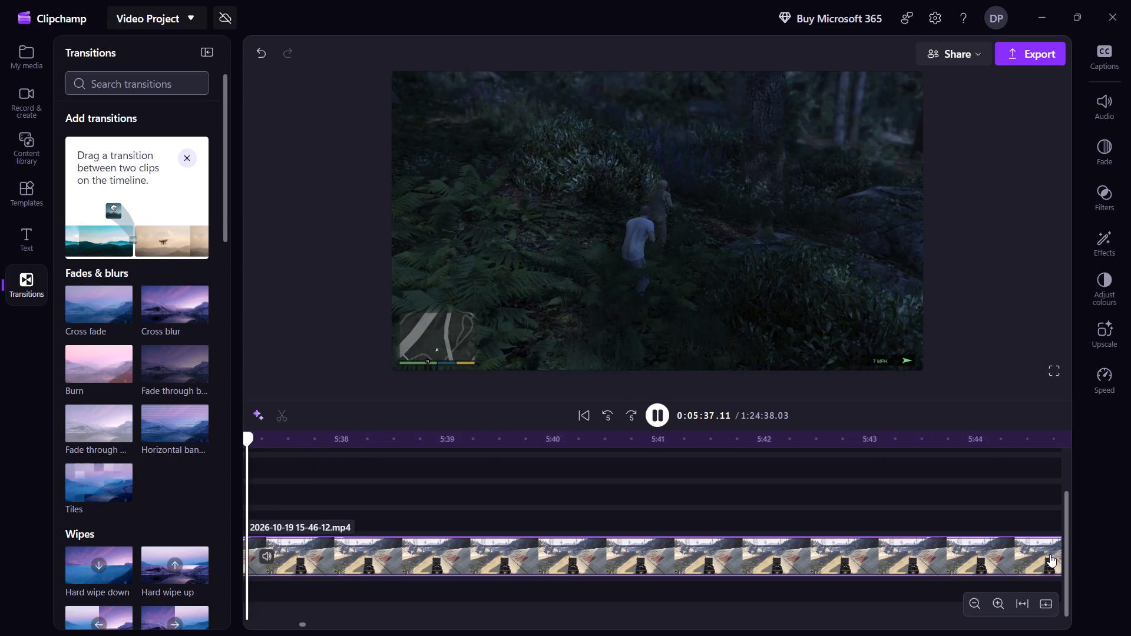
double_click(1050, 554)
double_click(1050, 554)
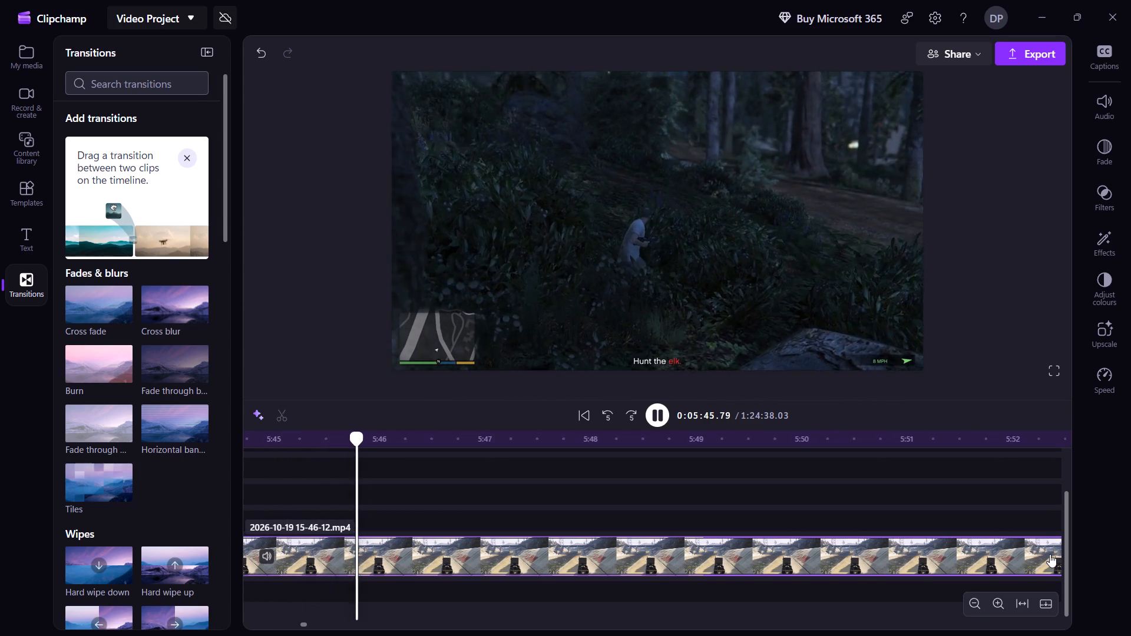
double_click(1050, 554)
left_click(1050, 554)
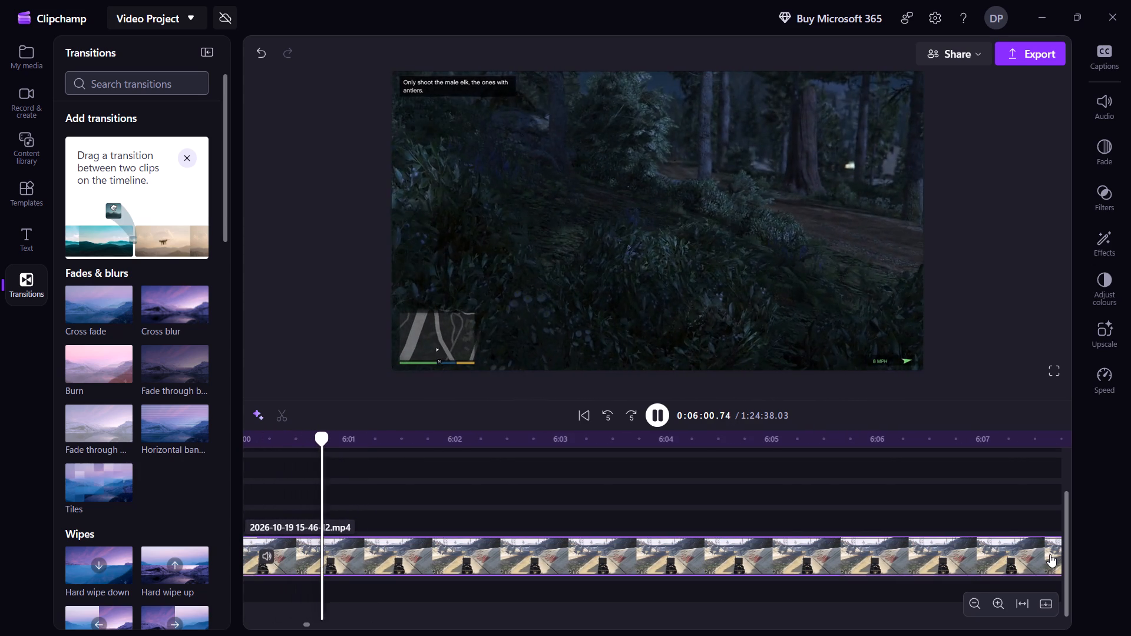
double_click(1050, 554)
double_click(1050, 554)
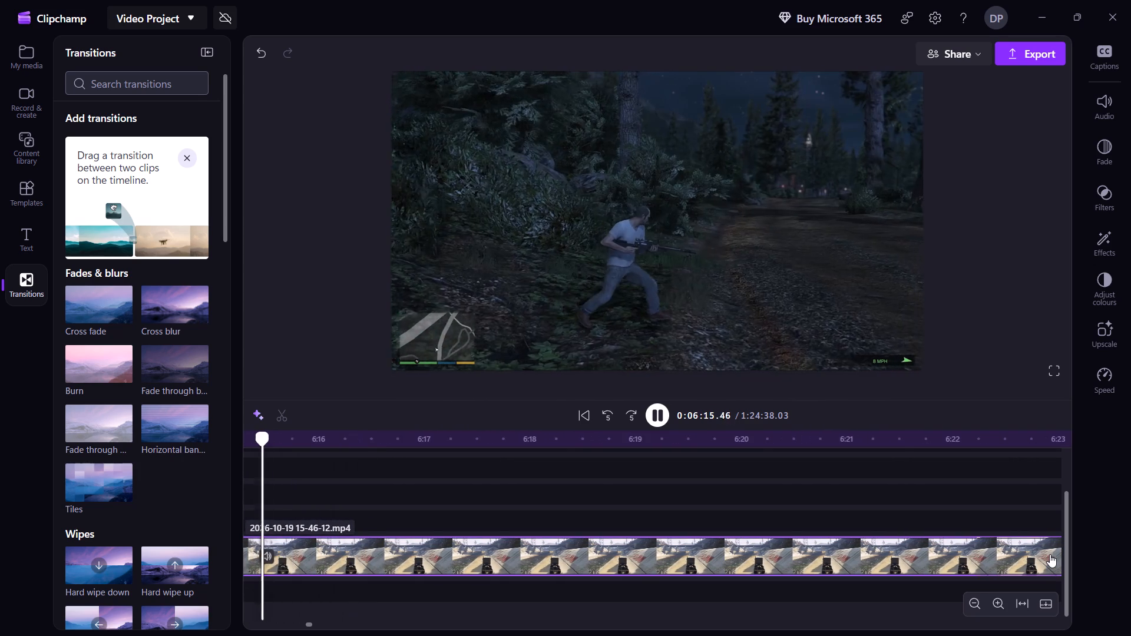
double_click(1050, 554)
double_click(1050, 554)
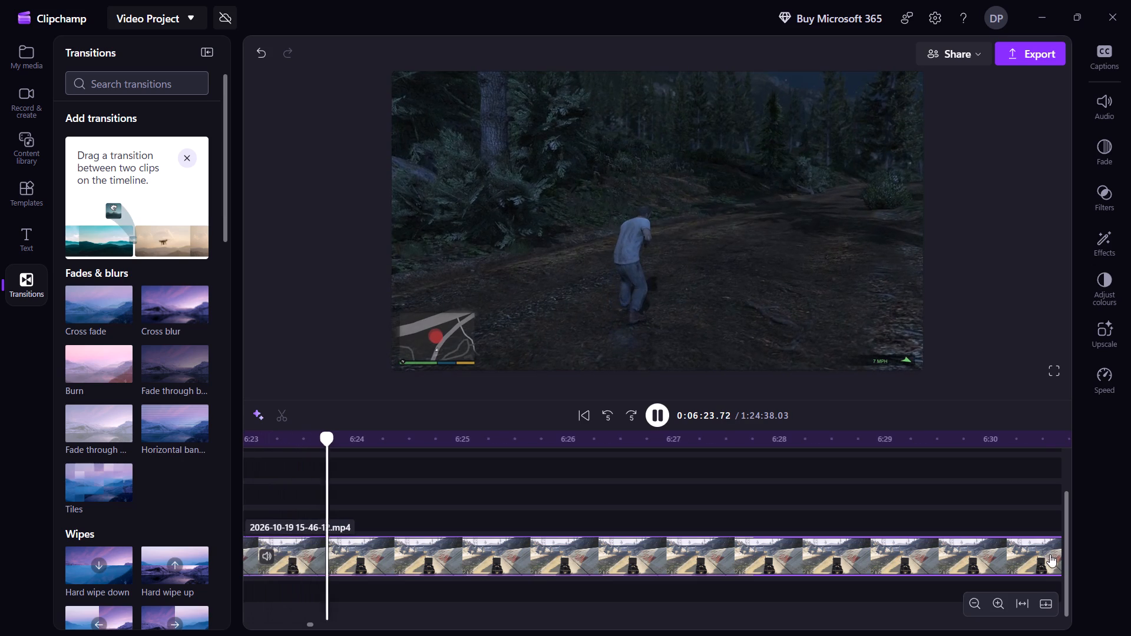
Skip ahead during playback through the rifle scope and forest road footage to about 7:16.
double_click(1050, 554)
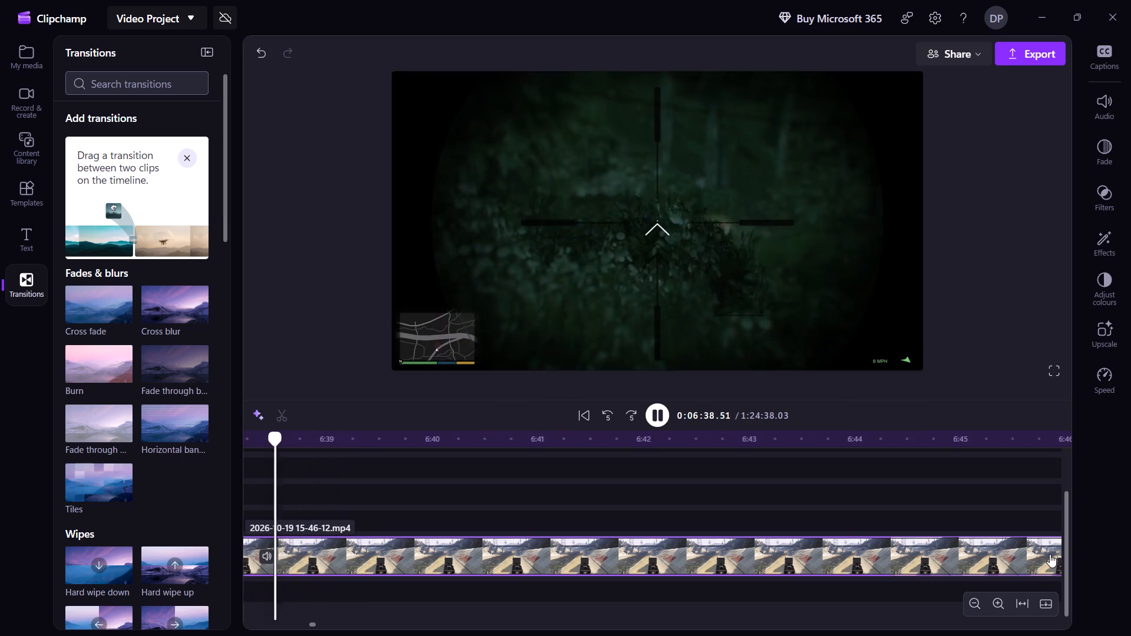
left_click(1050, 554)
left_click(1050, 554)
double_click(1050, 554)
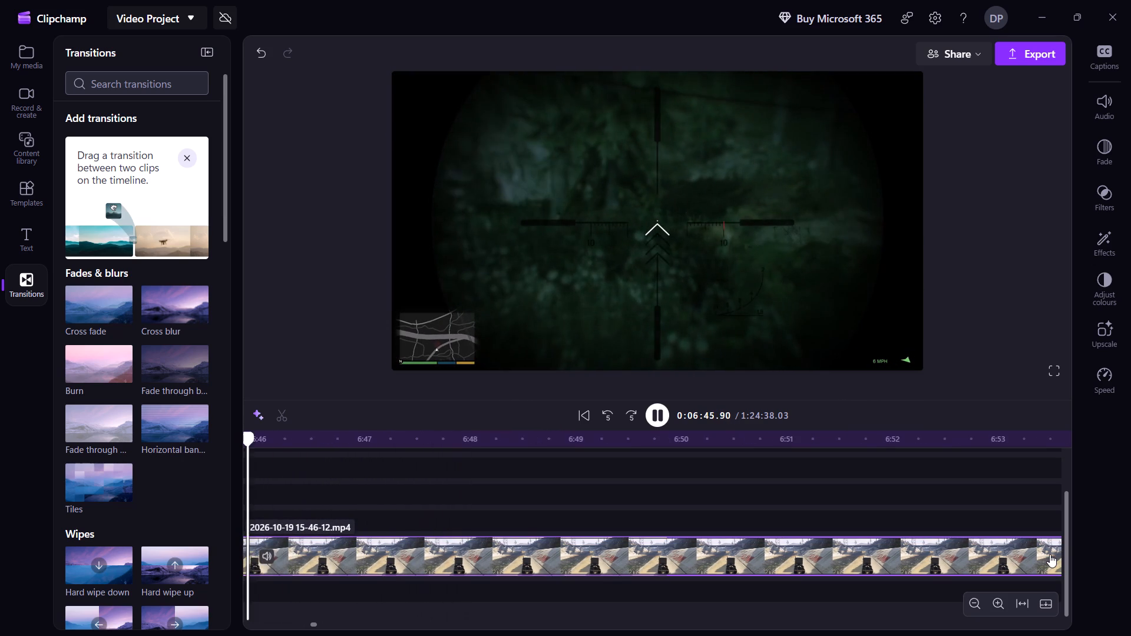
double_click(1050, 554)
left_click(1050, 554)
left_click(1050, 554)
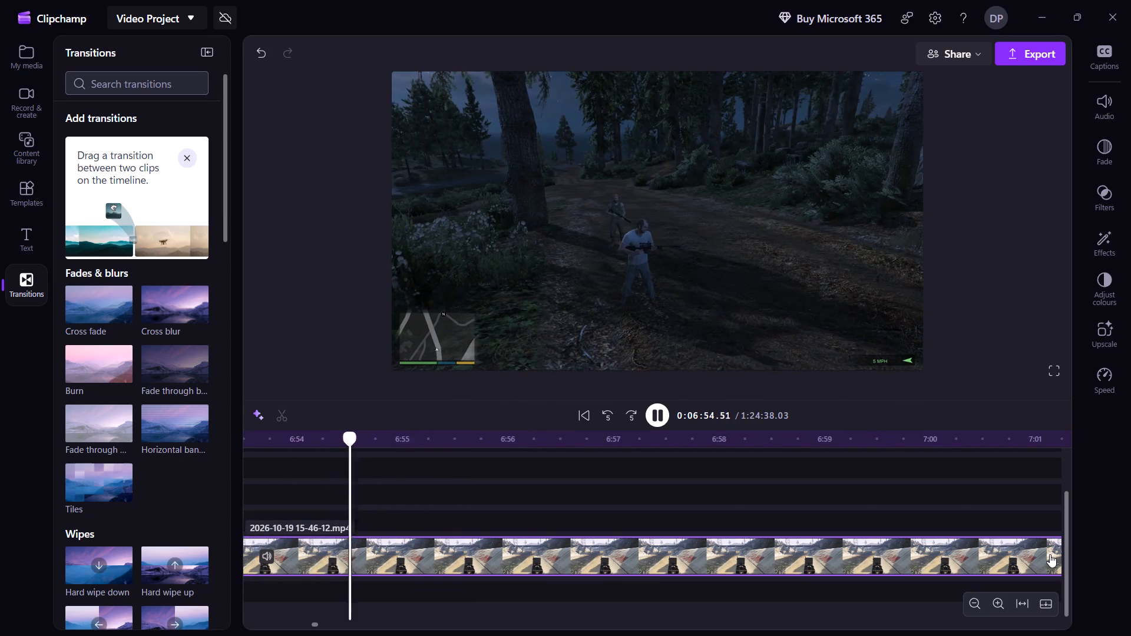
triple_click(1050, 554)
triple_click(1050, 554)
triple_click(1050, 554)
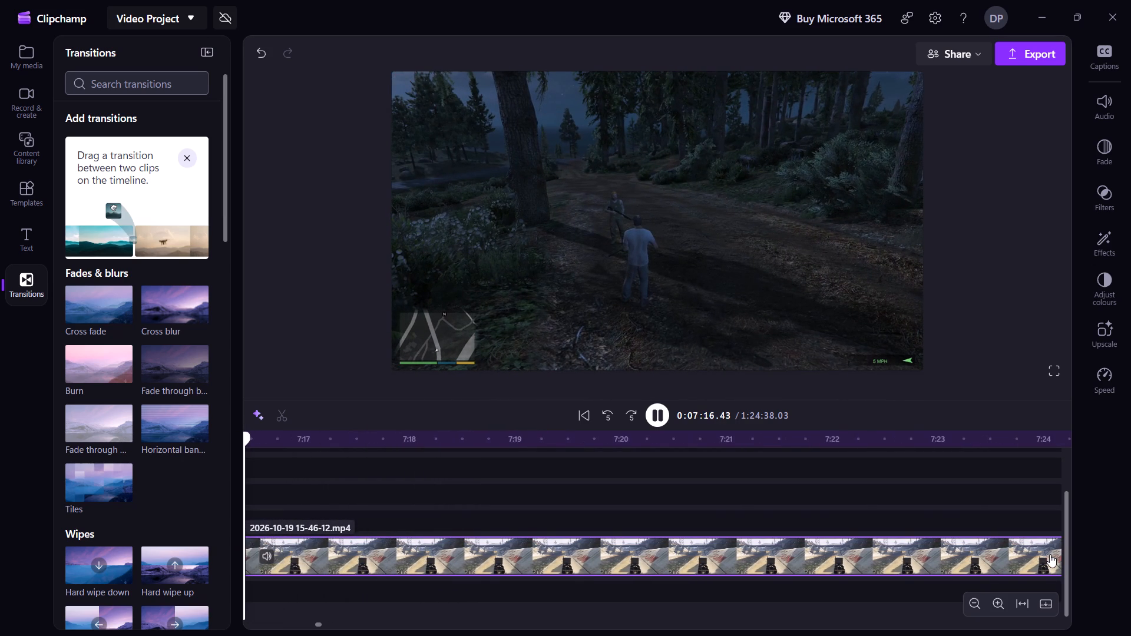
Skip ahead during playback through the forest hunting footage from about 7:16 to about 8:42.
left_click(1050, 554)
triple_click(1050, 554)
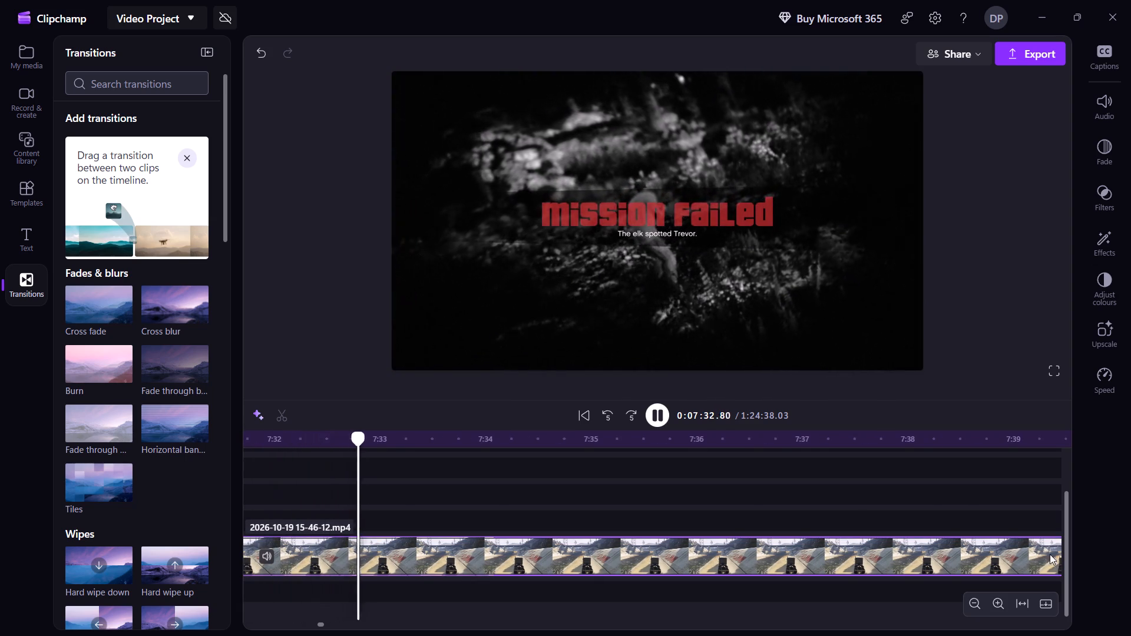
triple_click(1050, 554)
triple_click(1050, 554)
triple_click(1050, 554)
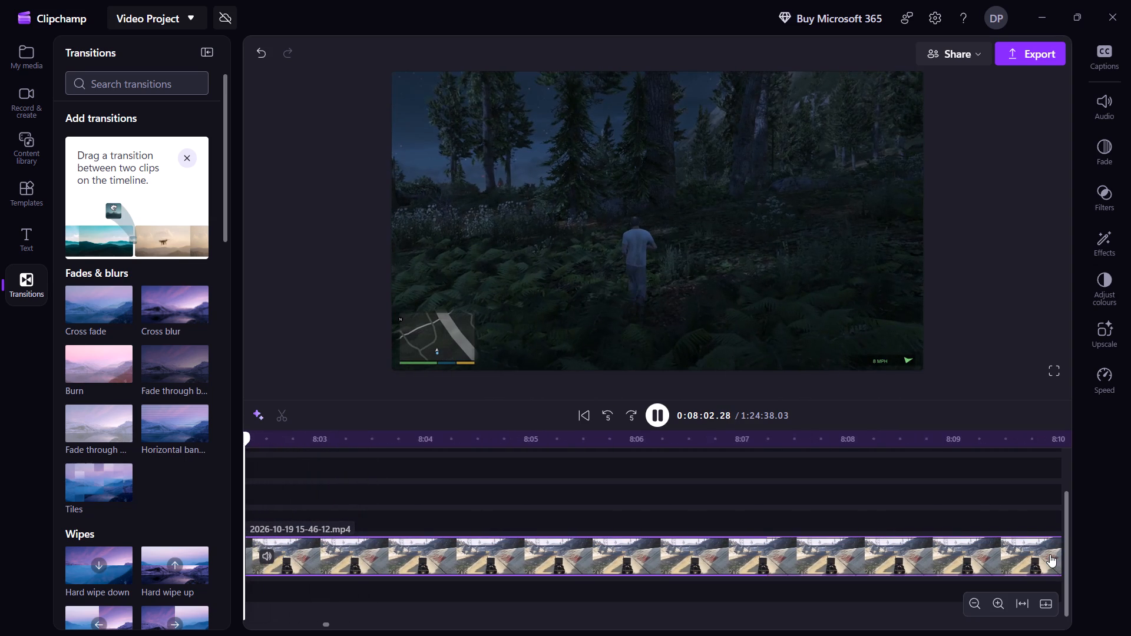
triple_click(1050, 554)
triple_click(1050, 554)
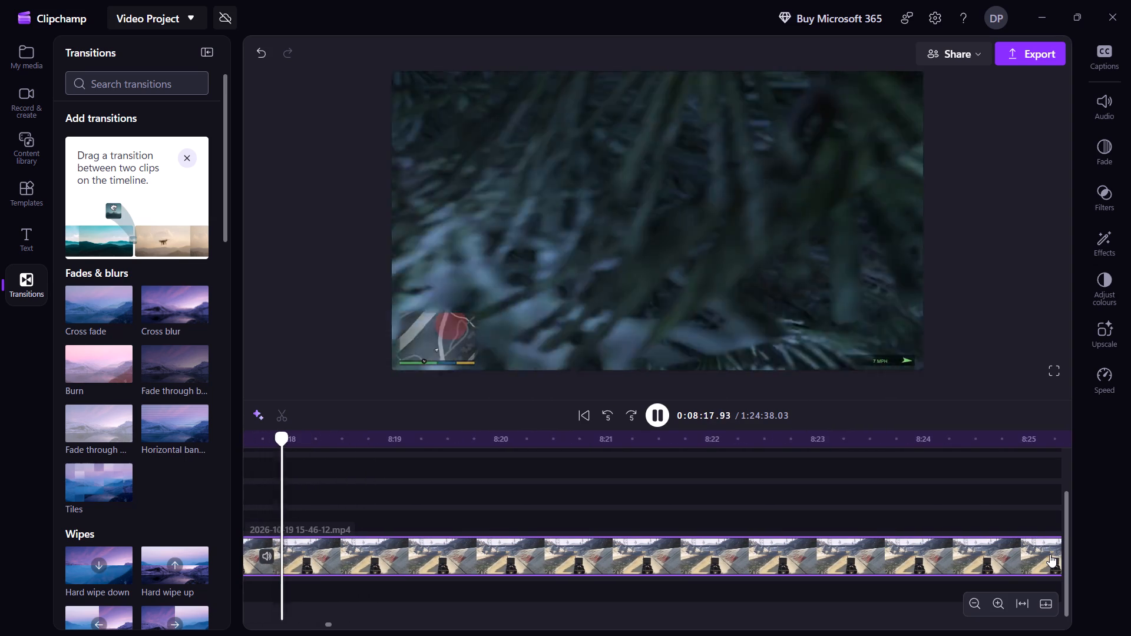
triple_click(1050, 554)
double_click(1050, 554)
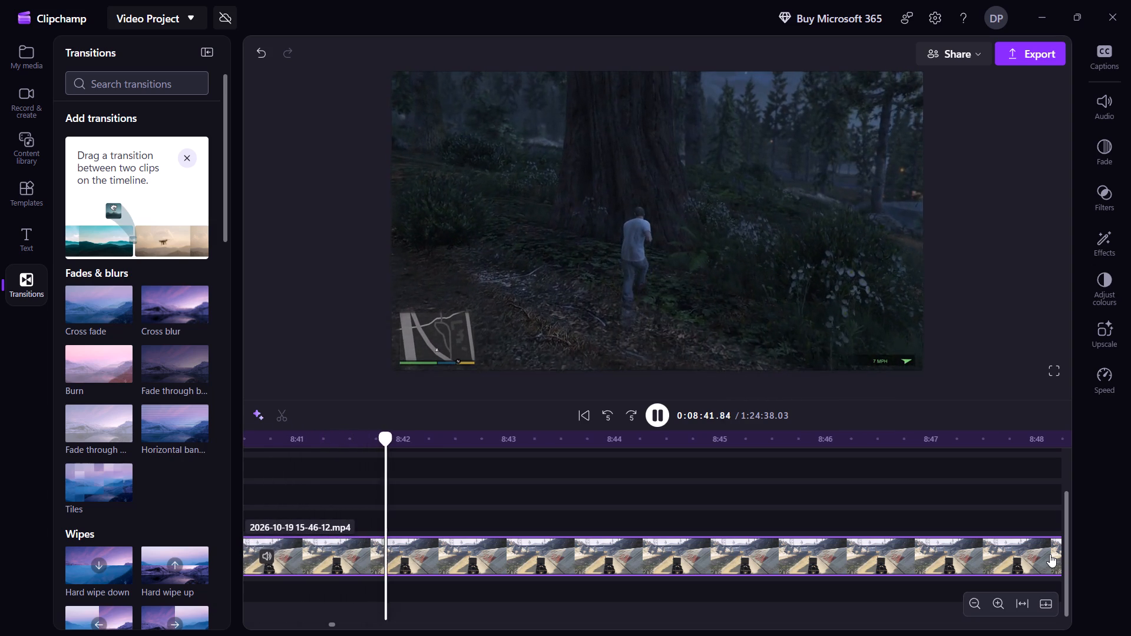
Split the gameplay clip at about 8:43, remove the hunting footage before the cut and close the gap.
key("s")
key("space")
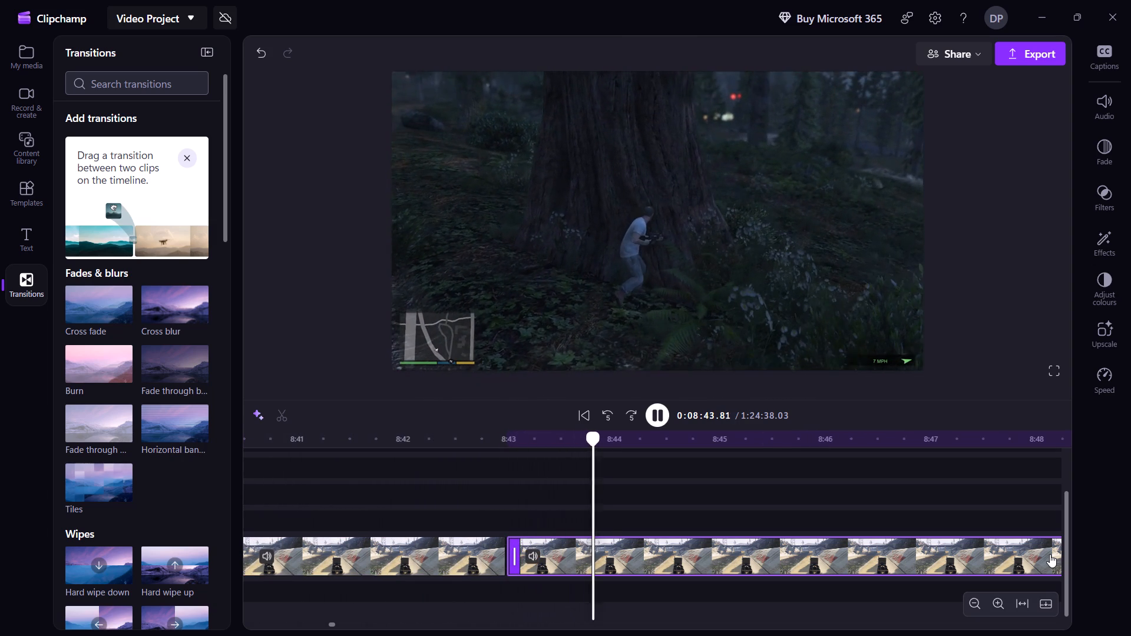
left_click(469, 571)
right_click(469, 571)
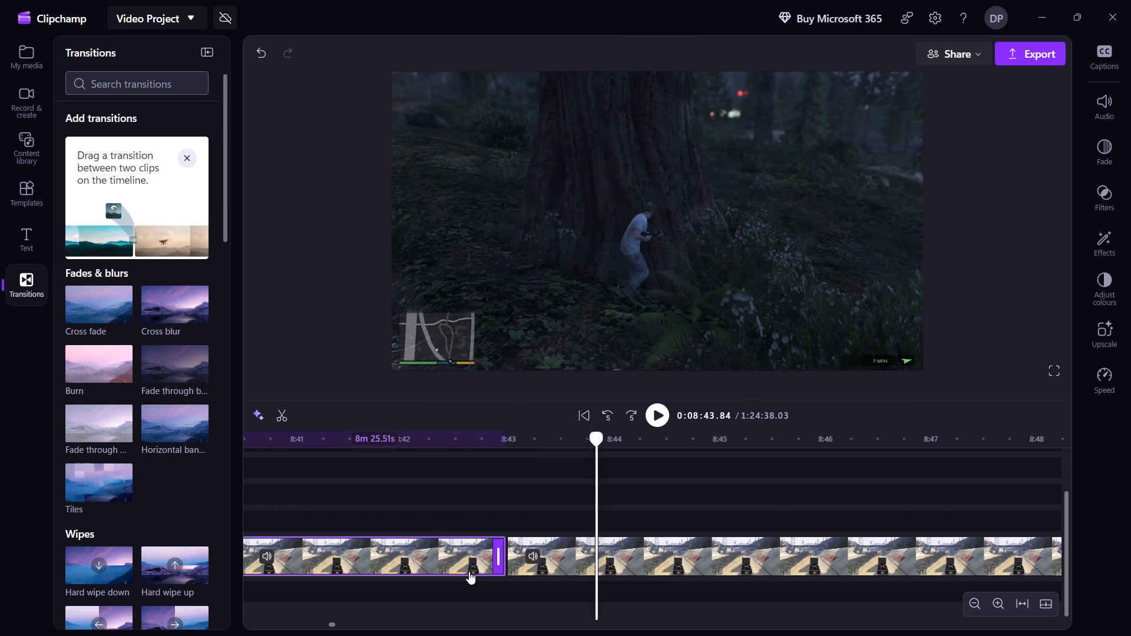
left_click(542, 331)
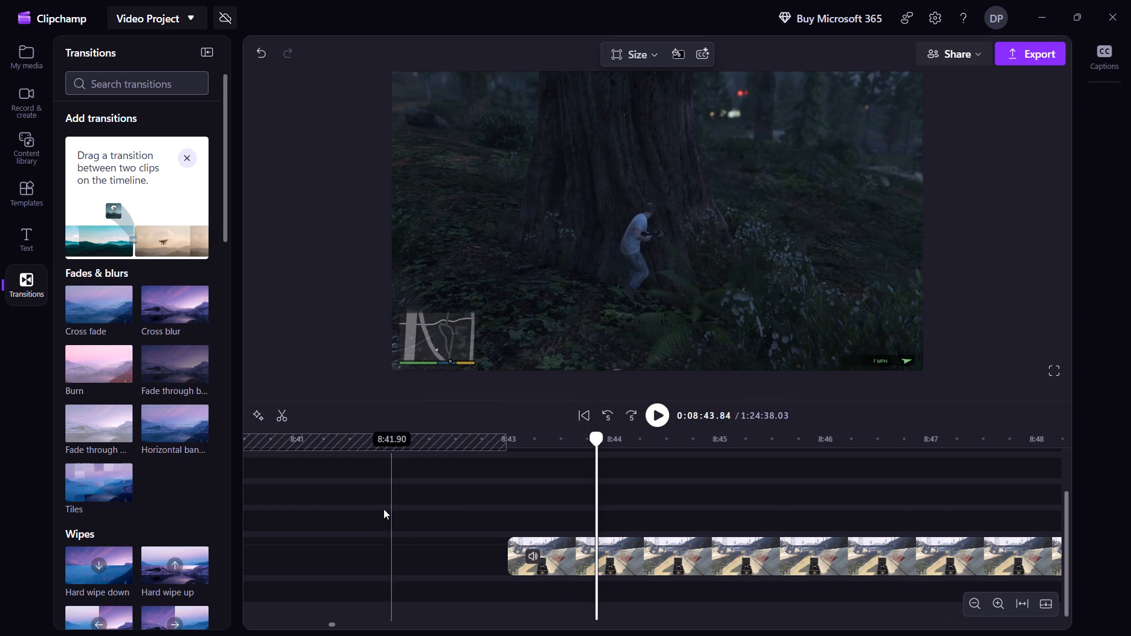
left_click(378, 556)
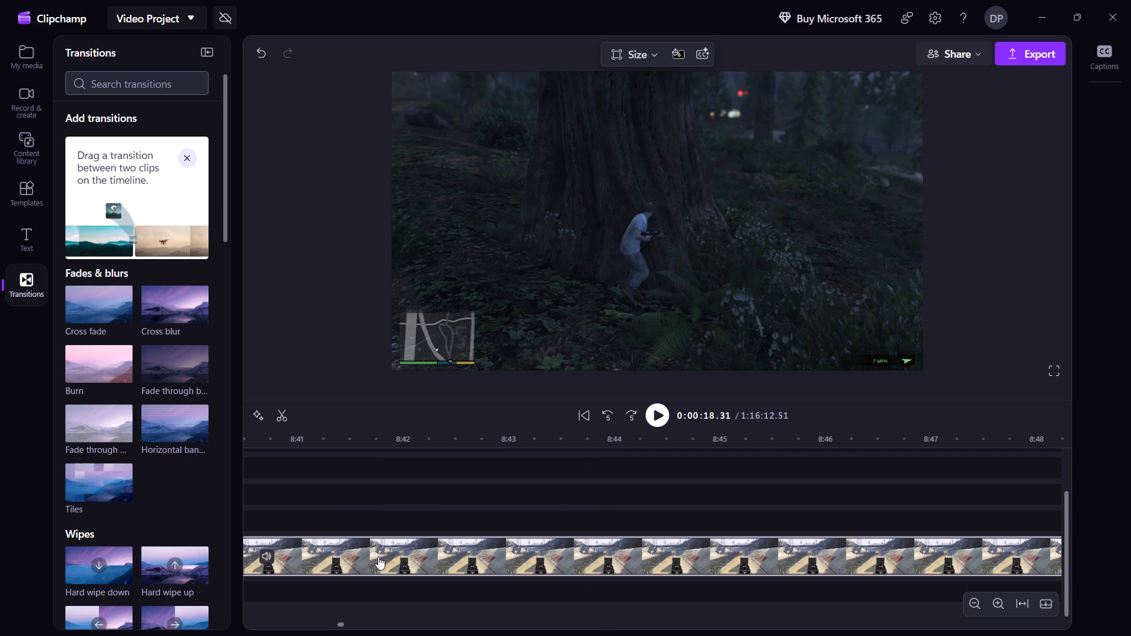
Check where the shortened gameplay clip starts after the intro, near 0:18, and advance through it to about 0:33.
key("Left")
key("Left")
key("Left")
key("Left")
key("Left")
key("Left")
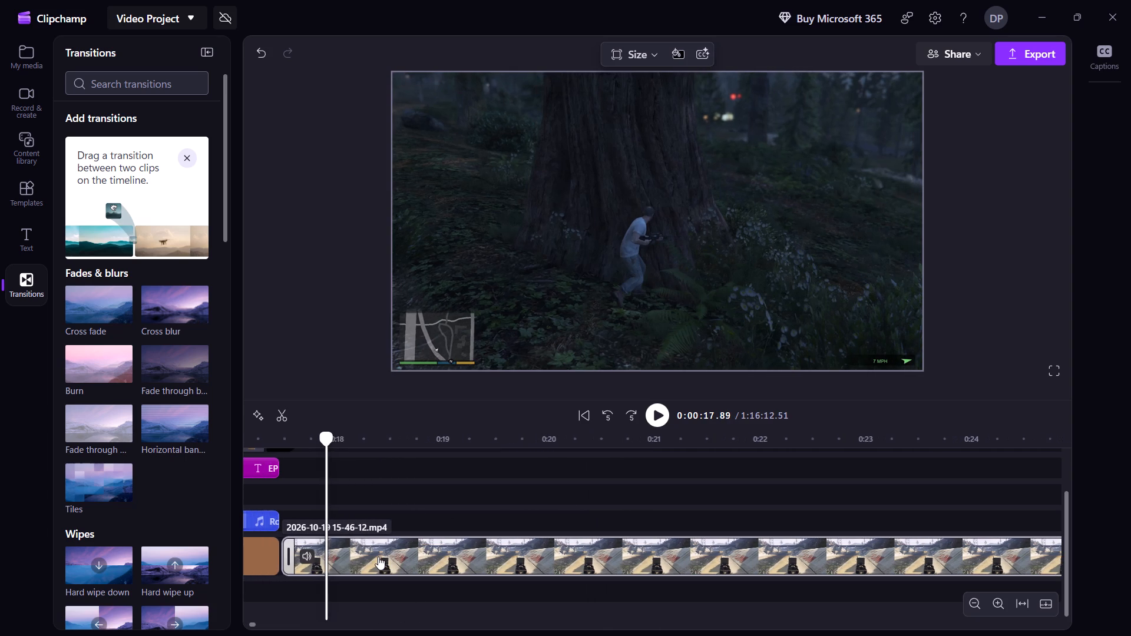
key("Right")
key("Right")
key("Right")
key("Right")
key("Right")
key("Right")
key("Right")
key("Right")
key("Right")
key("Right")
key("Right")
key("Right")
key("Right")
key("Right")
key("Right")
key("Right")
key("Right")
key("Right")
key("Right")
key("Right")
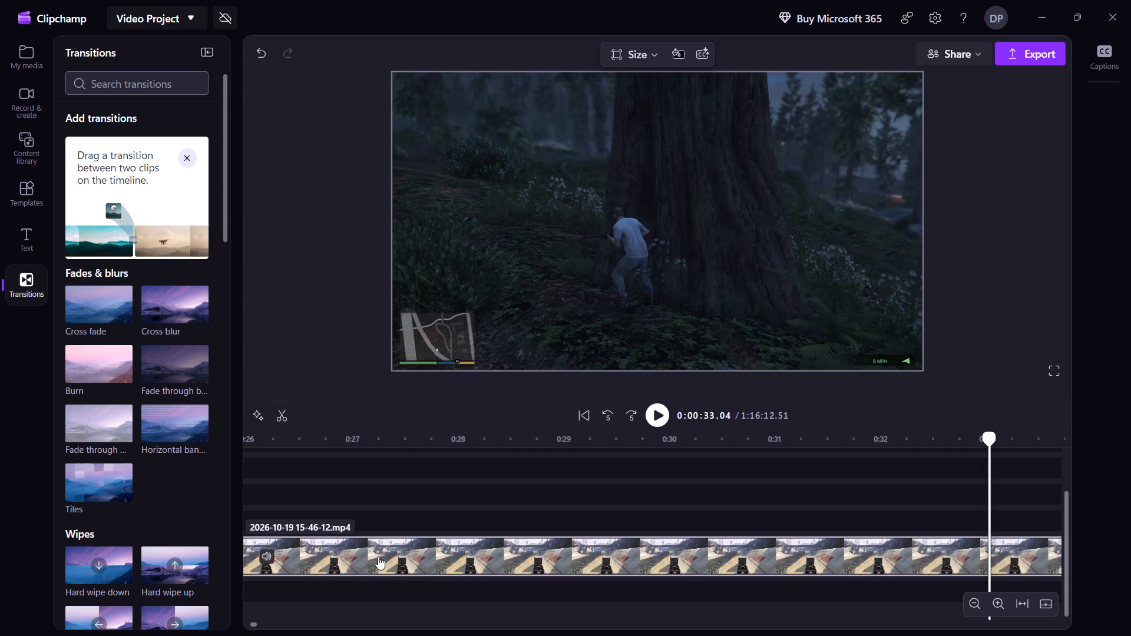
Skip ahead through the remaining elk hunt footage from about 0:33 to about 1:40.
key("shift+Right")
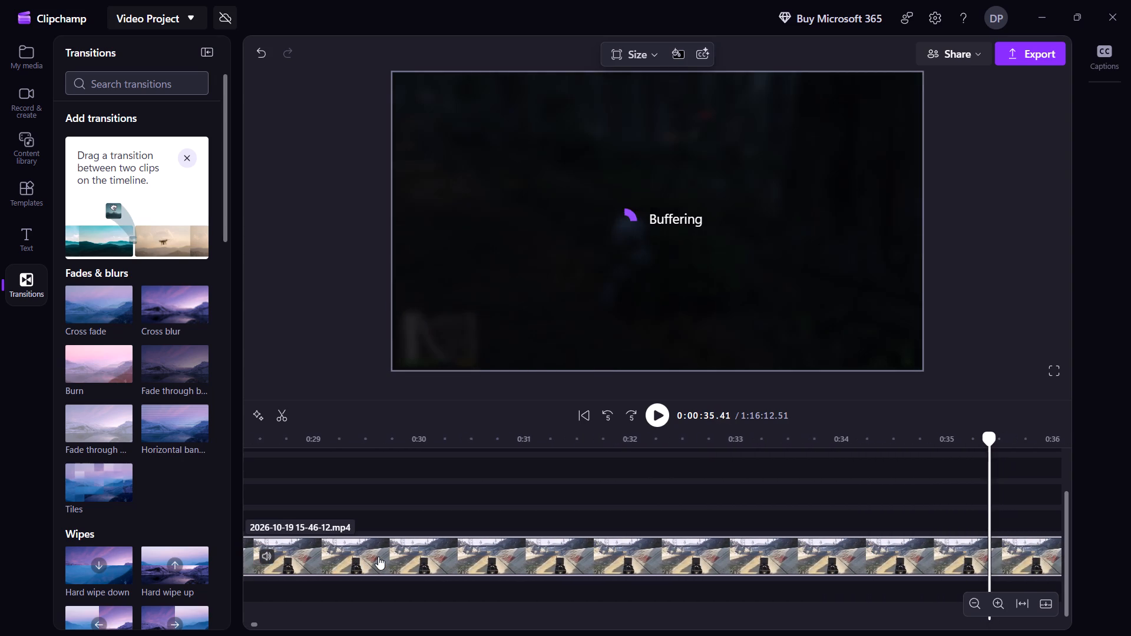
key("shift+Right")
key("shift+Right")
key("shift+Right")
key("shift+Right")
key("shift+Right")
key("shift+Right")
key("shift+Right")
key("shift+Right")
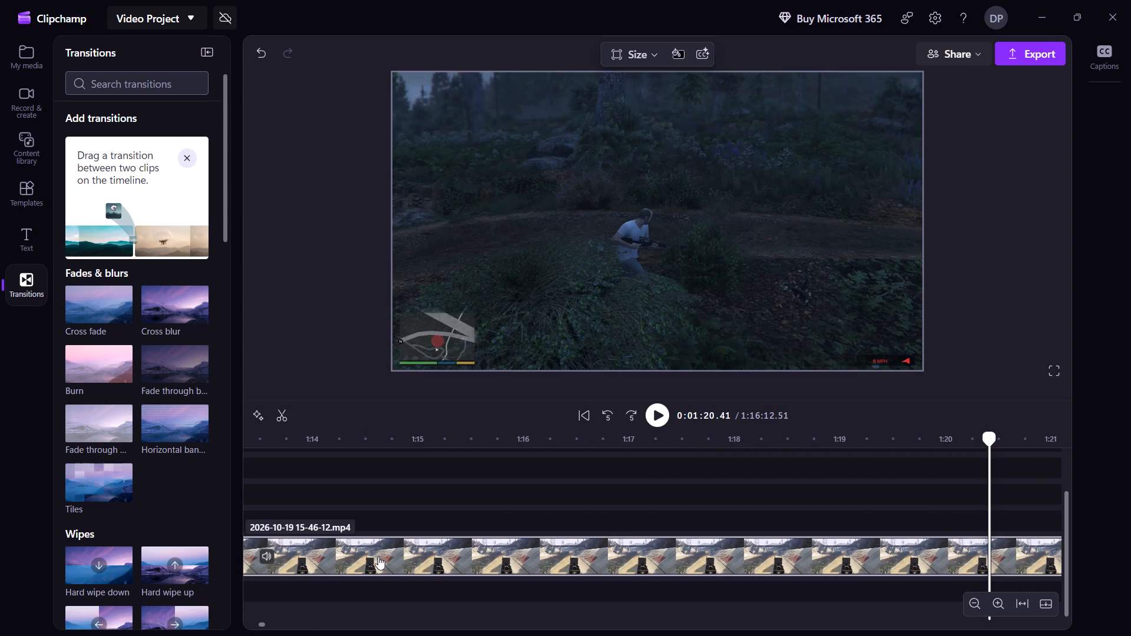
key("shift+Right")
key("shift+Right")
key("shift+Right")
key("shift+Right")
key("shift+Right")
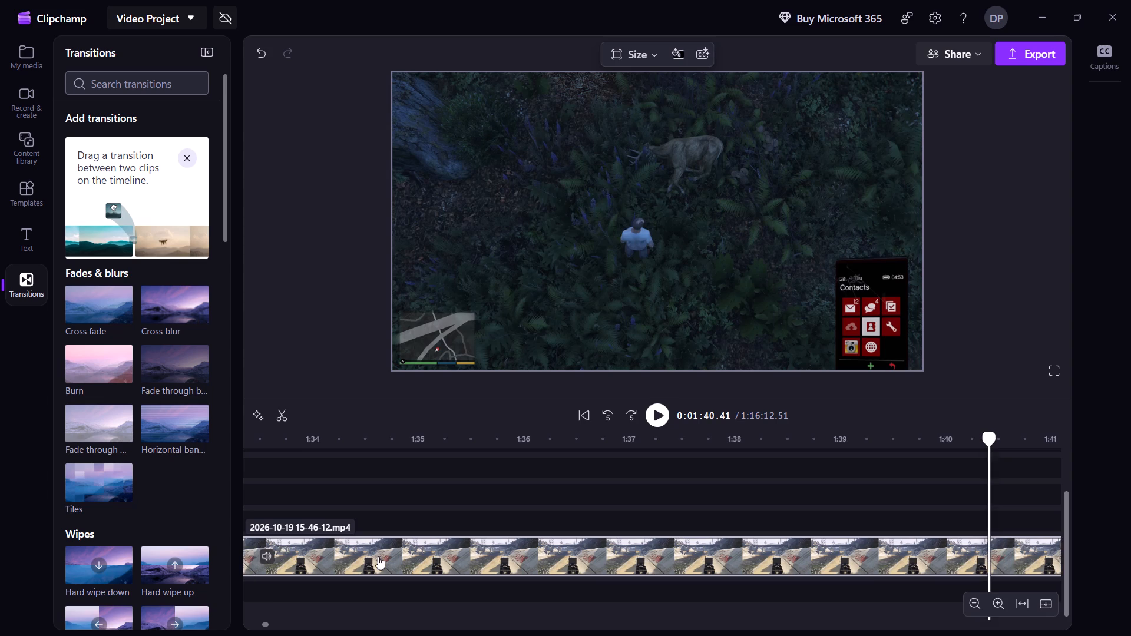
Keep skipping ahead through the gameplay from about 1:40 to about 3:00.
key("shift+Right")
key("shift+Right")
key("shift+Right")
key("shift+Right")
key("shift+Right")
key("shift+Right")
key("shift+Right")
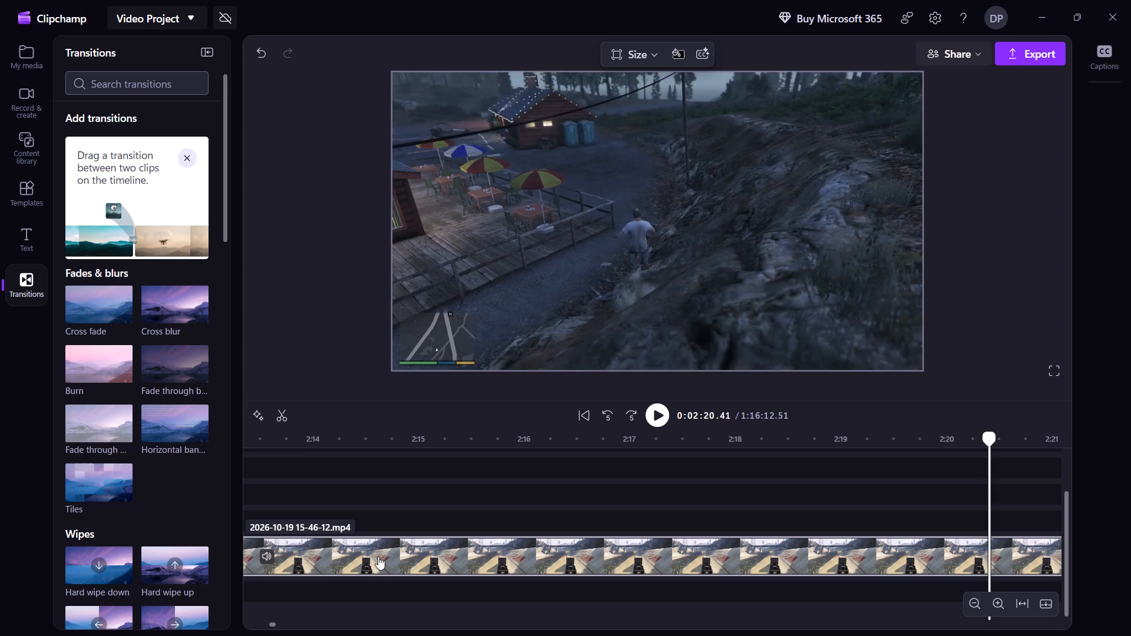
key("shift+Right")
key("shift+Right")
key("shift+Right")
key("shift+Right")
key("shift+Right")
key("shift+Right")
key("shift+Right")
key("shift+Right")
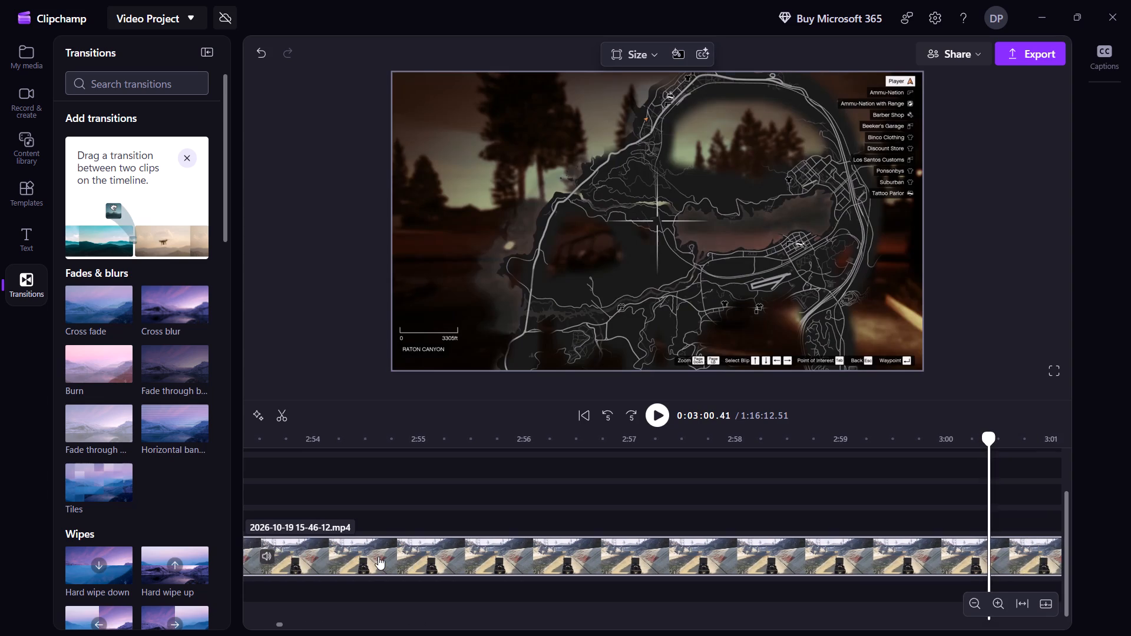
Skip ahead through the gameplay after the map screen, from about 3:00 to about 5:10.
key("shift+Right")
key("shift+Right")
key("shift+Right")
key("shift+Right")
key("shift+Right")
key("shift+Right")
key("shift+Right")
key("shift+Right")
key("shift+Right")
key("shift+Right")
key("shift+Right")
key("shift+Right")
key("shift+Right")
key("shift+Right")
key("shift+Right")
key("shift+Right")
key("shift+Right")
key("shift+Right")
key("shift+Right")
key("shift+Right")
key("shift+Right")
key("shift+Right")
key("shift+Right")
key("shift+Right")
key("shift+Right")
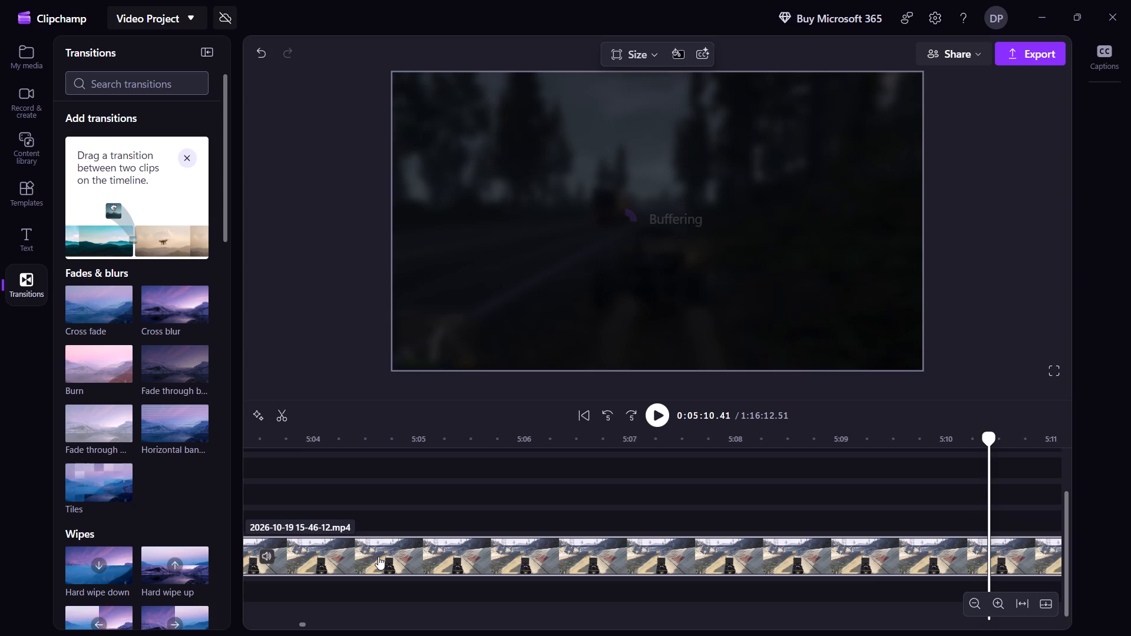
Skip ahead through the gameplay from about 5:10 to the Ammu-Nation scene at about 6:50.
key("shift+Right")
key("shift+Right")
key("shift+Right")
key("shift+Right")
key("shift+Right")
key("shift+Right")
key("shift+Right")
key("shift+Right")
key("shift+Right")
key("shift+Right")
key("shift+Right")
key("shift+Right")
key("shift+Right")
key("shift+Right")
key("shift+Right")
key("shift+Right")
key("shift+Right")
key("shift+Right")
key("shift+Right")
key("shift+Right")
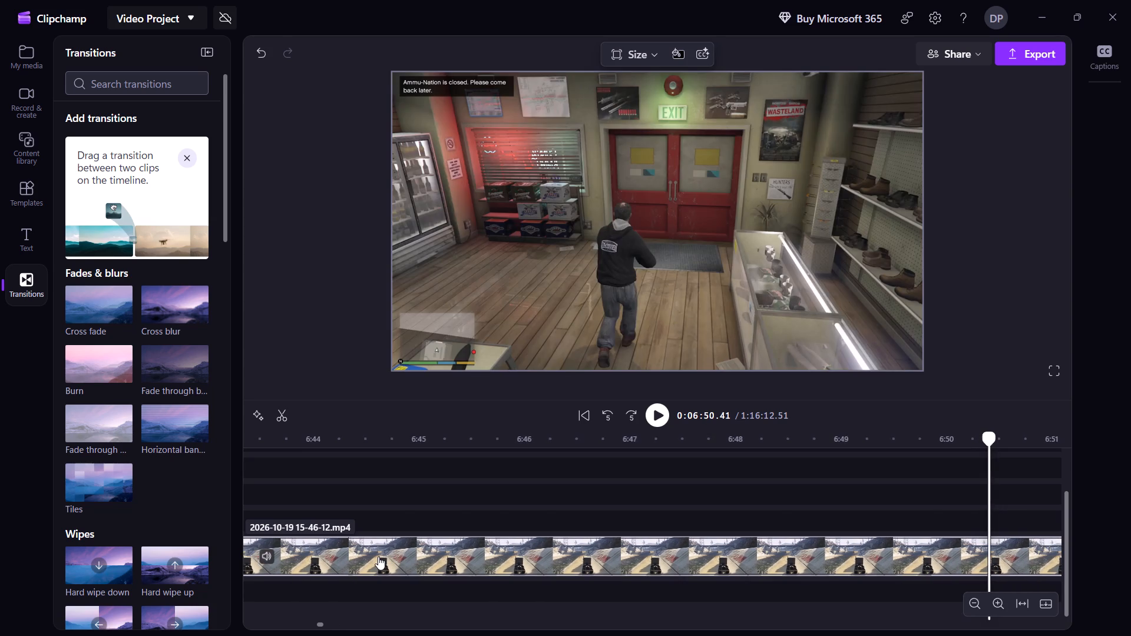
Skip ahead past the Ammu-Nation scene to the roadside buggy footage at about 8:10.
key("shift+Right")
key("shift+Right")
key("shift+Right")
key("shift+Right")
key("shift+Right")
key("shift+Right")
key("shift+Right")
key("shift+Right")
key("shift+Right")
key("shift+Right")
key("shift+Right")
key("shift+Right")
key("shift+Right")
key("shift+Right")
key("shift+Right")
key("shift+Right")
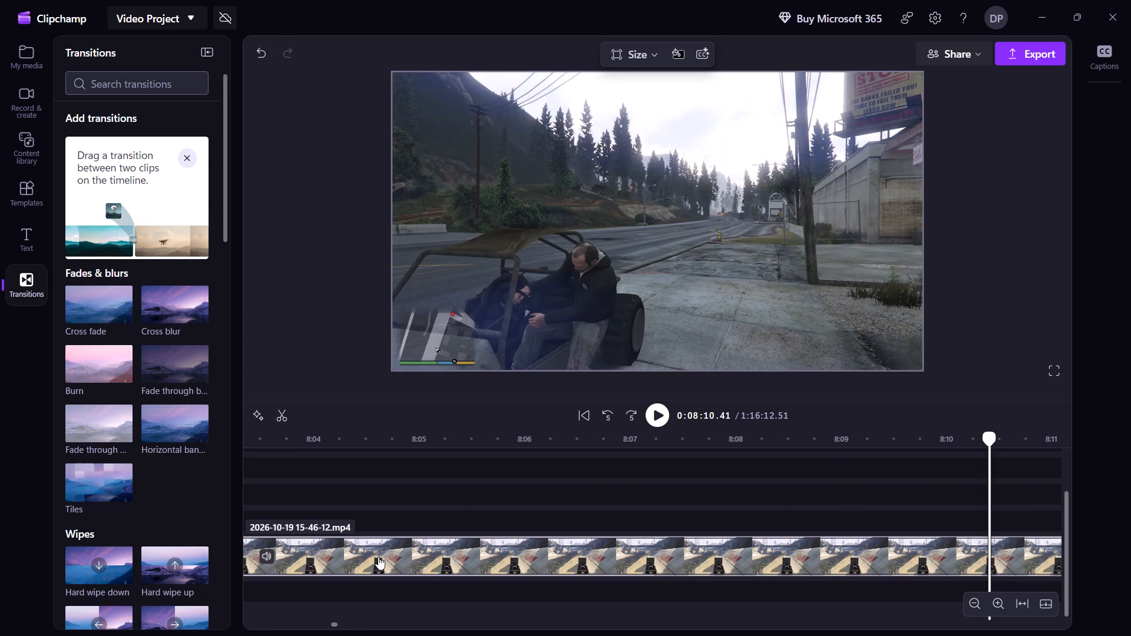
Skip to the phone call with Cletus at about 8:30 and play it up to about 8:35.
key("shift+Right")
key("shift+Right")
key("shift+Right")
key("shift+Right")
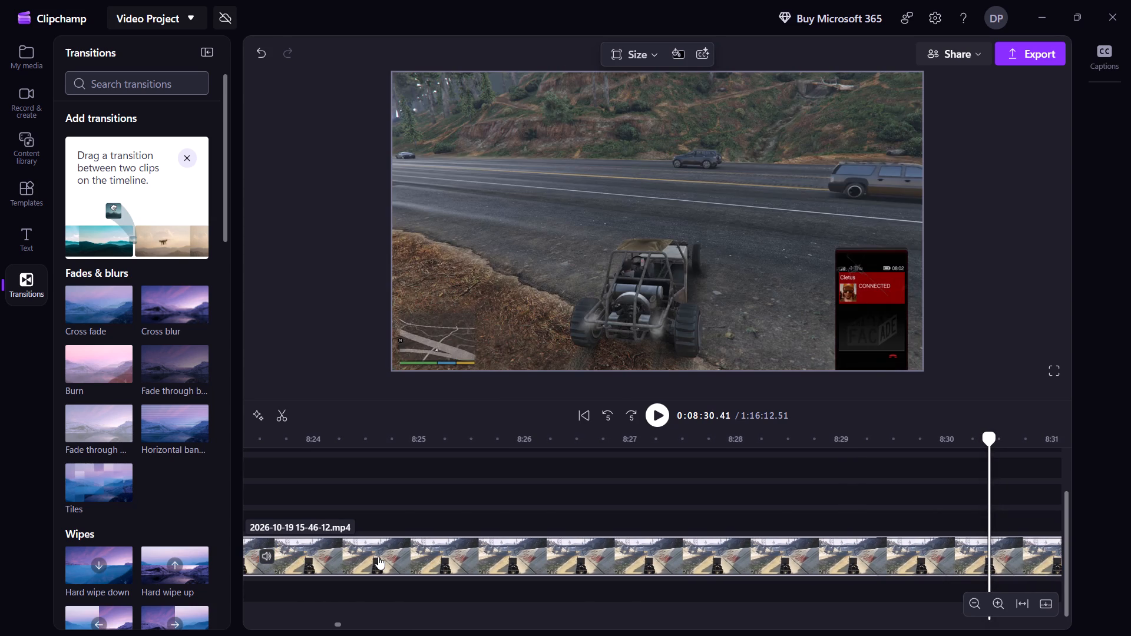
key("space")
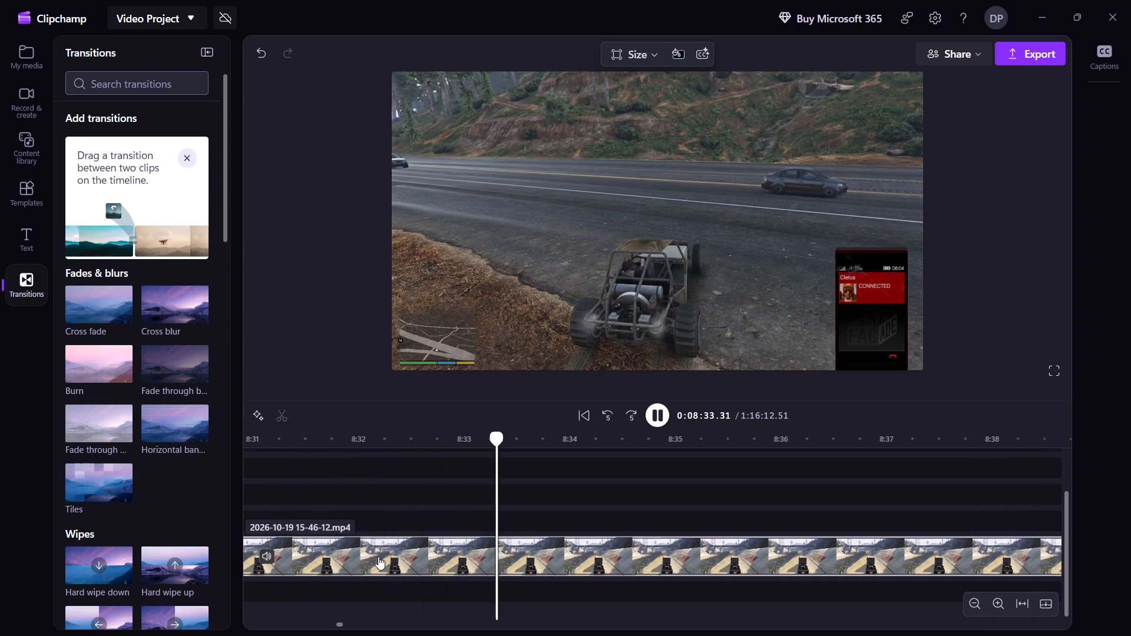
key("space")
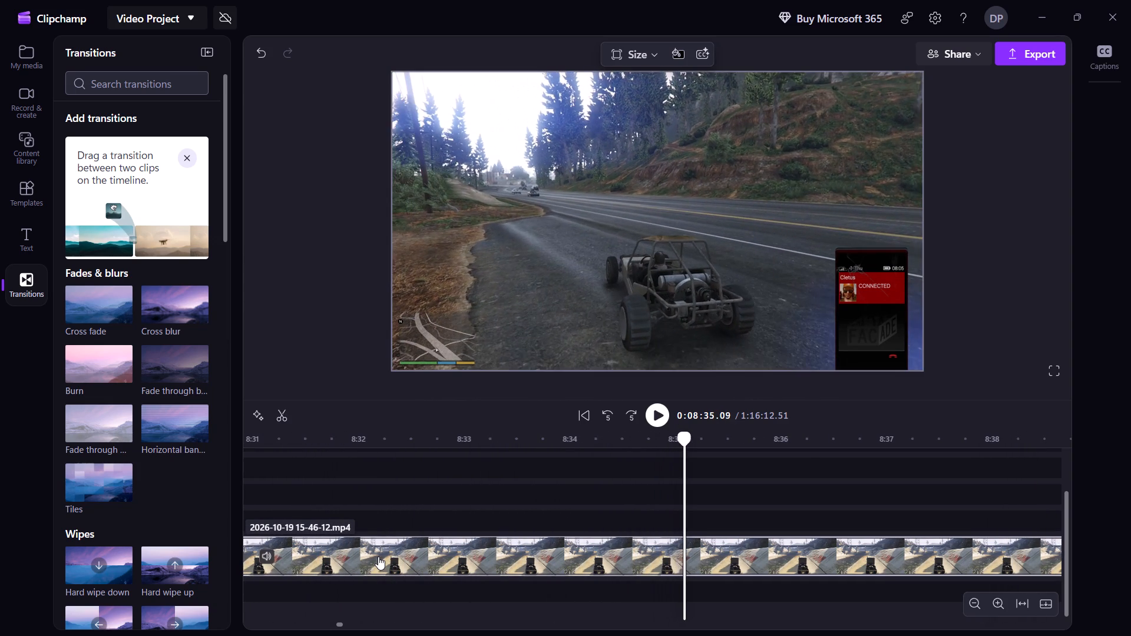
Split the gameplay clip at about 8:35, delete the footage before the cut and close the gap.
type("s")
left_click_drag(517, 559, 522, 559)
right_click(522, 559)
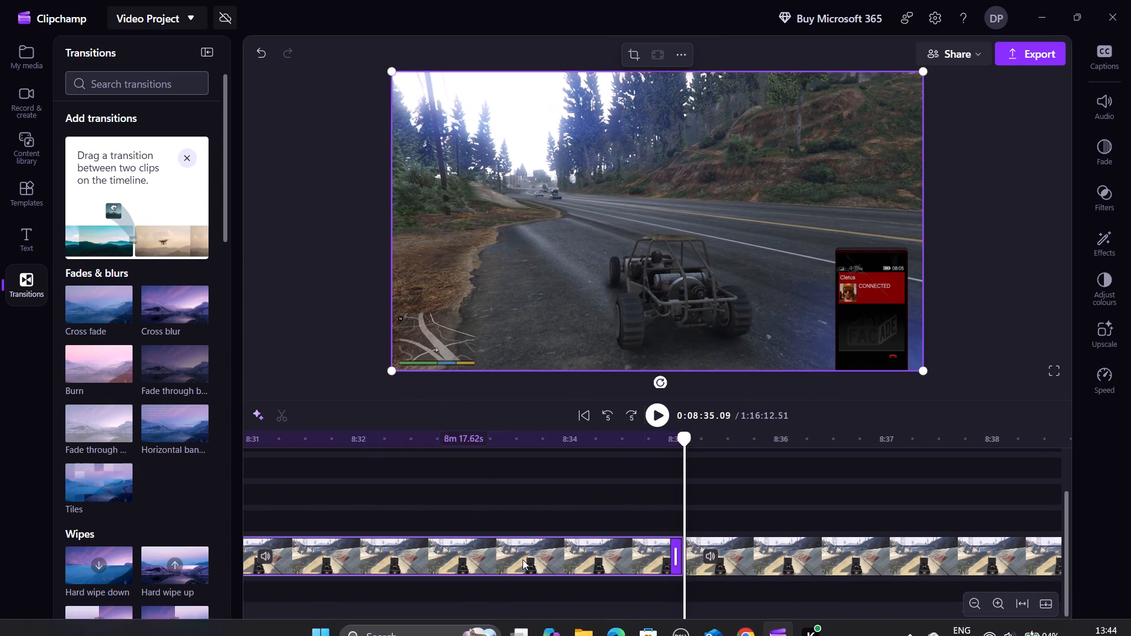
left_click(602, 316)
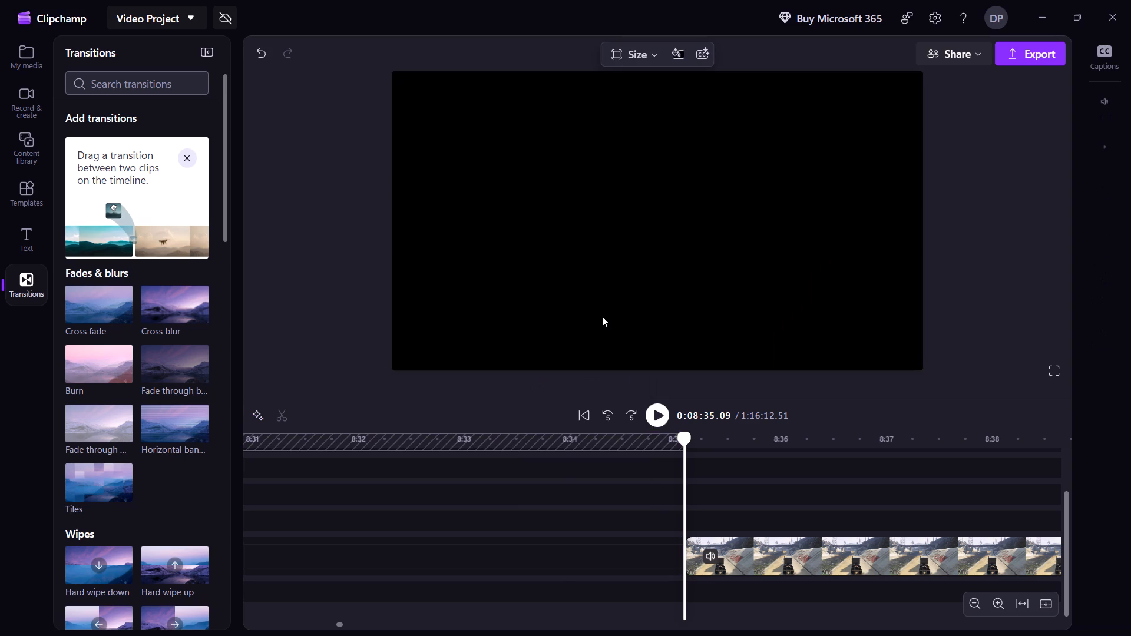
left_click(459, 556)
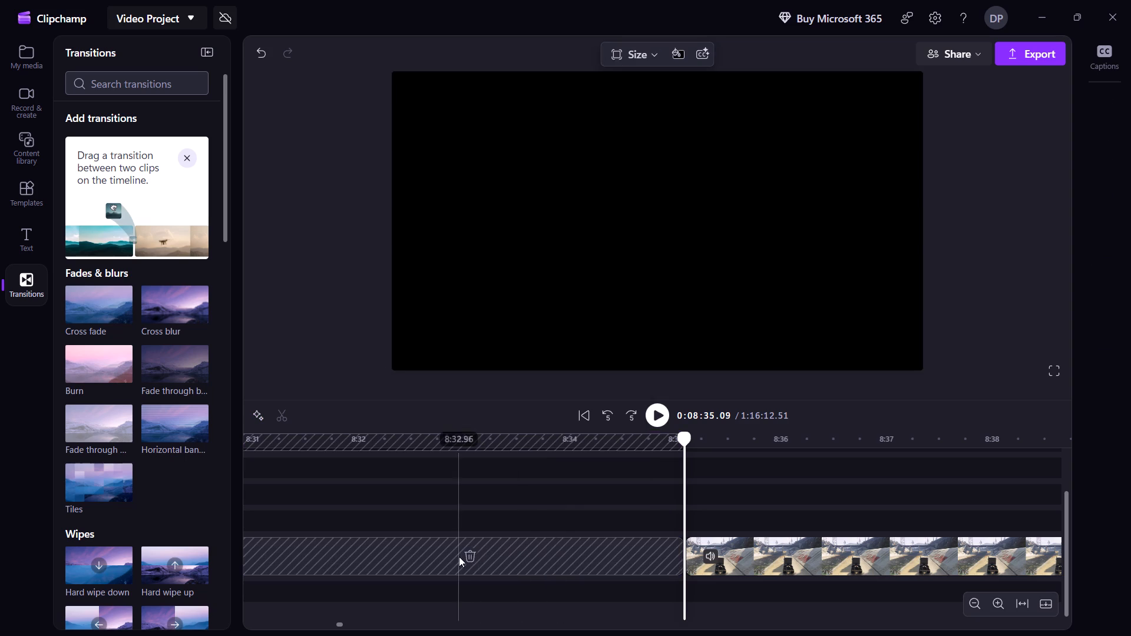
left_click(468, 556)
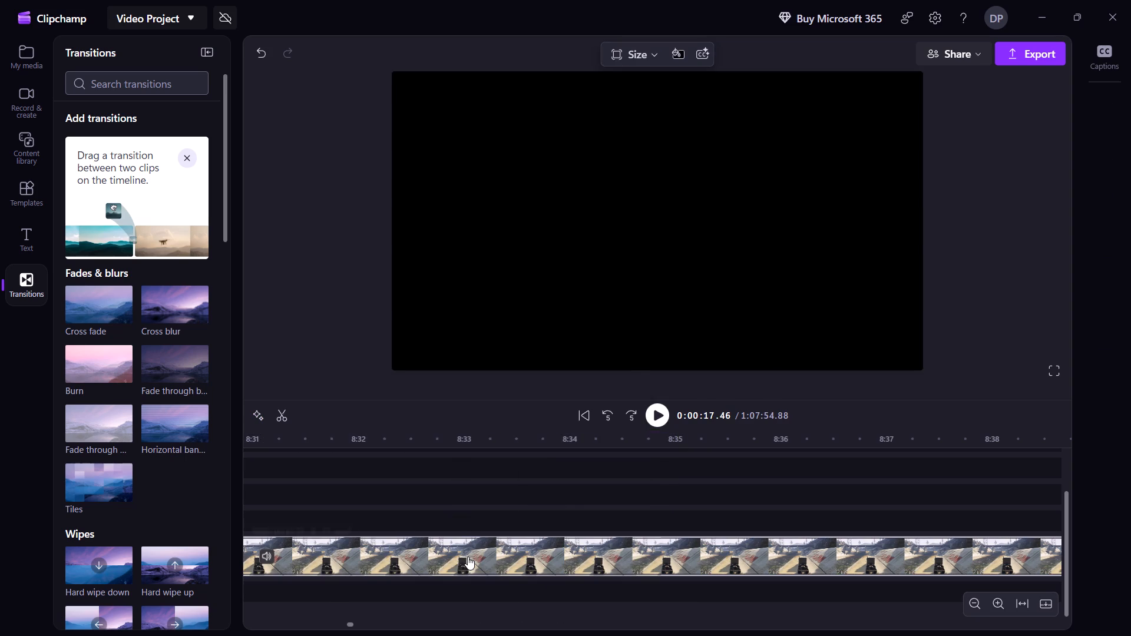
Play the gameplay from the end of the intro at about 0:17 and skip ahead to the map screen at about 1:24.
key("Left")
key("Right")
key("Right")
key("space")
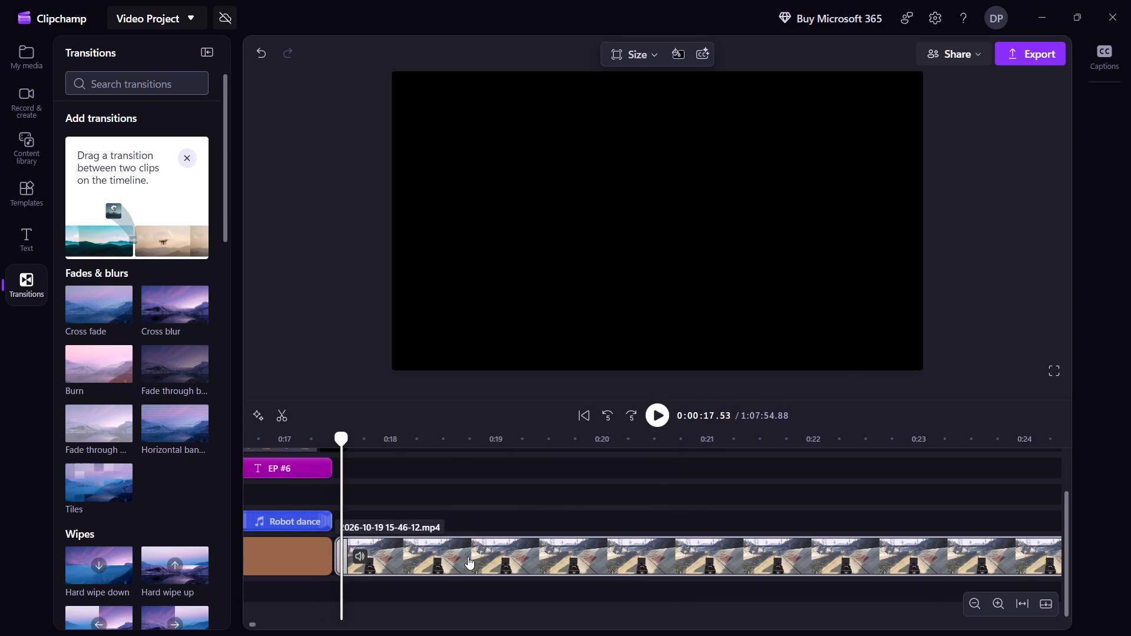
key("shift+Right")
key("shift+Right")
key("shift+Right")
key("shift+Right")
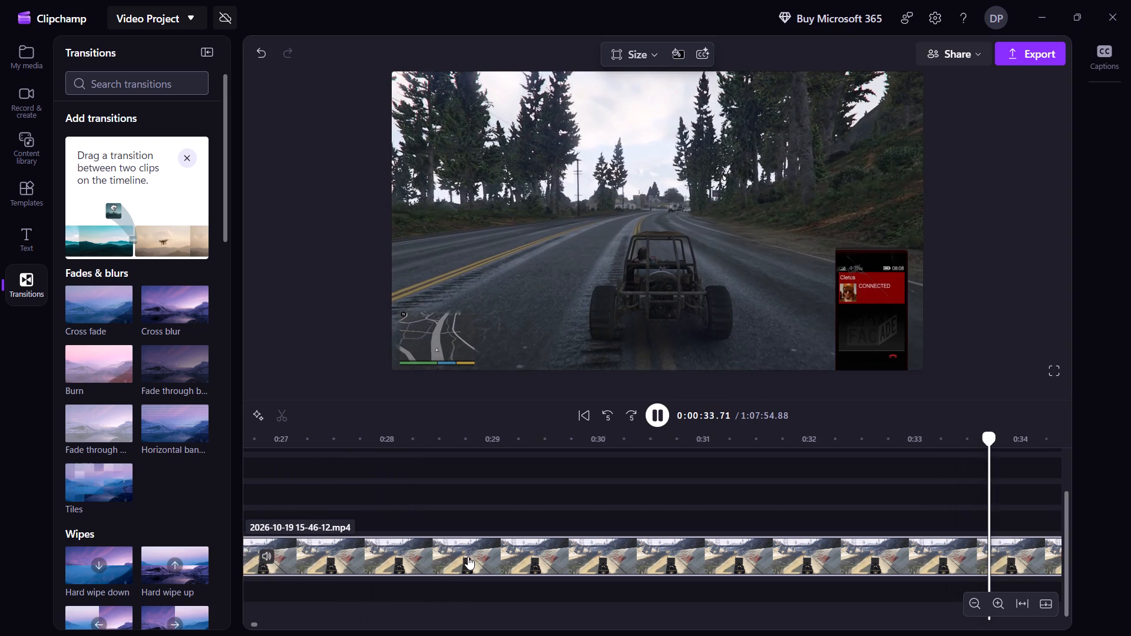
key("shift+Right")
key("shift+Right")
key("shift+Right")
key("shift+Right")
key("shift+Right")
key("shift+Right")
key("shift+Right")
key("shift+Right")
key("shift+Right")
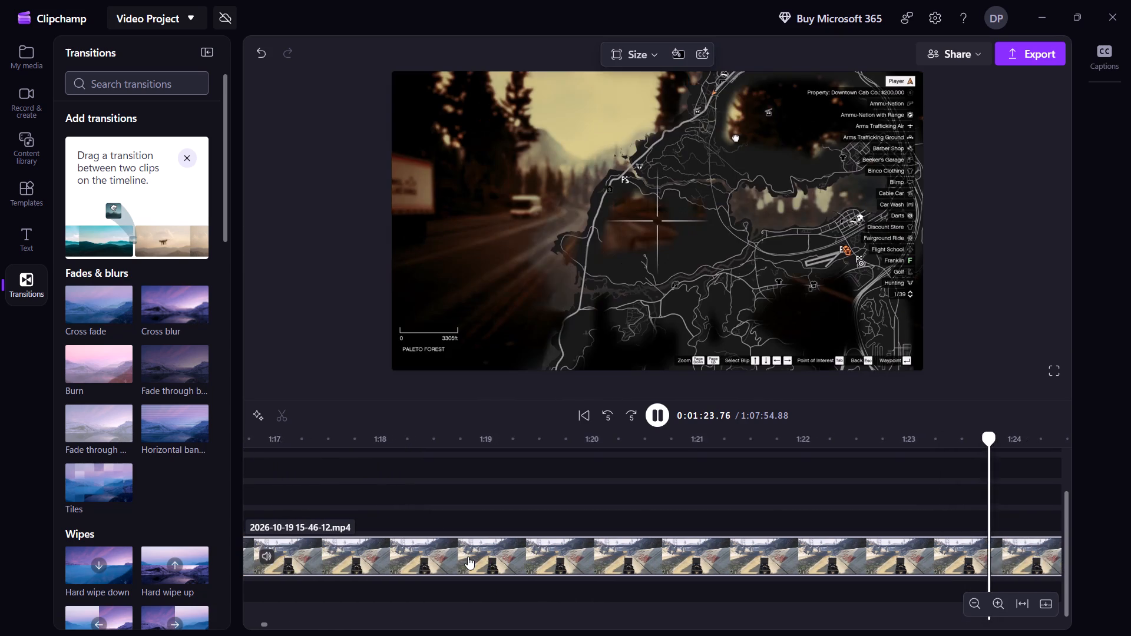
Skip ahead past the map and the roadside deer photo to the buggy footage at about 2:50.
key("shift+Right")
key("shift+Right")
key("shift+Right")
key("shift+Right")
key("shift+Right")
key("shift+Right")
key("shift+Right")
key("shift+Right")
key("shift+Right")
key("shift+Right")
key("shift+Right")
key("shift+Right")
key("shift+Right")
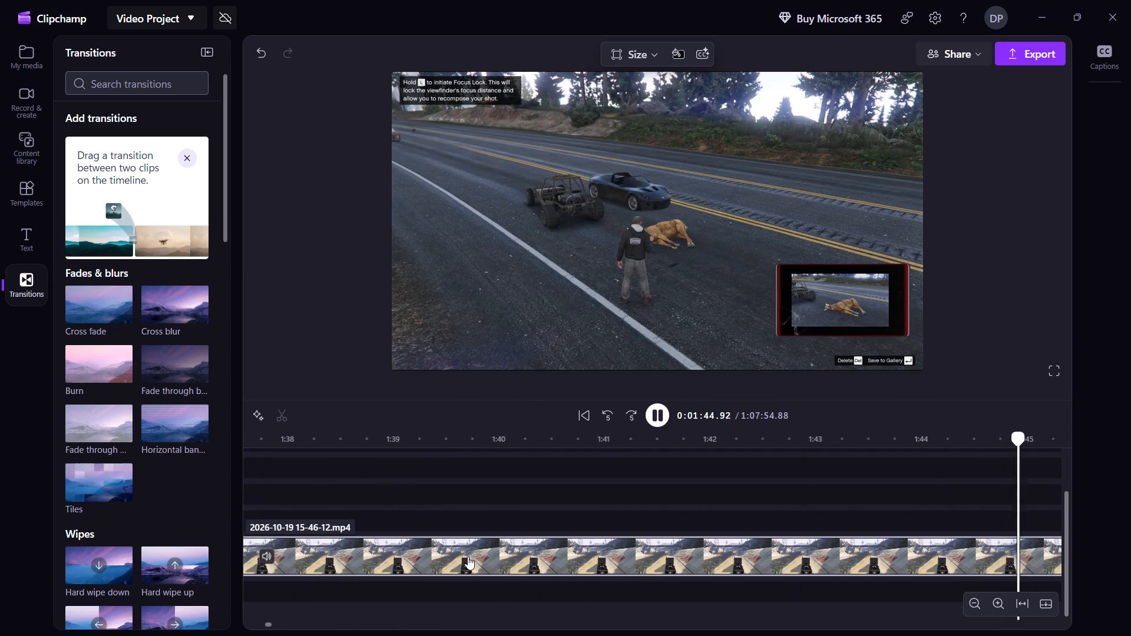
key("shift+Right")
key("shift+Right")
key("shift+Right")
key("shift+Right")
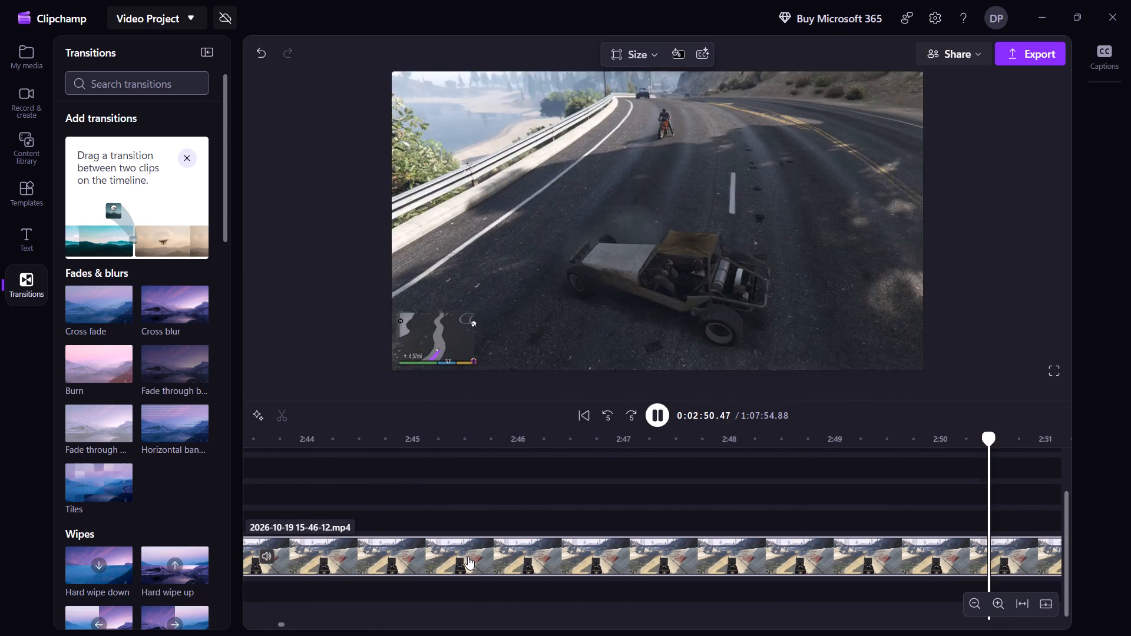
Skip through the buggy's highway drive from about 2:50 to the person standing in the road at about 4:10.
key("shift+Right")
key("shift+Right")
key("shift+Right")
key("shift+Right")
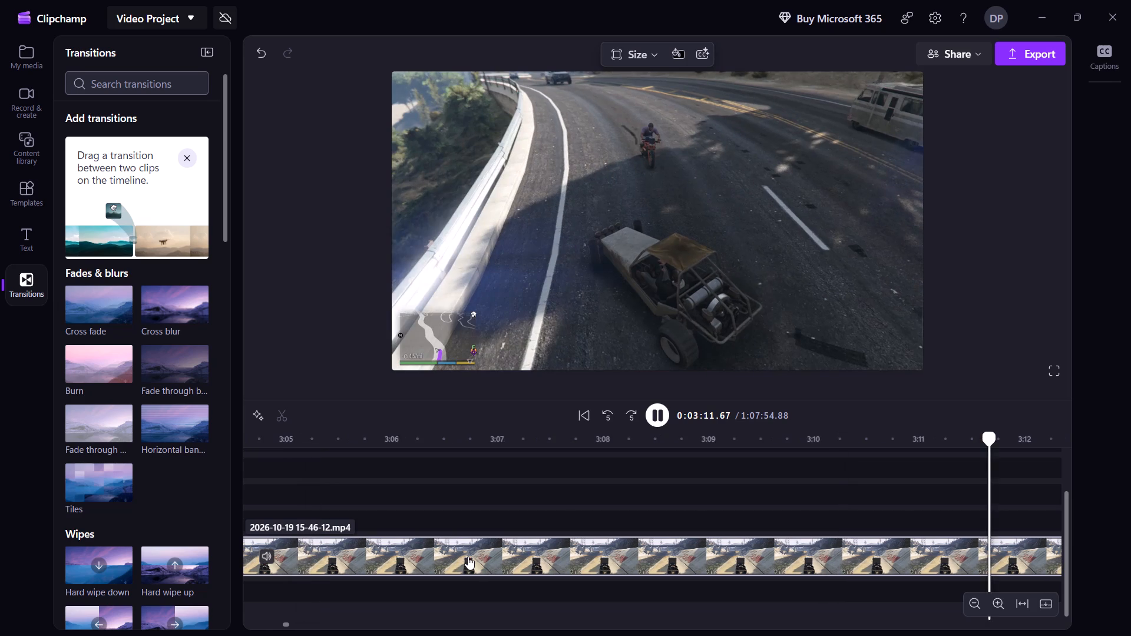
key("shift+Right")
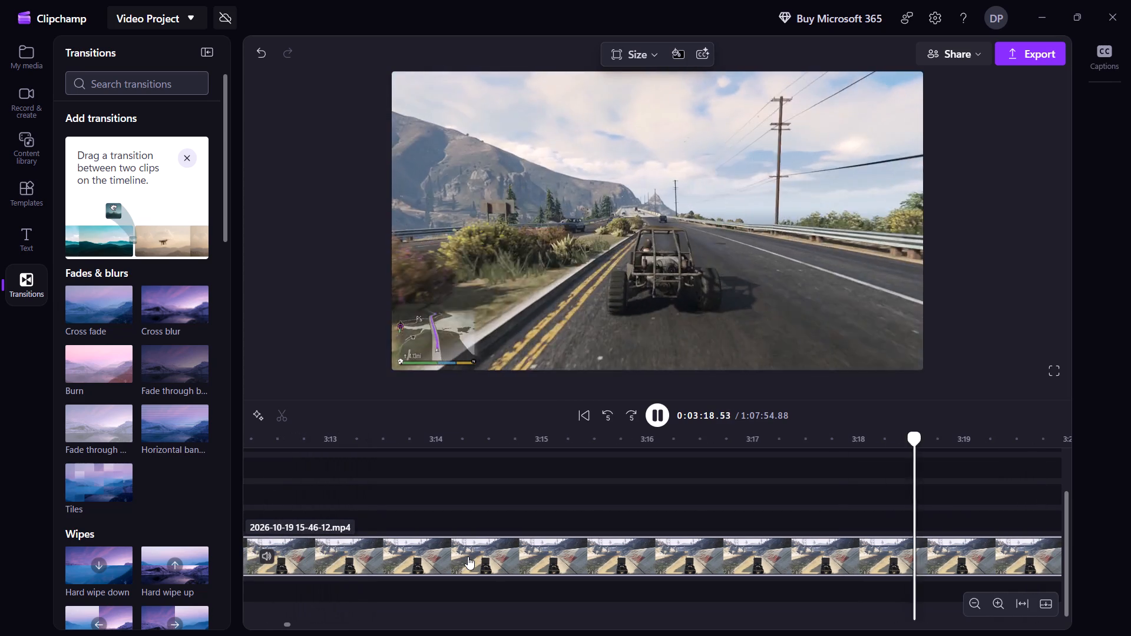
key("shift+Right")
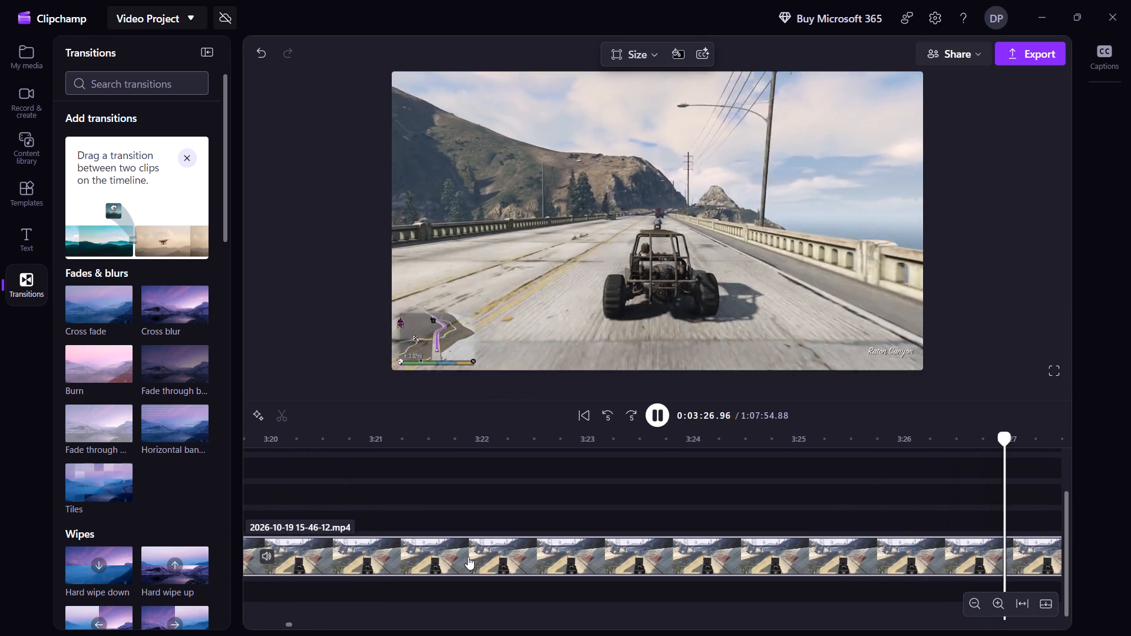
key("shift+Right")
key("shift+Right")
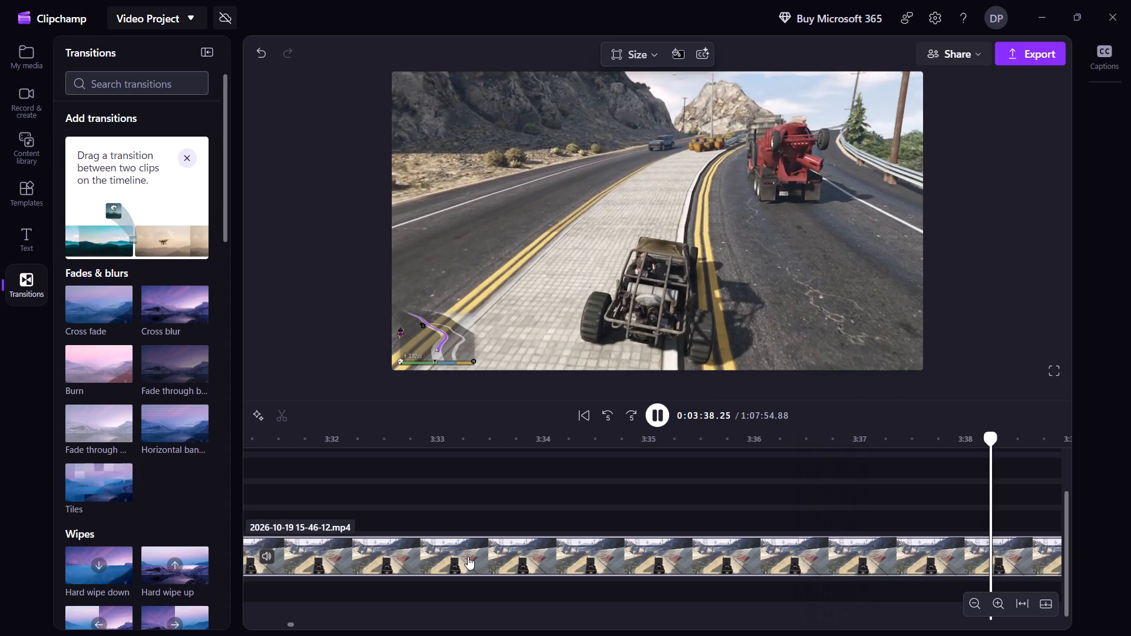
key("shift+Right")
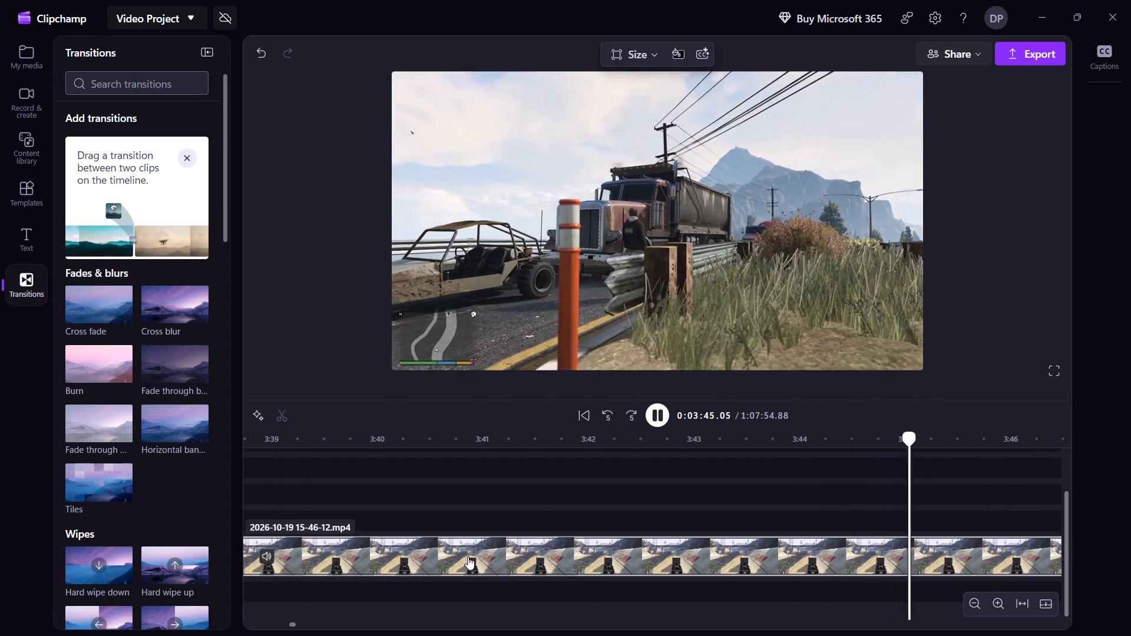
key("shift+Right")
key("shift+Right")
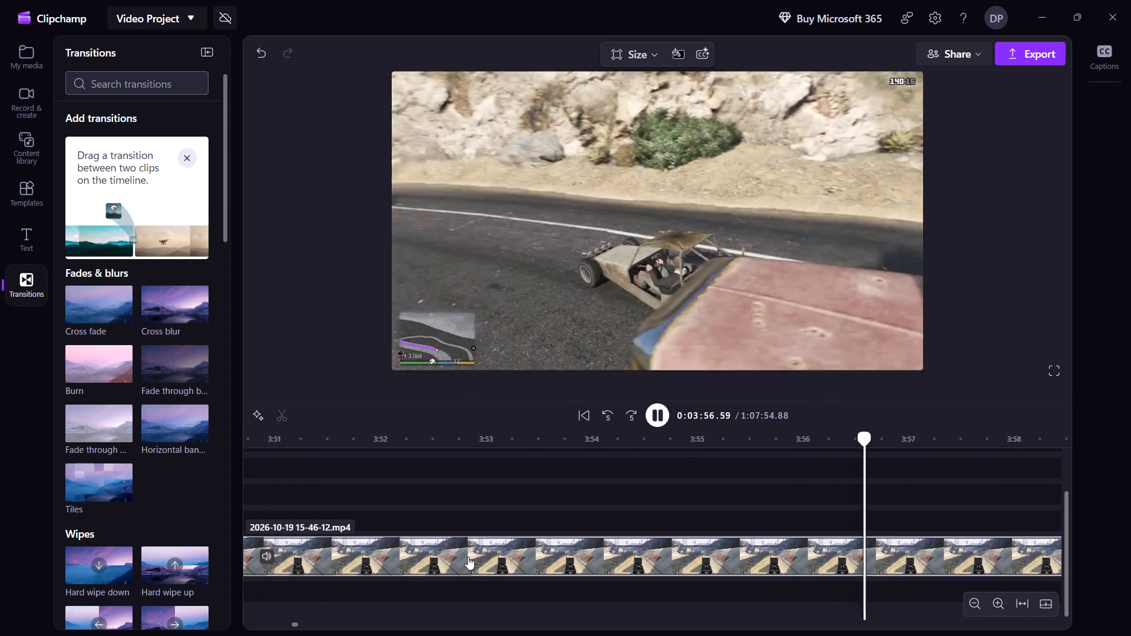
key("shift+Right")
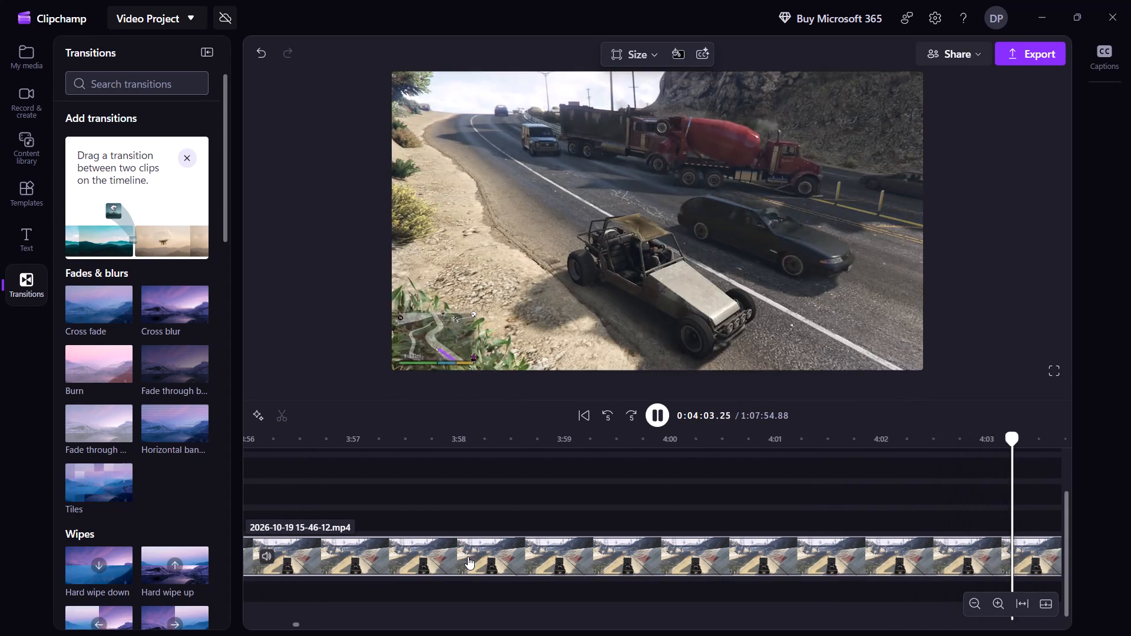
key("shift+Right")
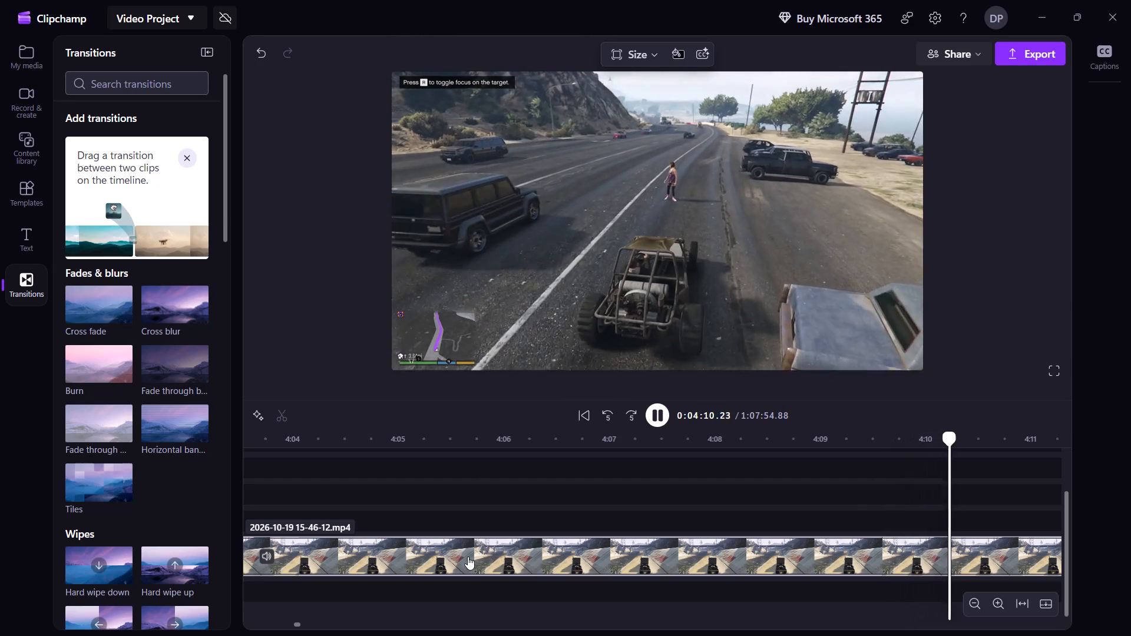
Split the gameplay clip at about 4:06.5, where the buggy drives behind the black SUV.
key("shift+Left")
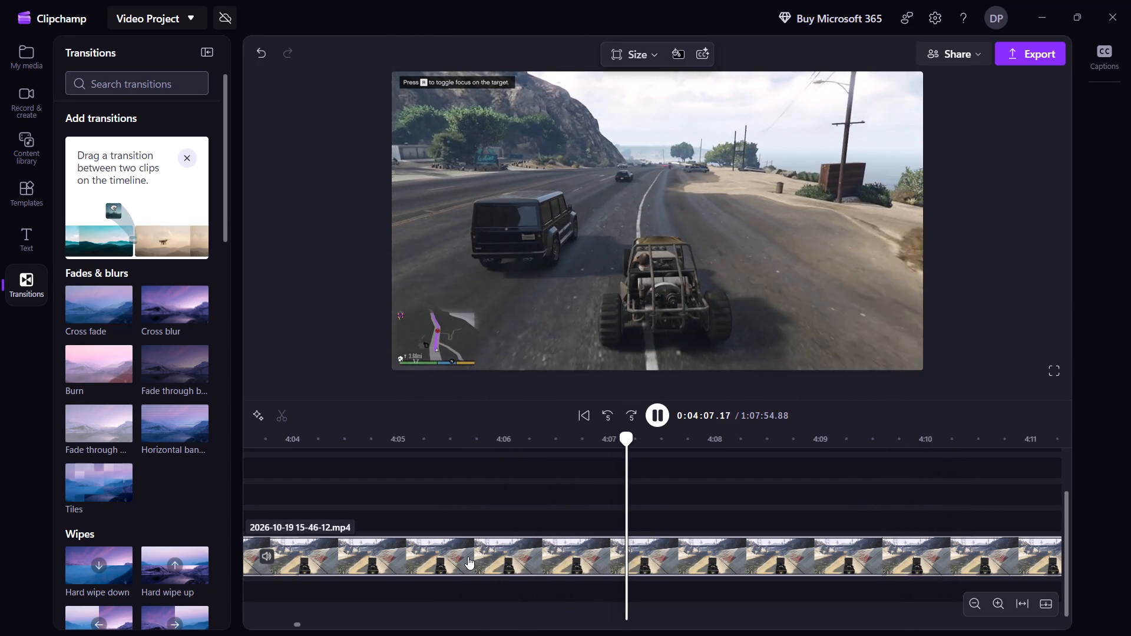
key("space")
key("Left")
key("Left")
key("Left")
key("Left")
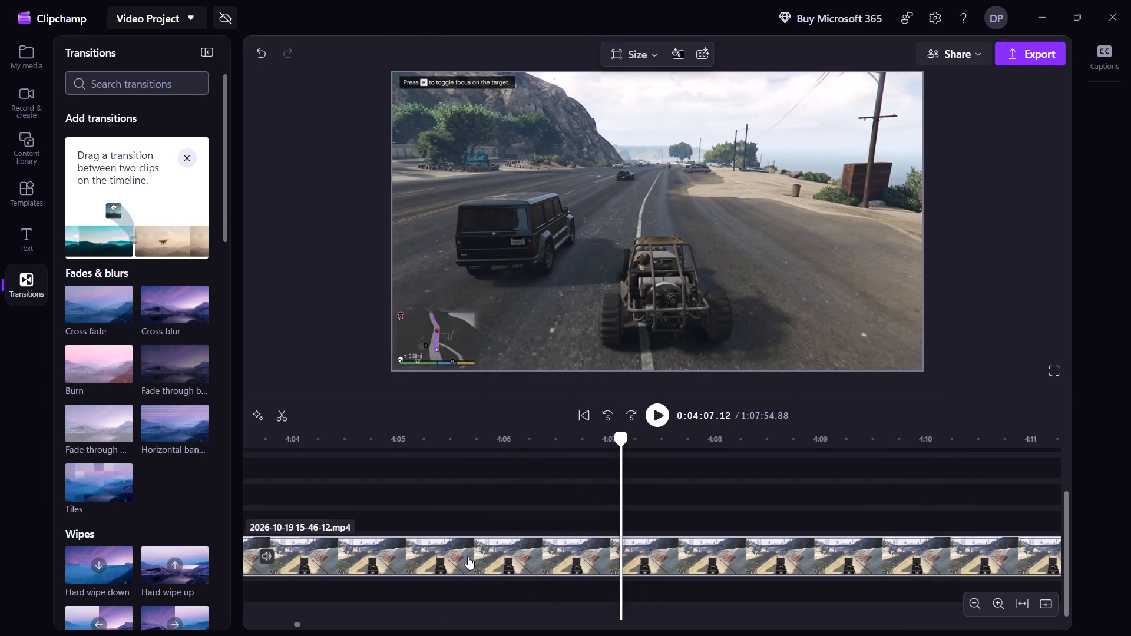
key("Left")
key("Left")
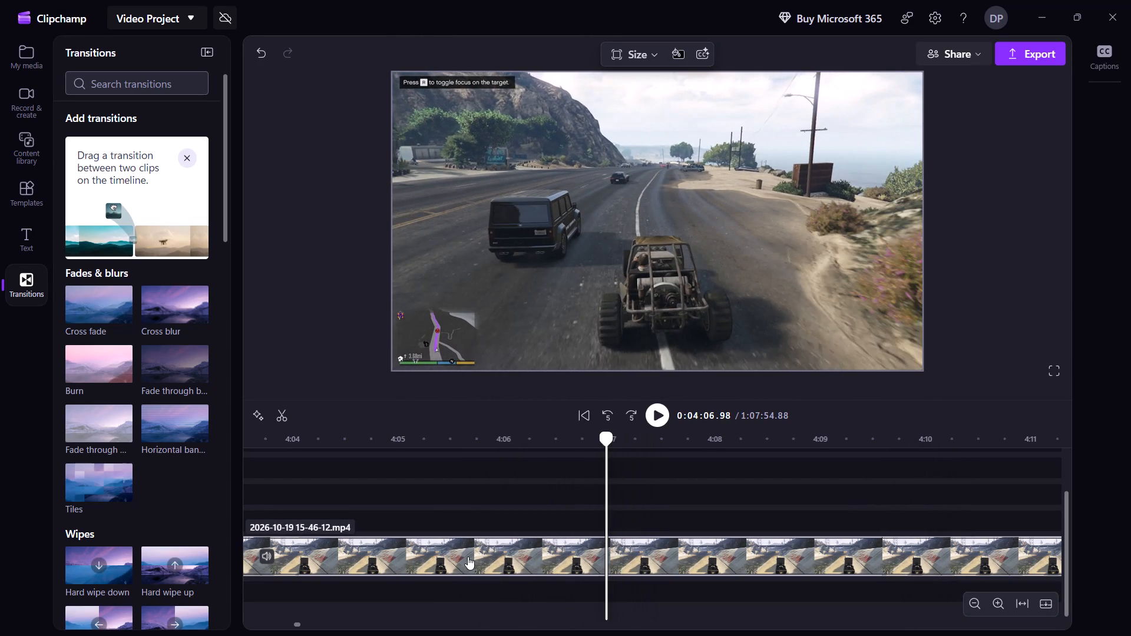
key("Left")
key("Left")
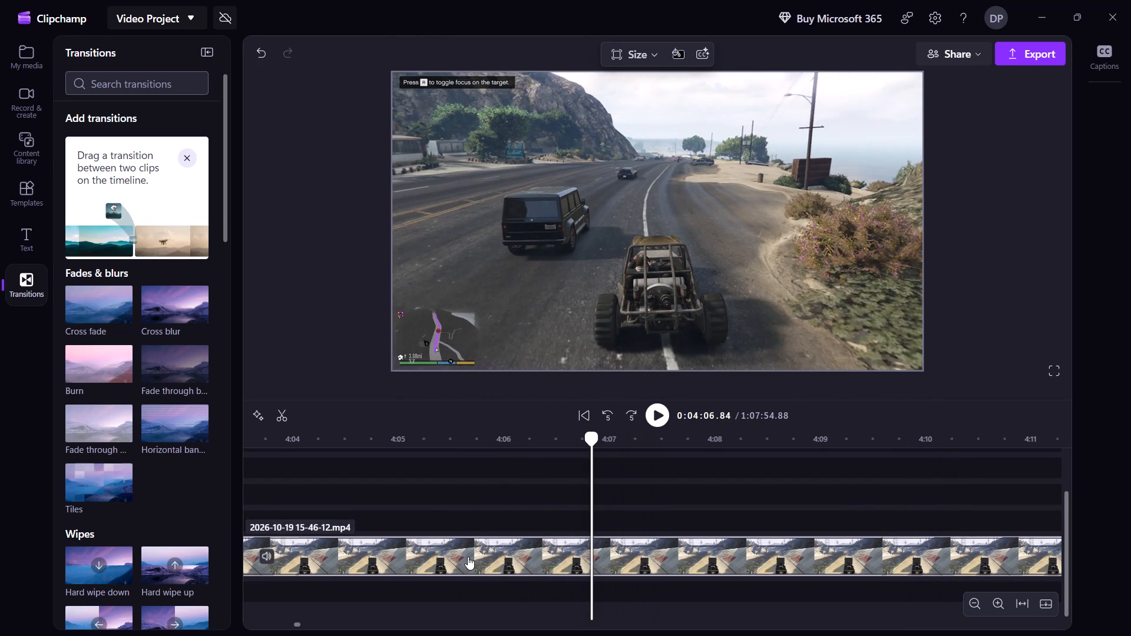
key("Left")
key("Left")
key("Left")
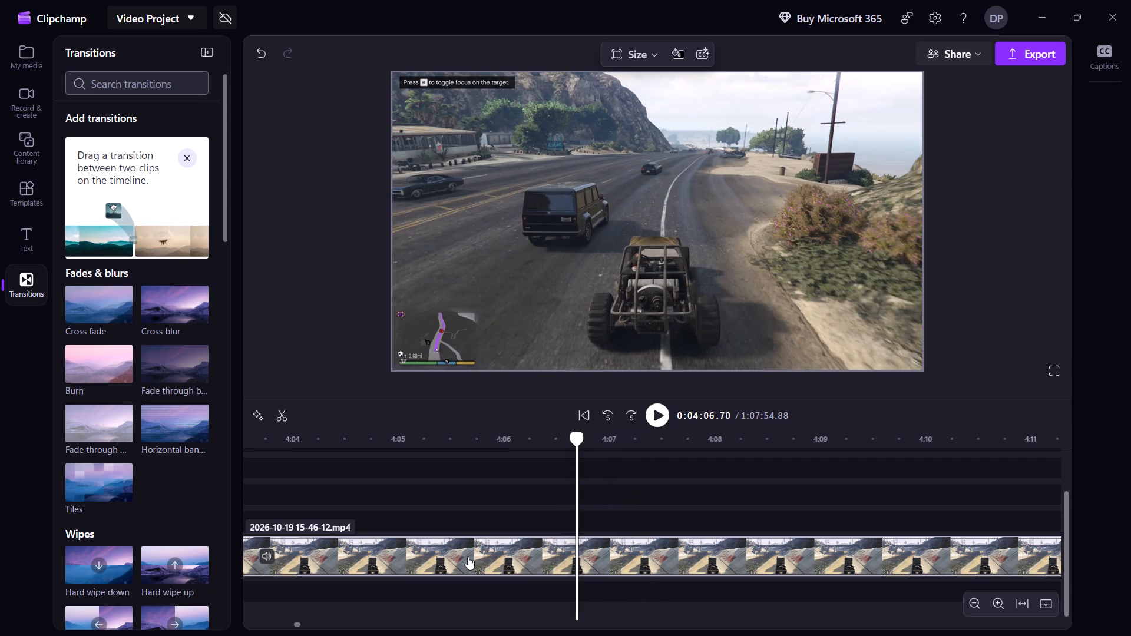
key("Left")
key("s")
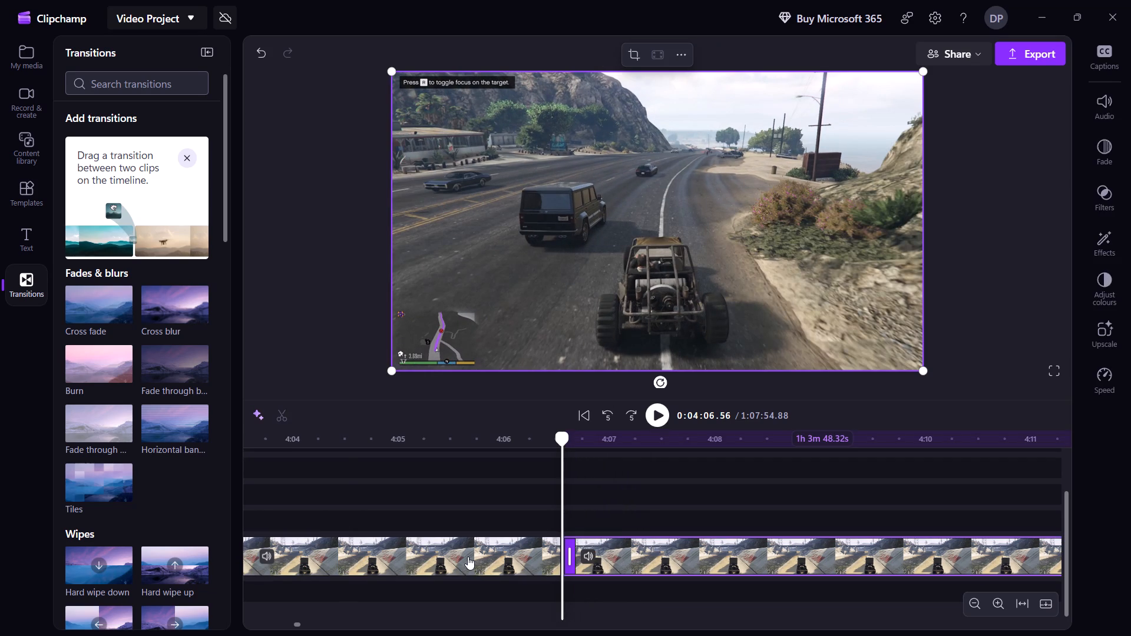
Delete the gameplay footage between the intro and the new cut, and close the gap.
left_click(536, 561)
right_click(536, 561)
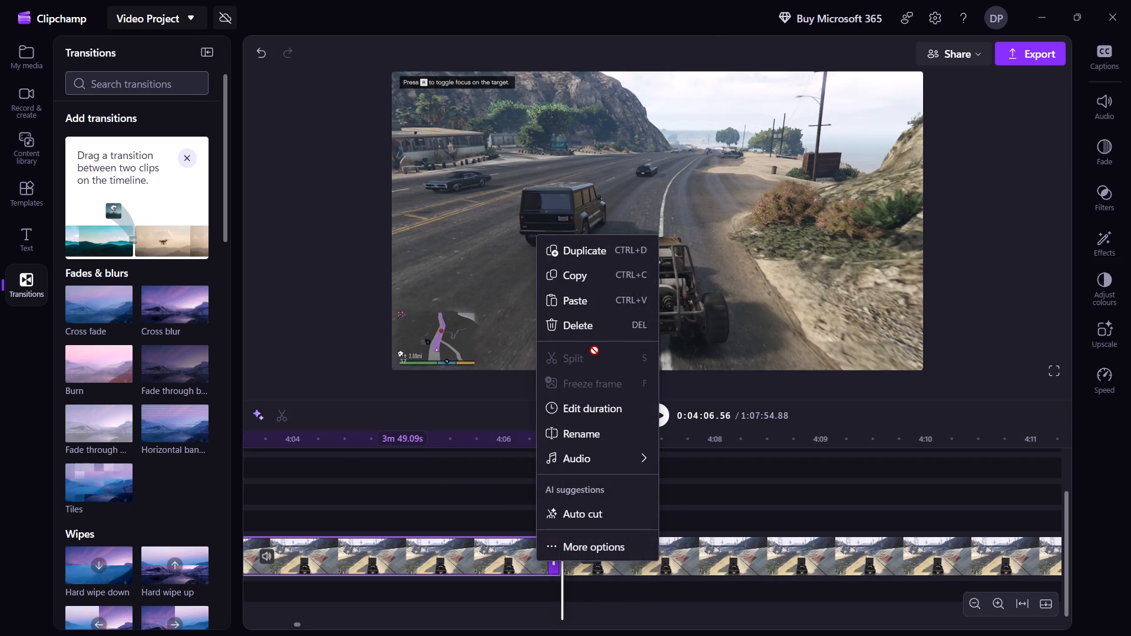
left_click(598, 336)
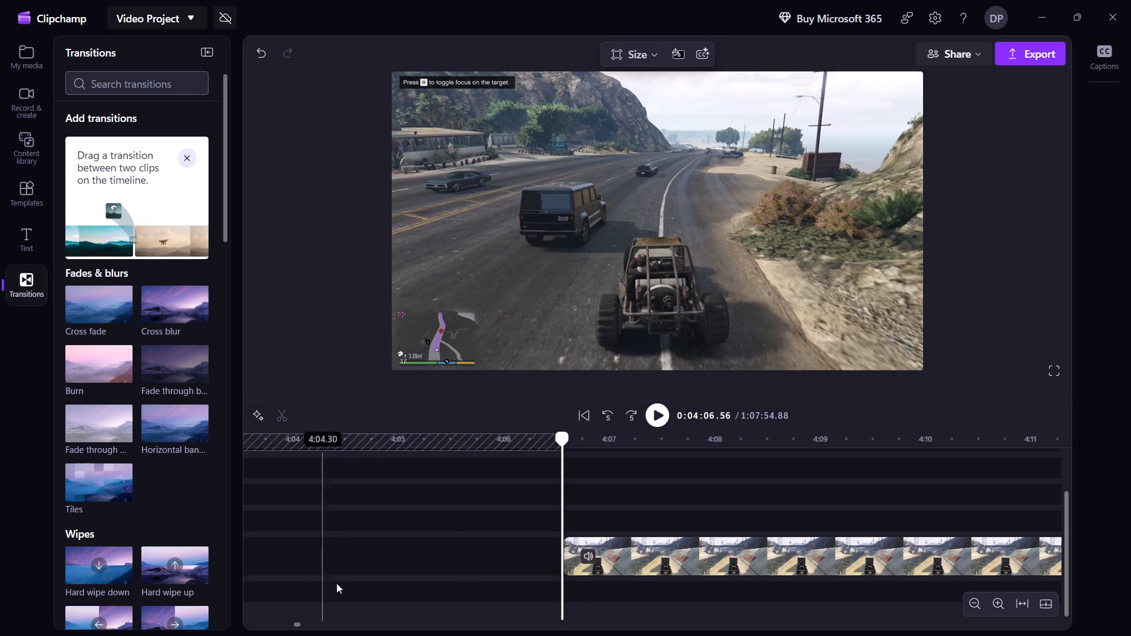
left_click(413, 551)
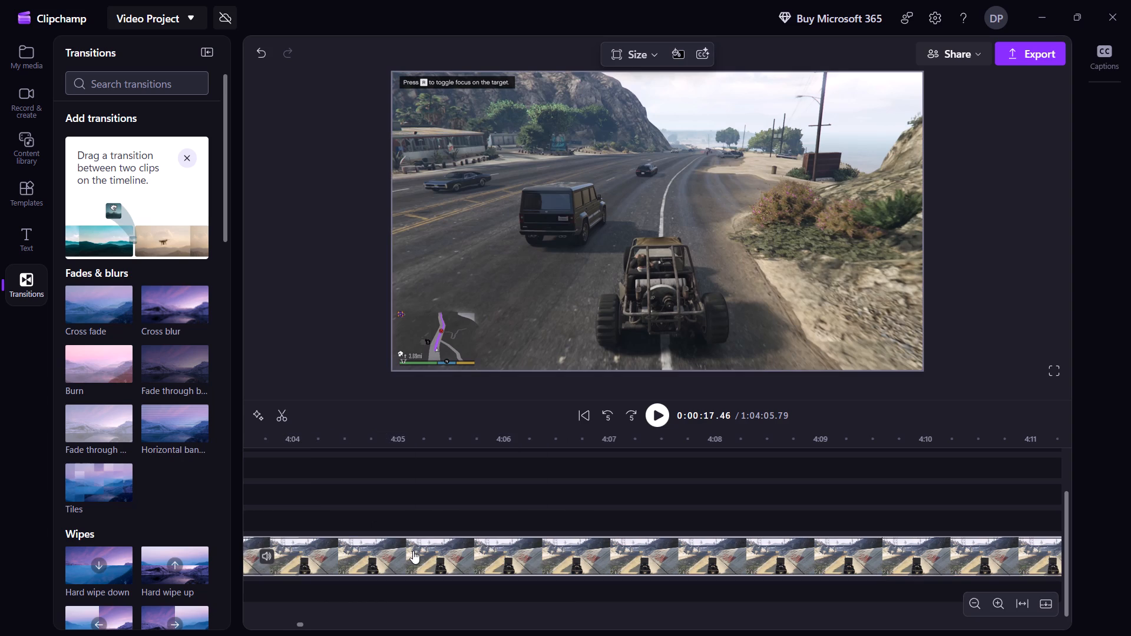
Add a Cross fade transition between the brown EP #6 background and the gameplay clip that follows it.
key("space")
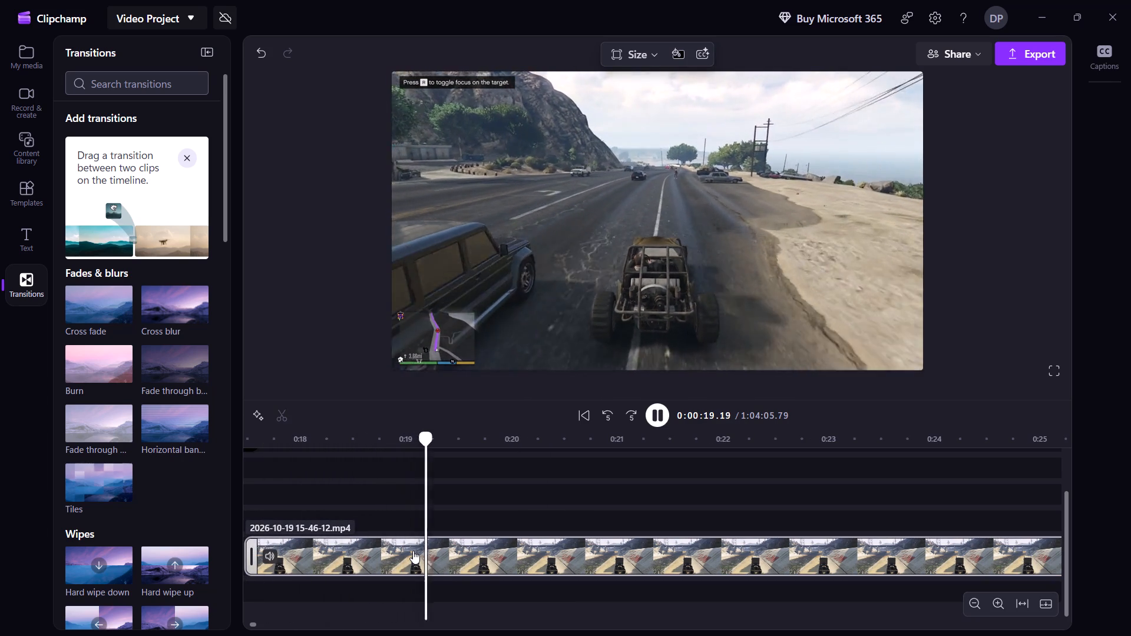
key("space")
key("Left")
key("Left")
key("Left")
key("Left")
key("Left")
key("Left")
key("Left")
key("Left")
key("Left")
key("Left")
key("Left")
key("Left")
key("Left")
key("Left")
key("Left")
key("Left")
key("Left")
key("Left")
key("Left")
key("Left")
key("Left")
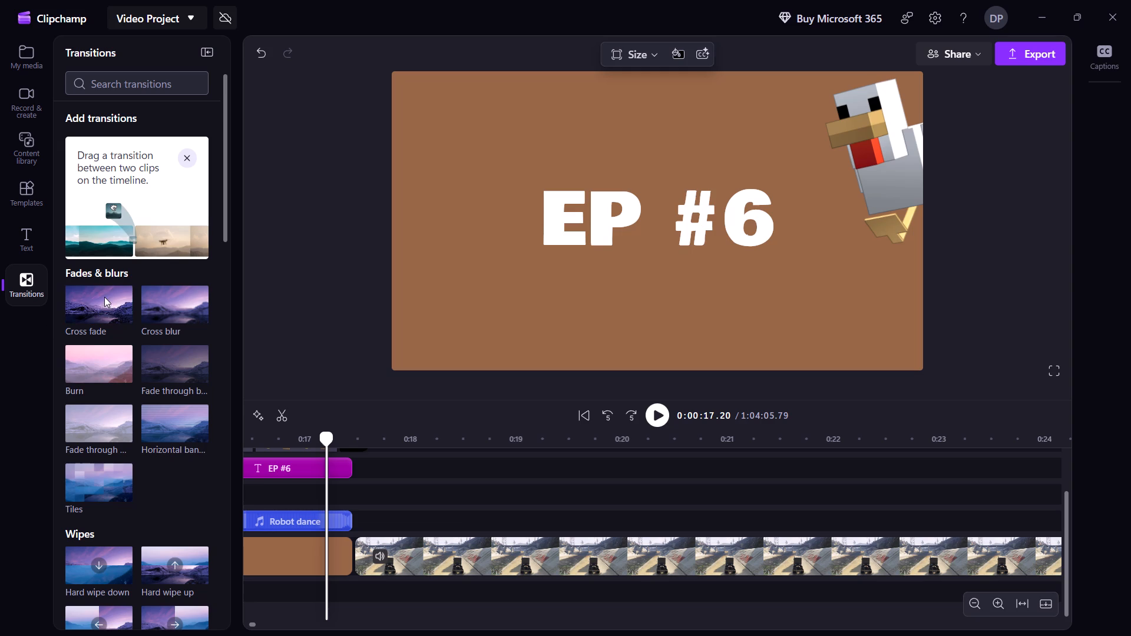
left_click_drag(92, 302, 435, 552)
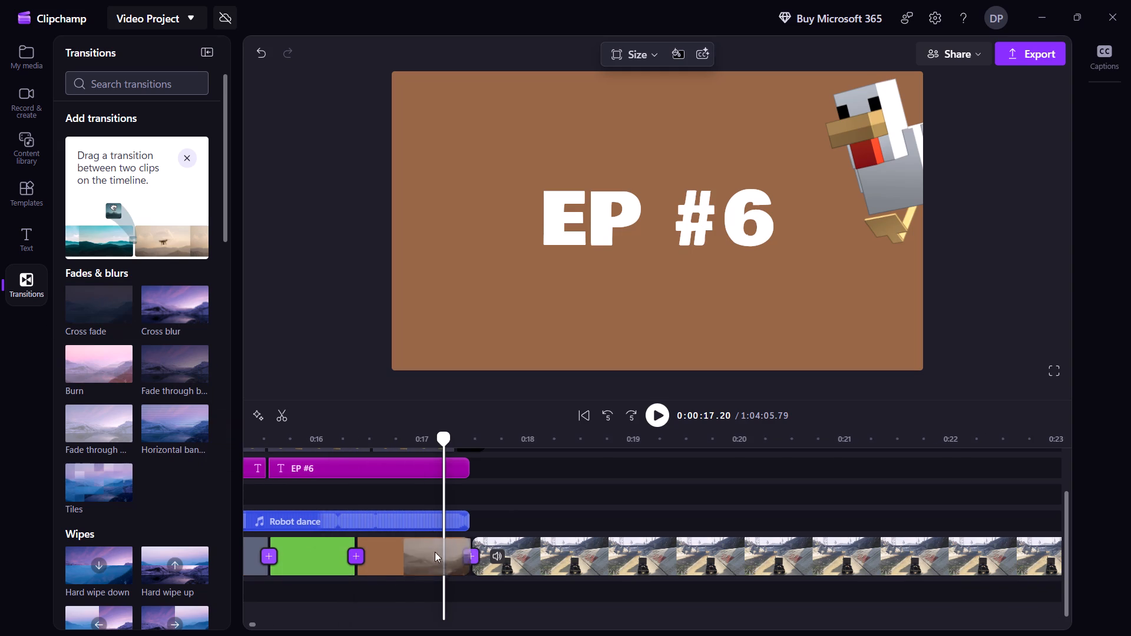
left_click_drag(435, 552, 467, 552)
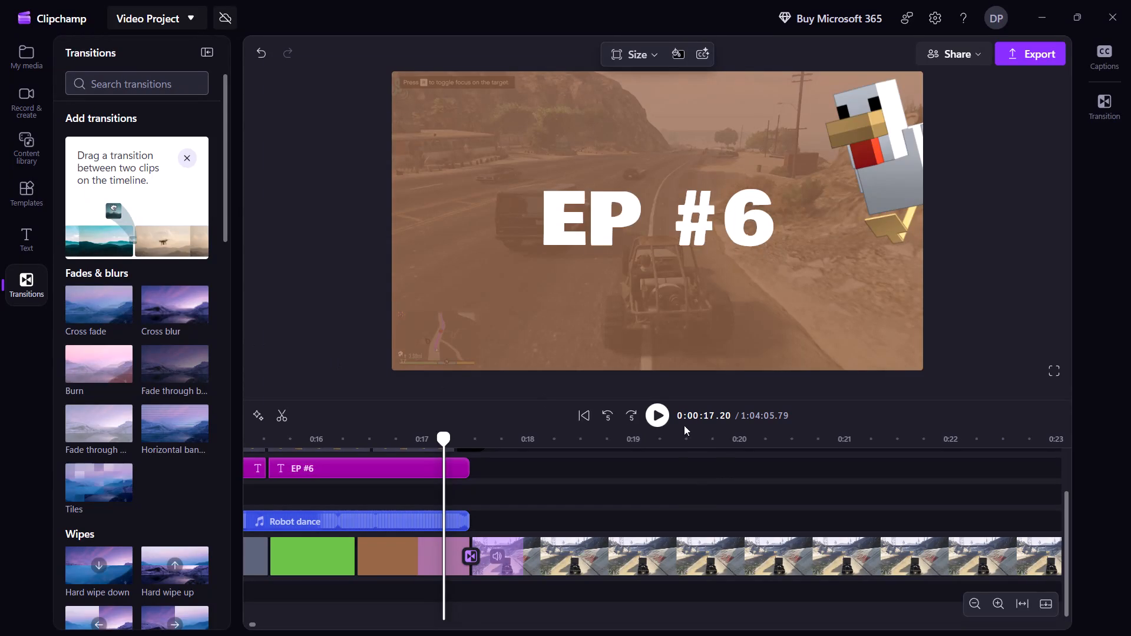
Add a Cross fade transition between the opening night-driving clip and the first green intro background, and preview it from about 0:11.7.
key("Left")
key("Left")
key("Left")
key("Left")
key("Left")
key("Left")
key("Left")
key("Left")
key("Left")
key("Left")
key("Left")
key("Left")
key("Left")
key("Left")
key("Left")
key("Left")
key("Left")
key("Left")
key("Left")
key("Left")
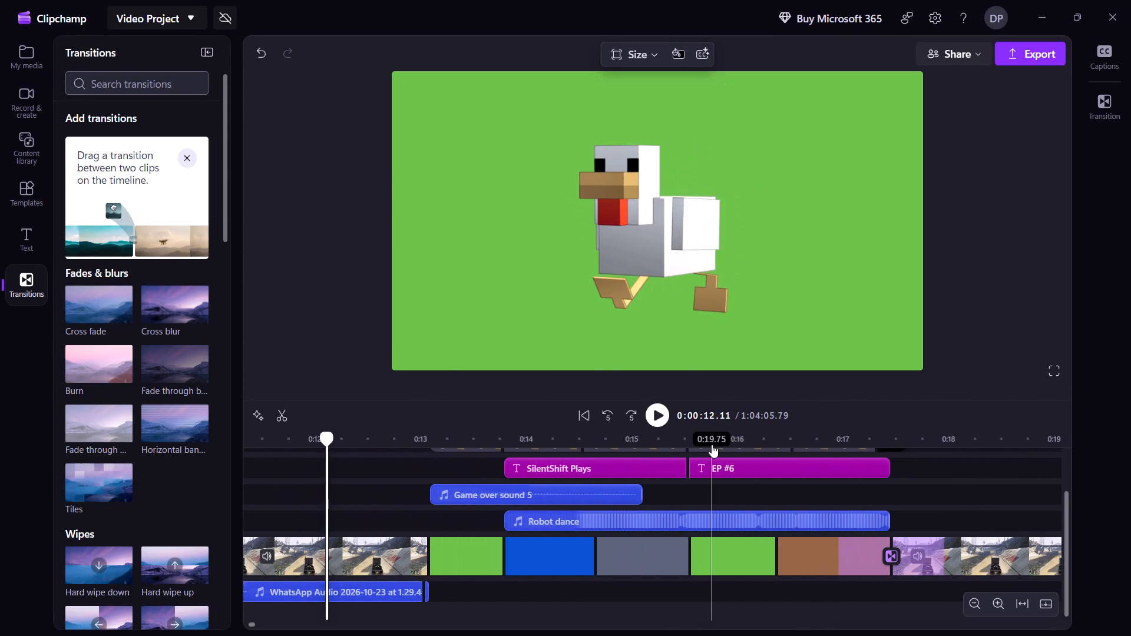
key("space")
key("Left")
key("Left")
key("Left")
key("Left")
key("Left")
key("Left")
key("Left")
key("Left")
key("Left")
key("Left")
key("Left")
key("Left")
key("Left")
key("Left")
key("Left")
key("Left")
key("Left")
key("Left")
key("Left")
key("Left")
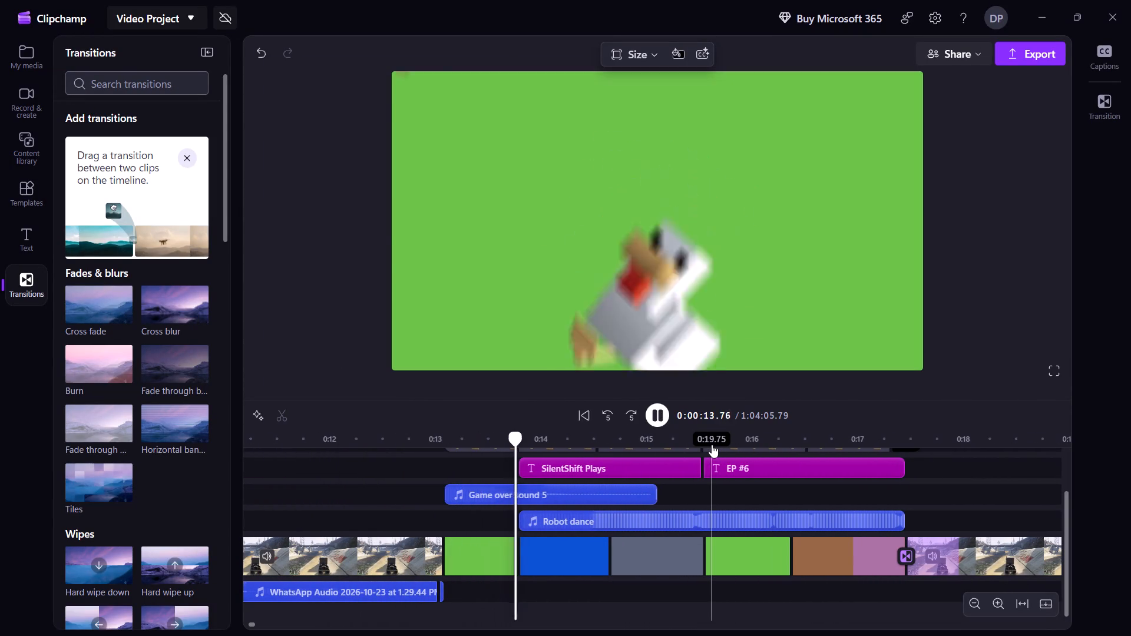
key("space")
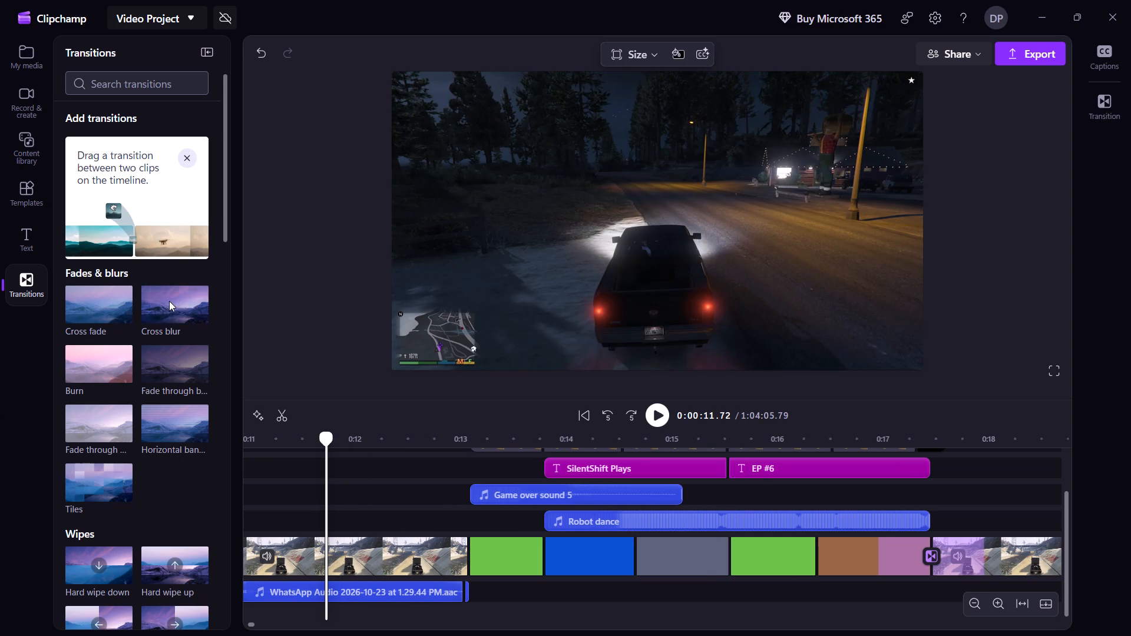
left_click_drag(110, 294, 321, 393)
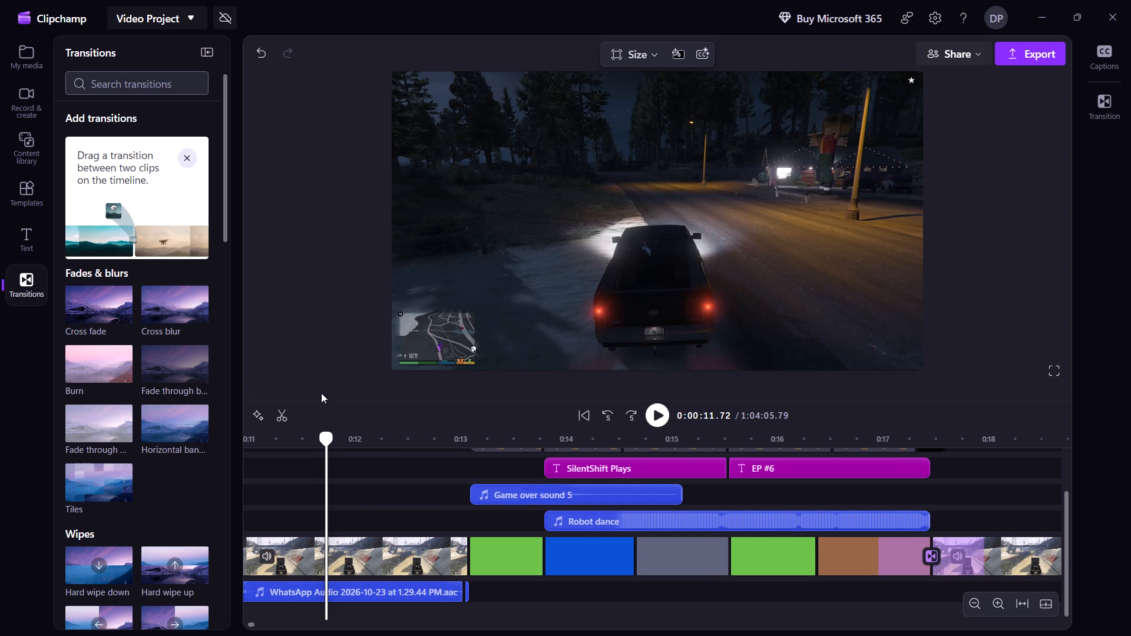
left_click_drag(321, 393, 477, 561)
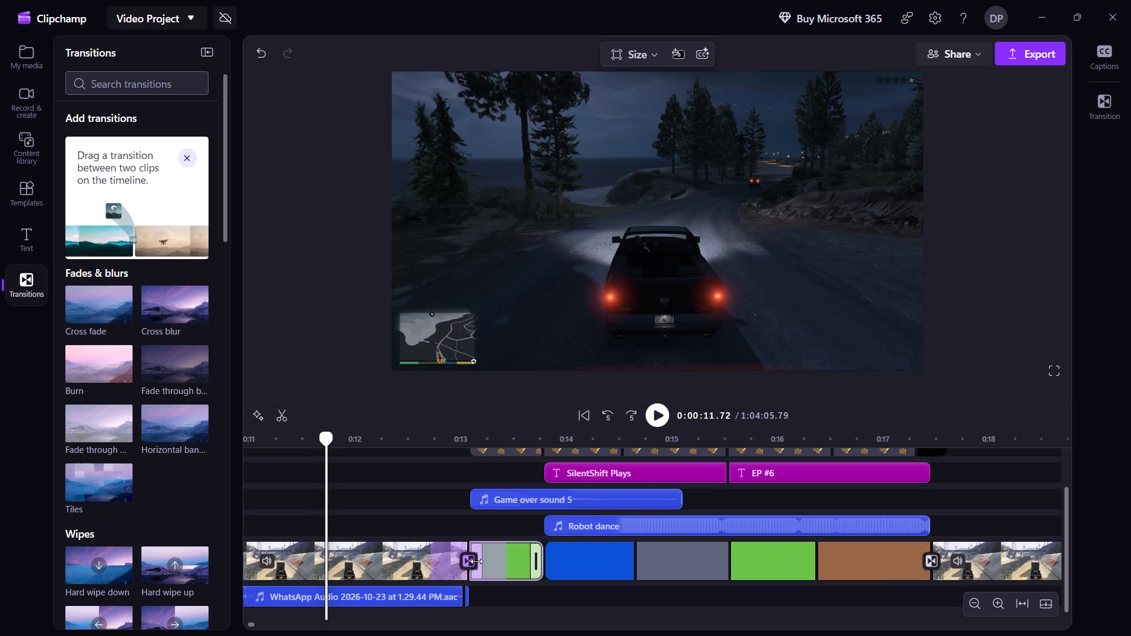
key("space")
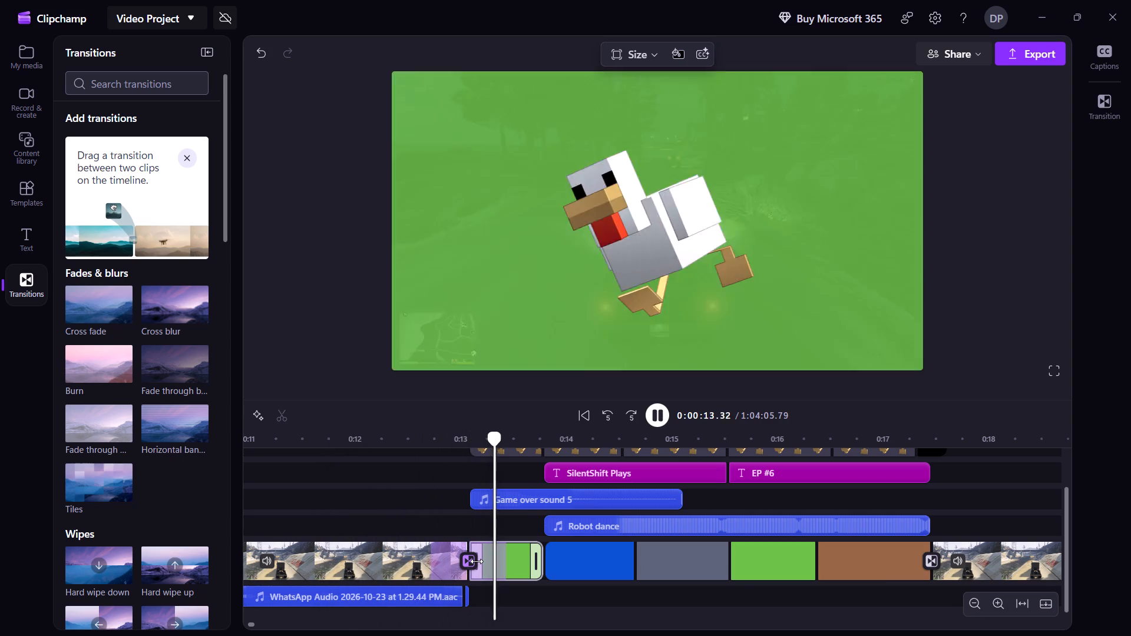
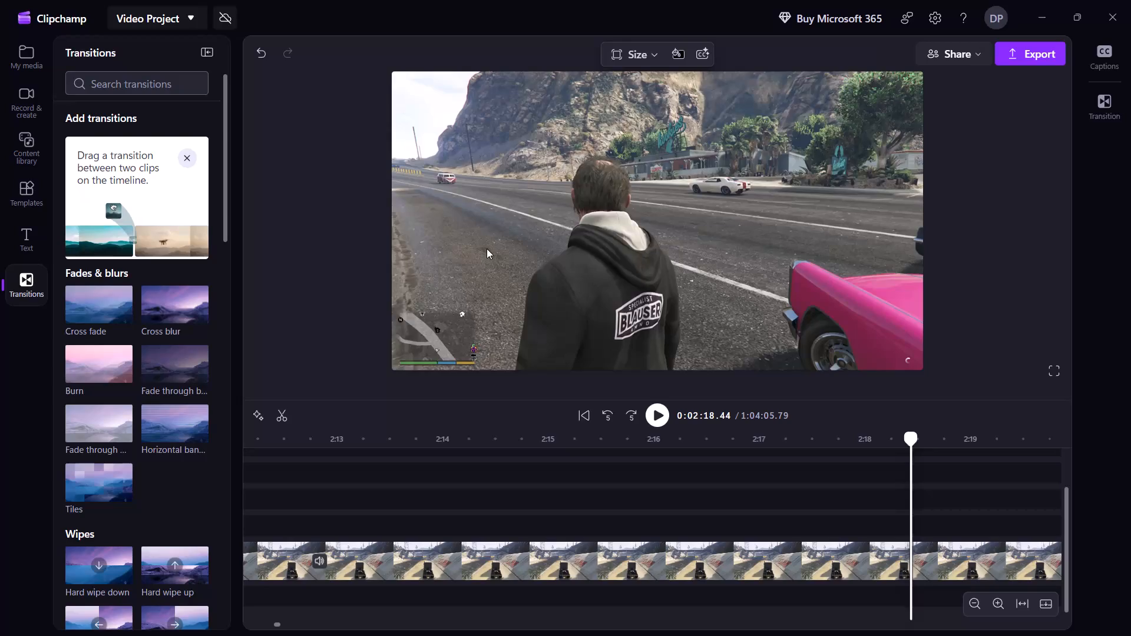
Split the gameplay clip at about 2:18.4, where the character stands on the roadside beside the pink car.
key("s")
Skim the gameplay after the 2:18 cut, through the diner stop and motorbike ride to the hillside house, for where to resume.
key("space")
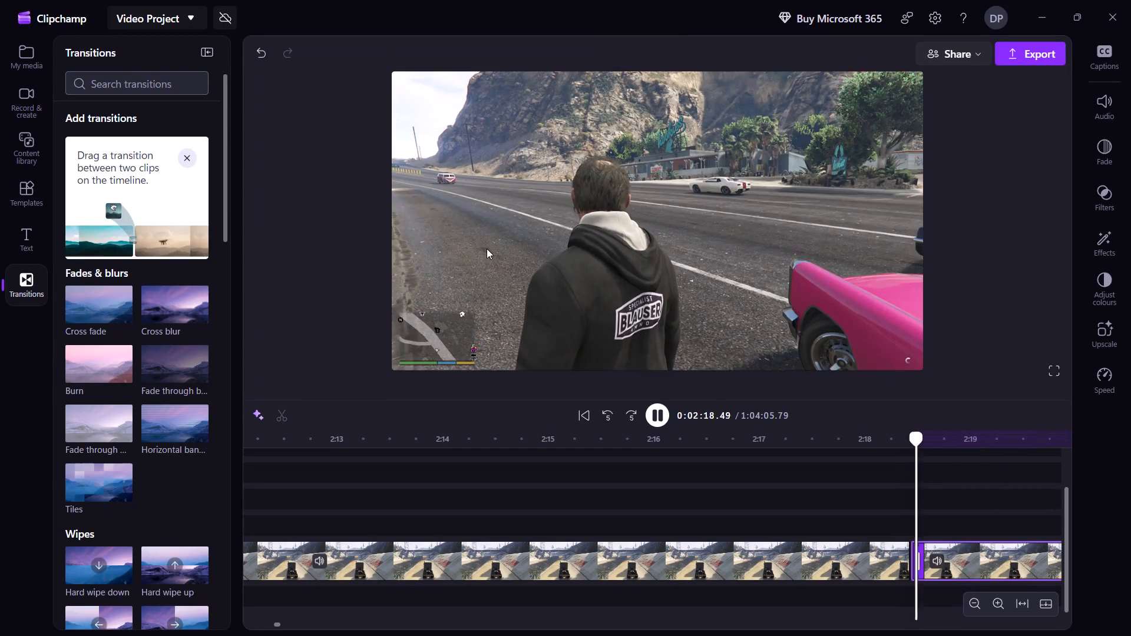
key("shift+Right")
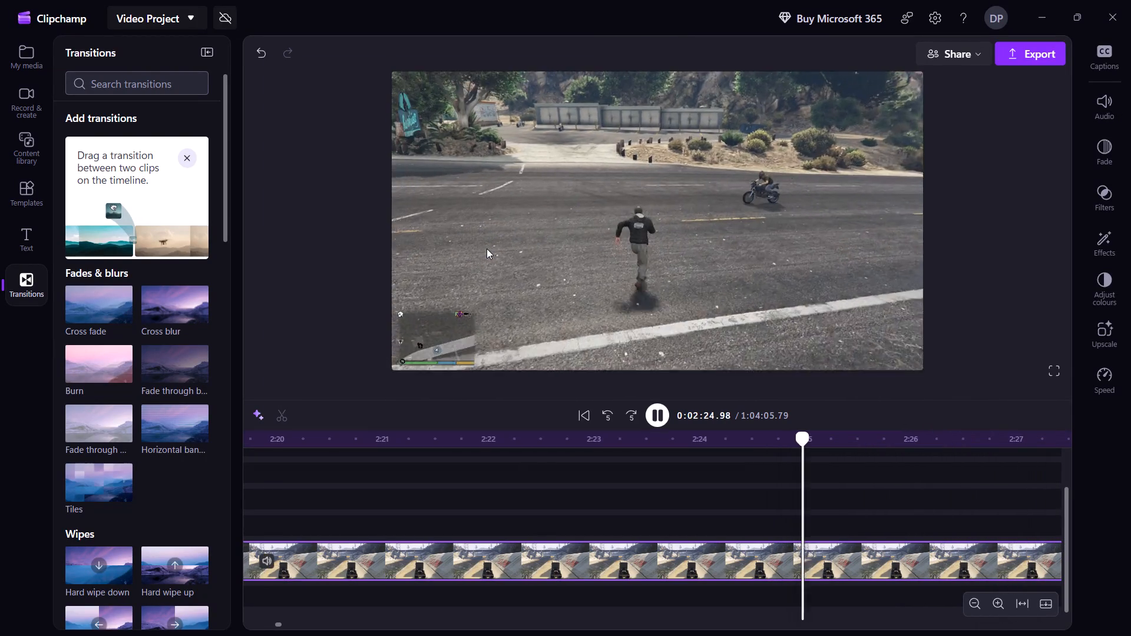
key("shift+Right")
key("shift+Right")
key("shift+Right")
key("shift+Right")
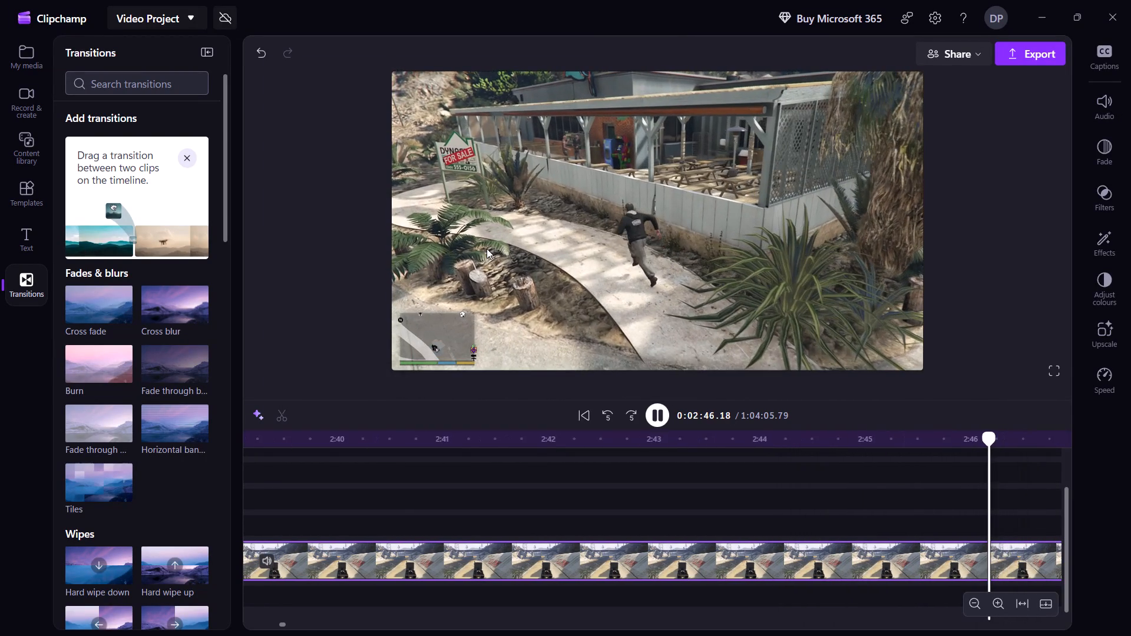
key("shift+Right")
key("shift+Right")
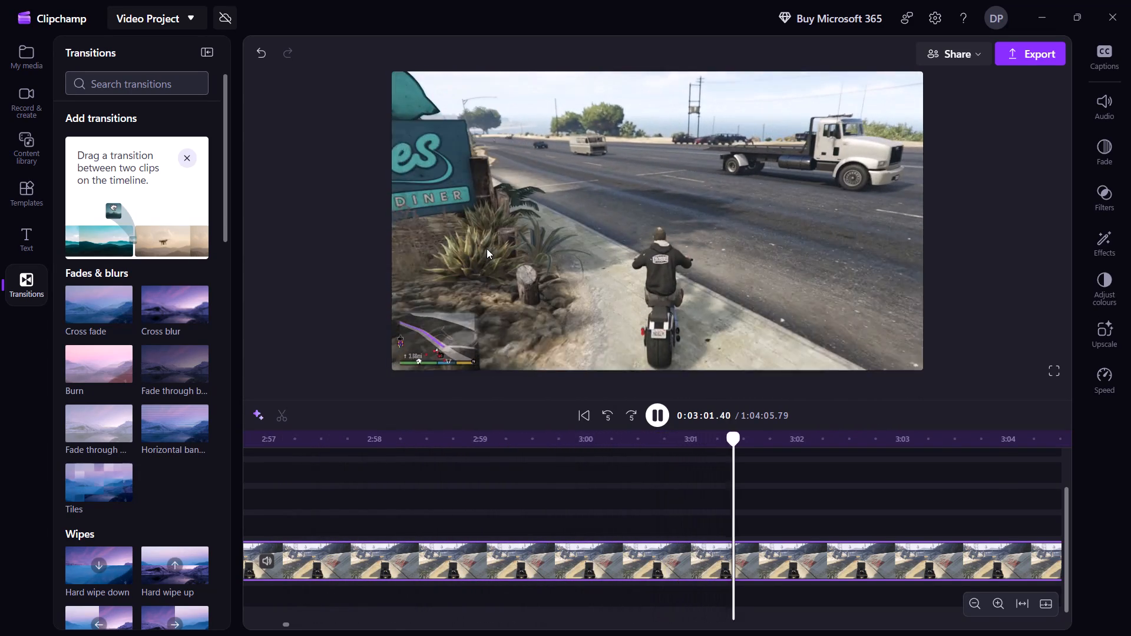
key("shift+Right")
key("shift+Right")
key("shift+Right")
key("shift+Right")
key("shift+Right")
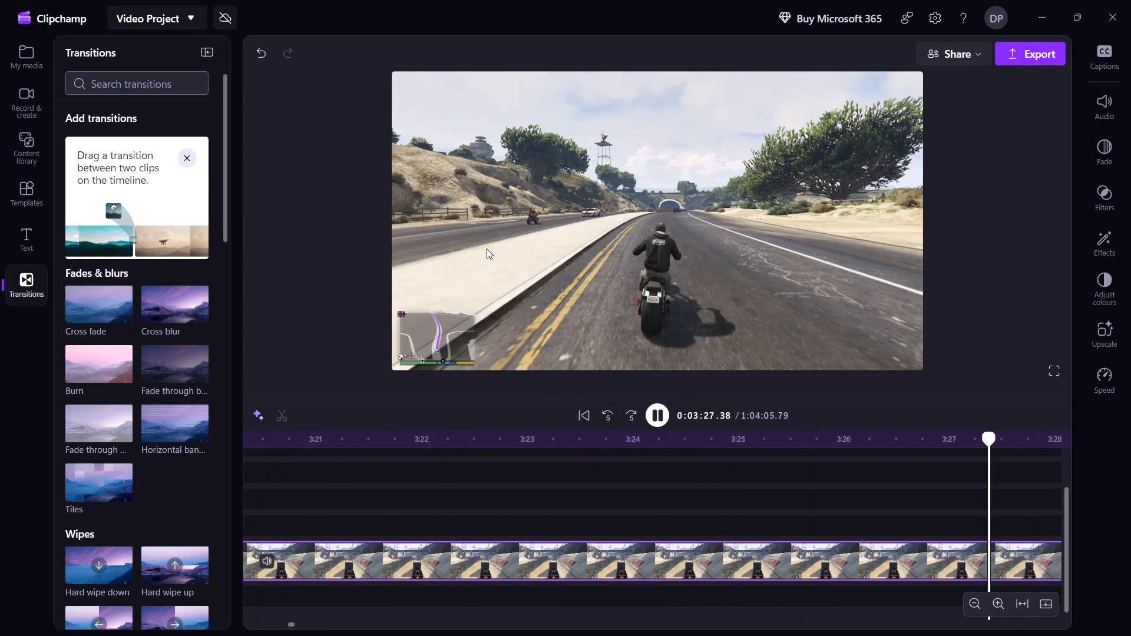
key("shift+Right")
key("shift+Right")
key("shift+Right")
key("shift+Right")
key("shift+Right")
key("shift+Right")
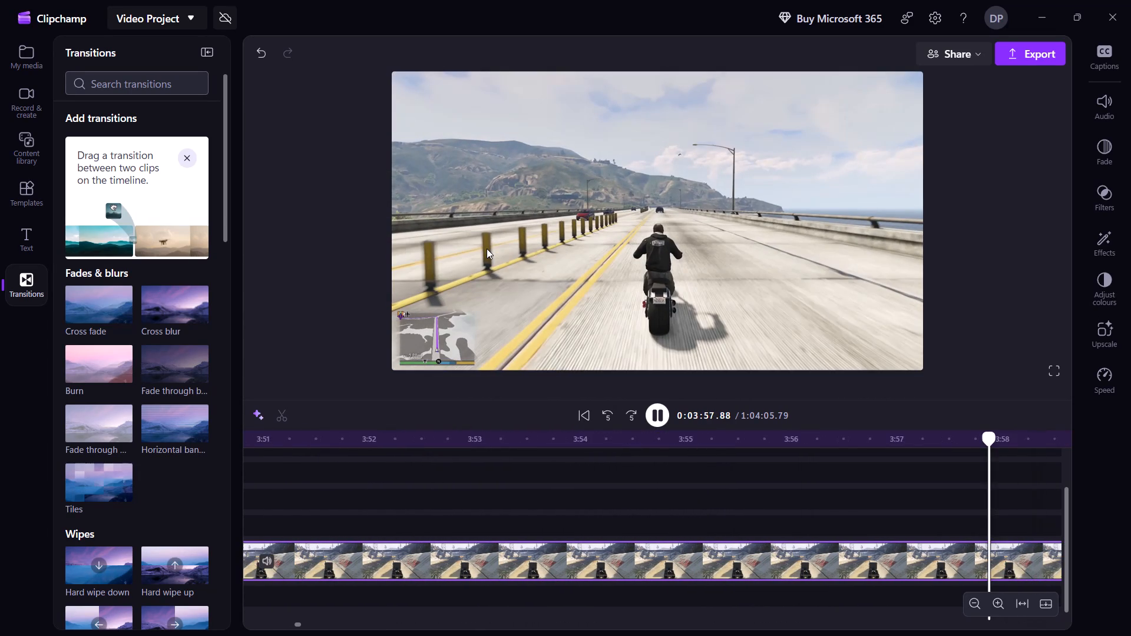
key("shift+Right")
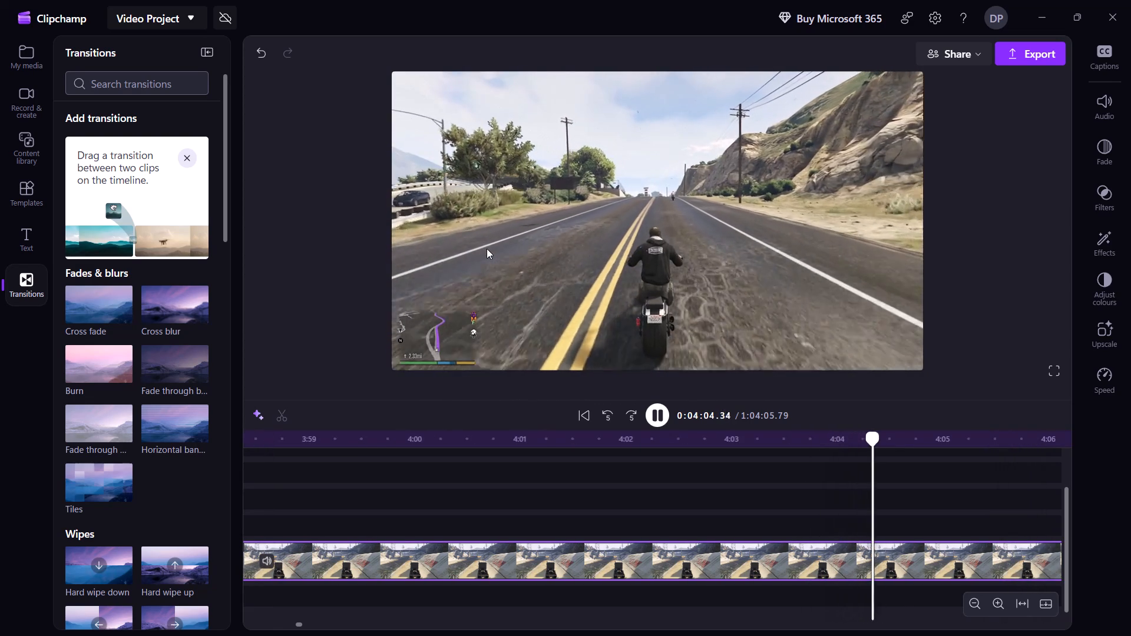
key("shift+Right")
key("shift+Right")
key("shift+Right")
key("shift+Right")
key("shift+Right")
key("shift+Right")
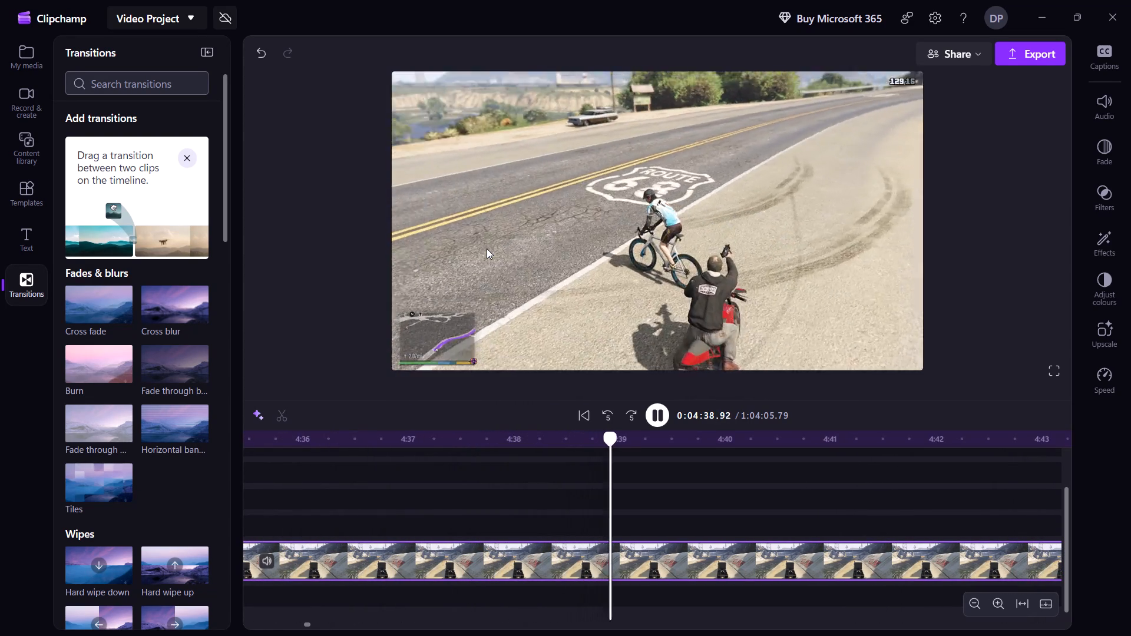
key("shift+Right")
key("shift+Right")
key("shift+Right")
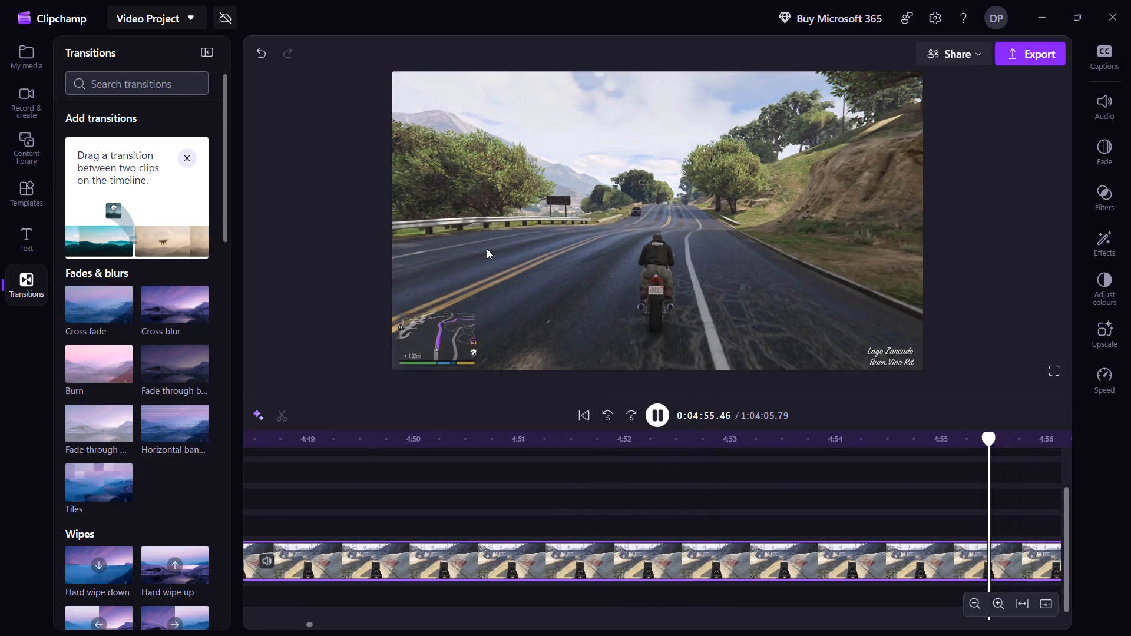
key("shift+Right")
key("shift+Right")
key("shift+Right")
key("shift+Right")
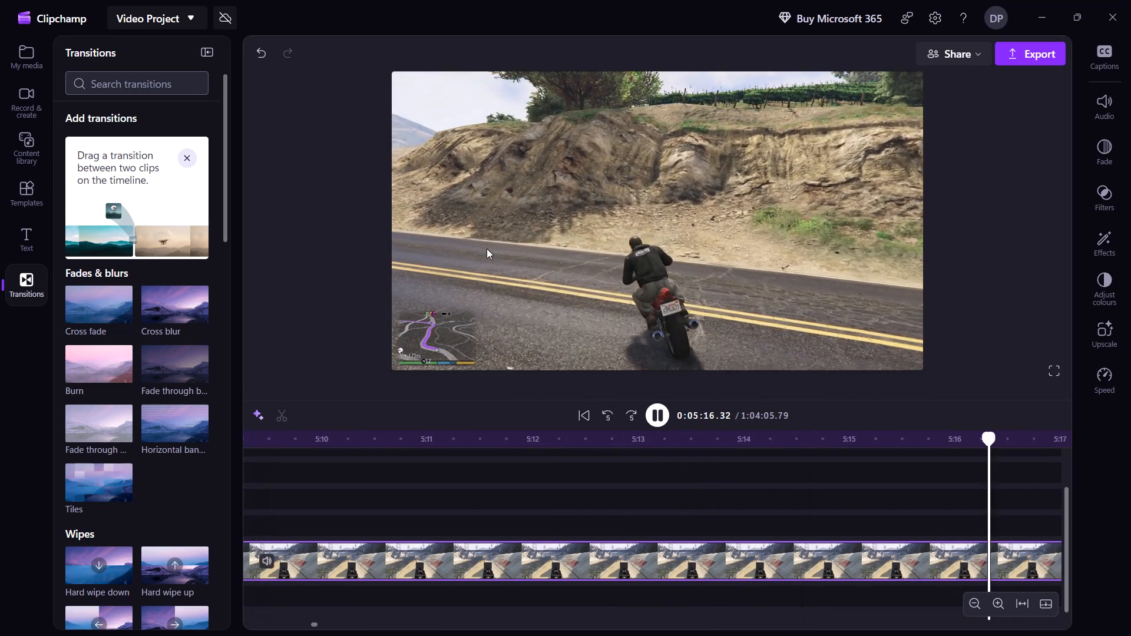
key("shift+Right")
key("shift+Right")
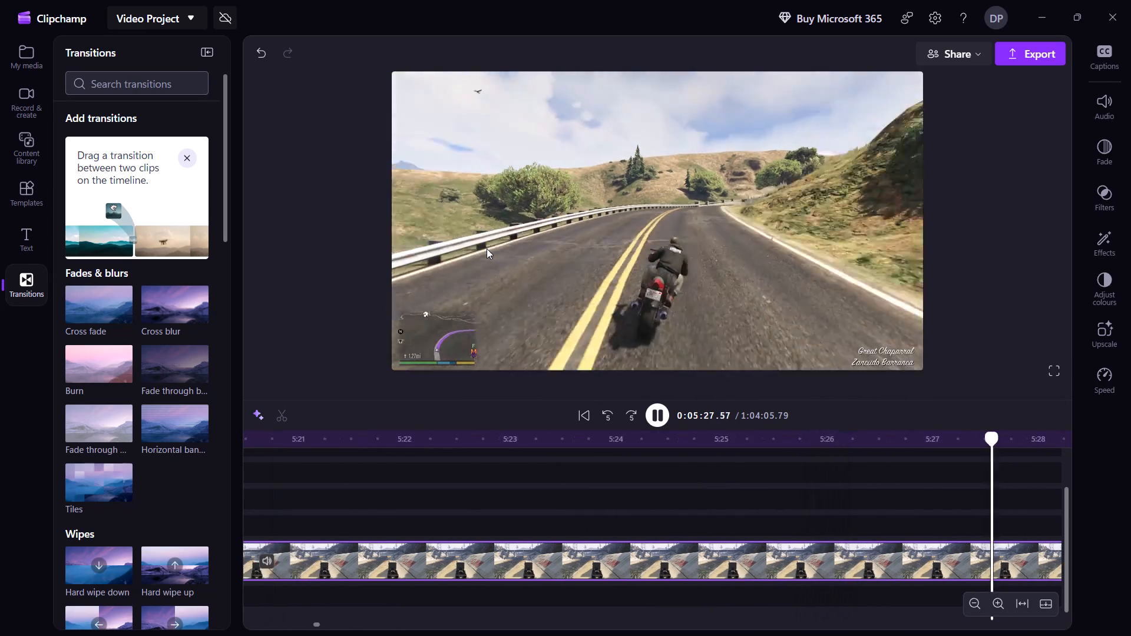
key("shift+Right")
key("shift+Right")
key("shift+Right")
key("shift+Right")
key("shift+Right")
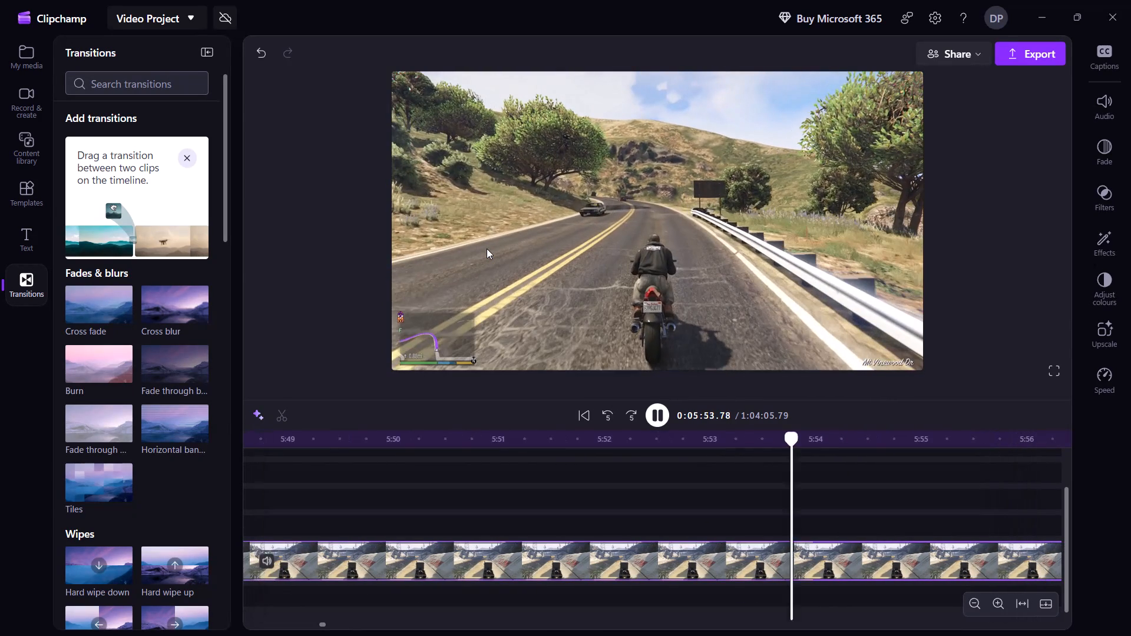
key("shift+Right")
key("shift+Right")
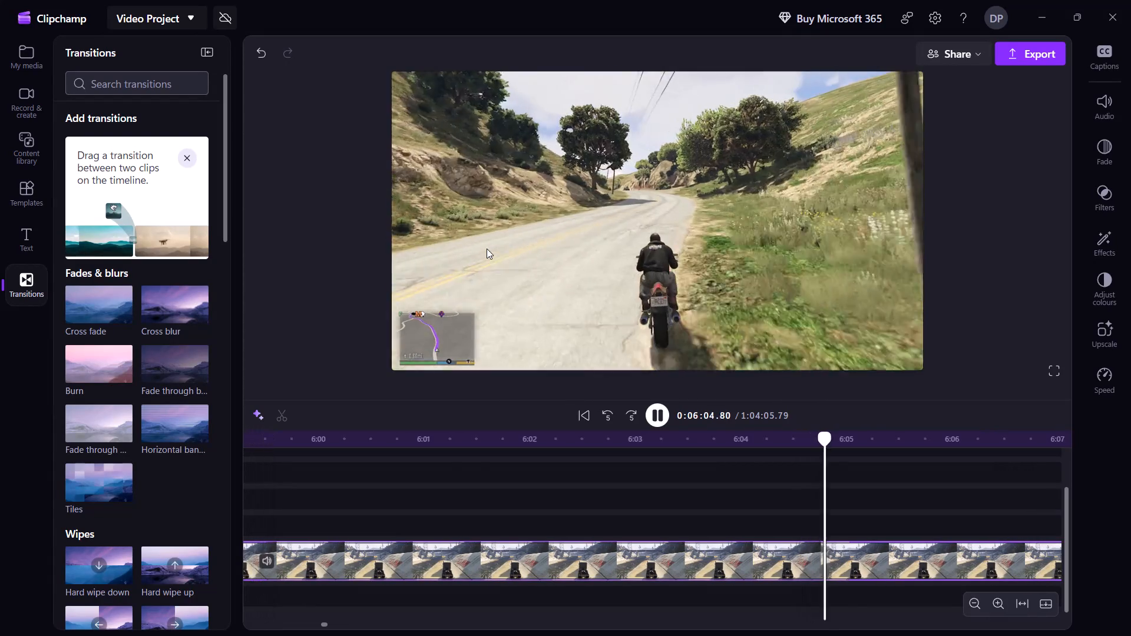
key("shift+Right")
key("shift+Right")
key("shift+Right")
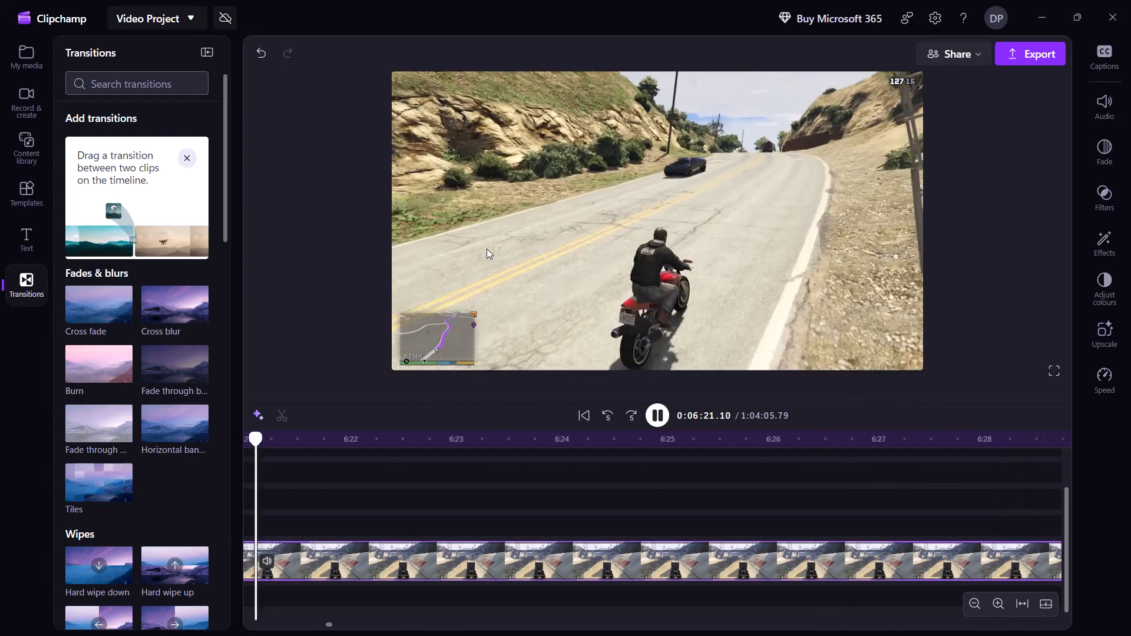
key("shift+Right")
key("shift+Right")
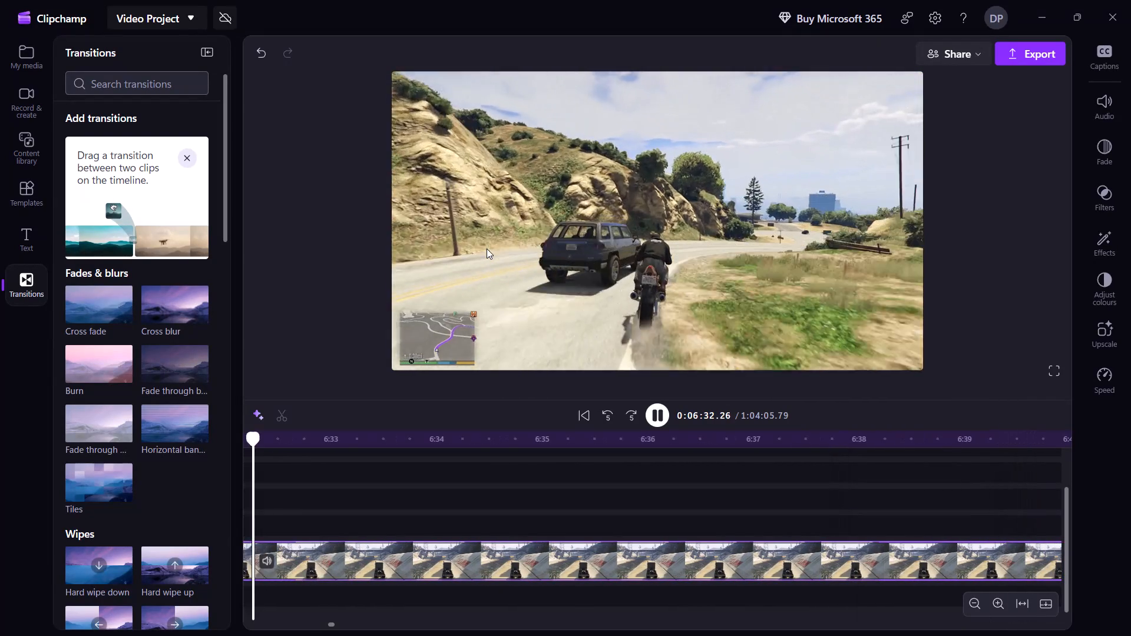
key("shift+Right")
key("shift+Right")
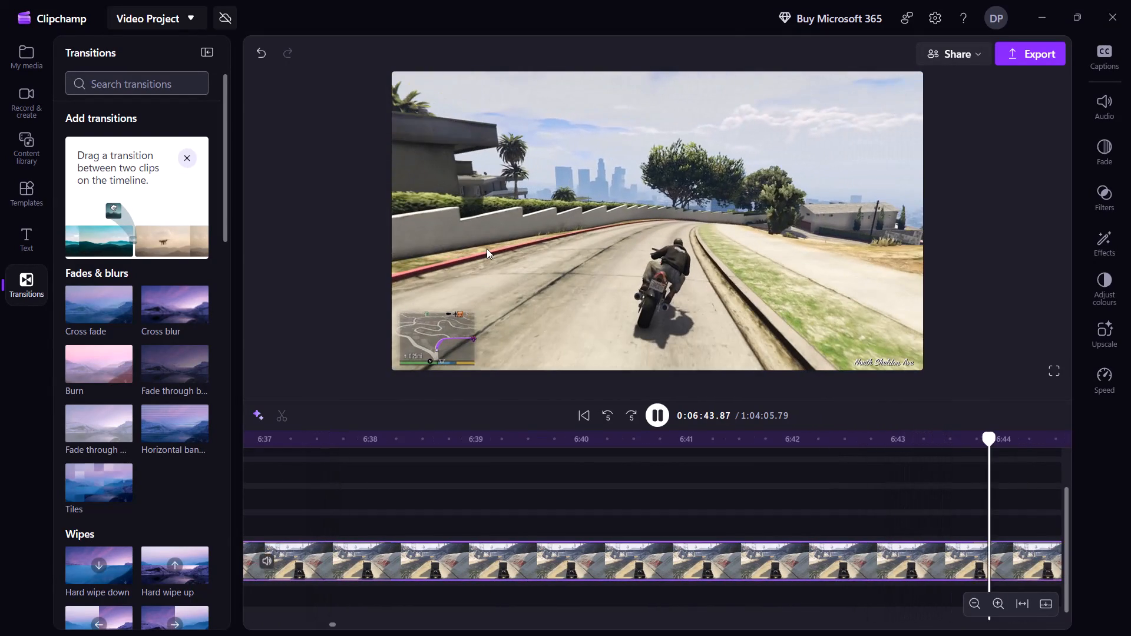
key("shift+Right")
key("shift+Right")
key("shift+Left")
key("shift+Left")
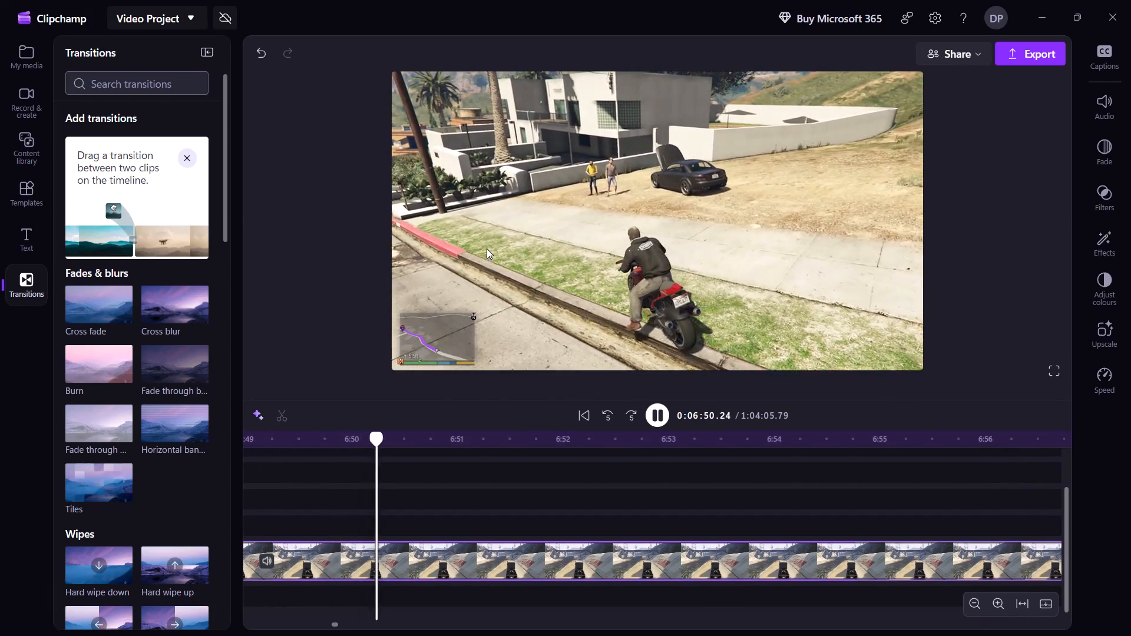
Skim the footage from the roadside stop at about 6:50 through the villa area to the sheriff car, looking for where to resume.
key("shift+Right")
key("shift+Right")
key("shift+Right")
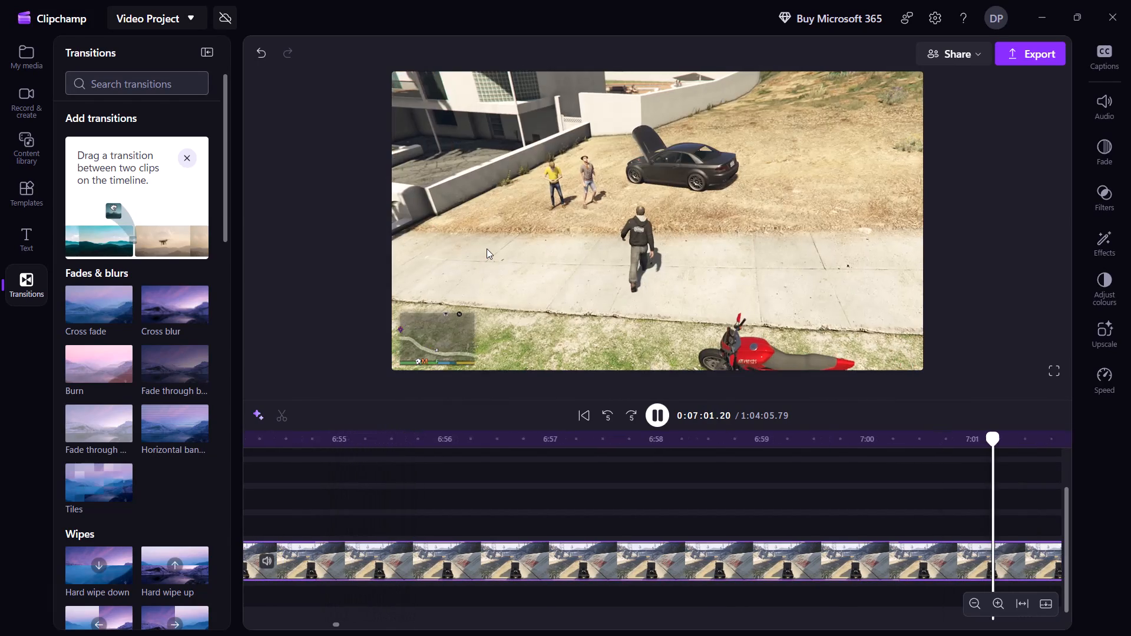
key("shift+Right")
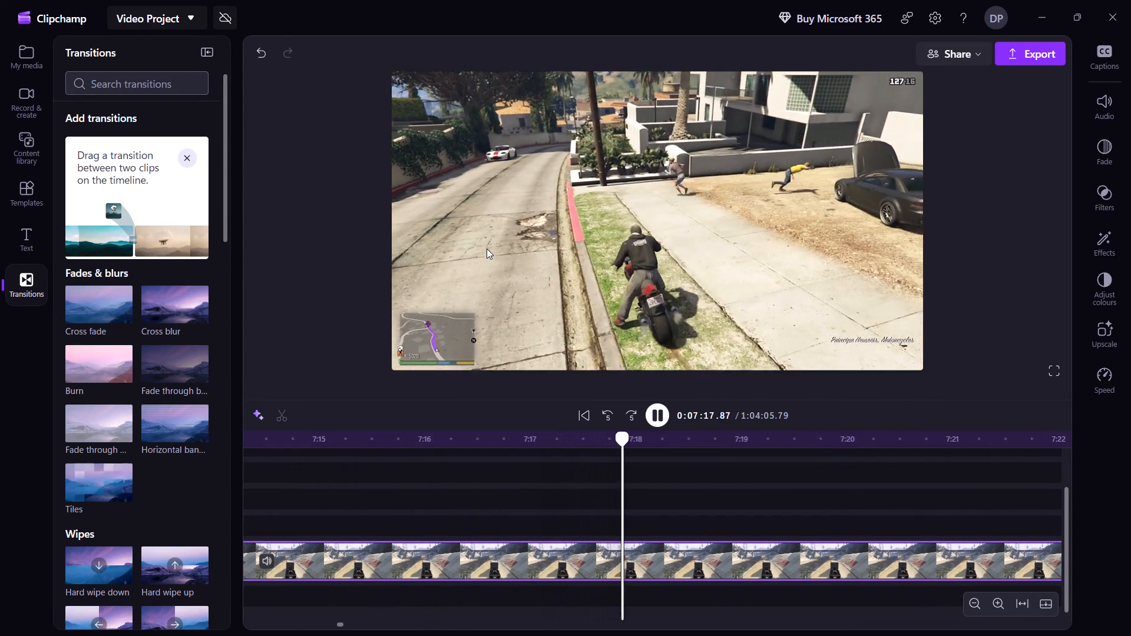
key("shift+Right")
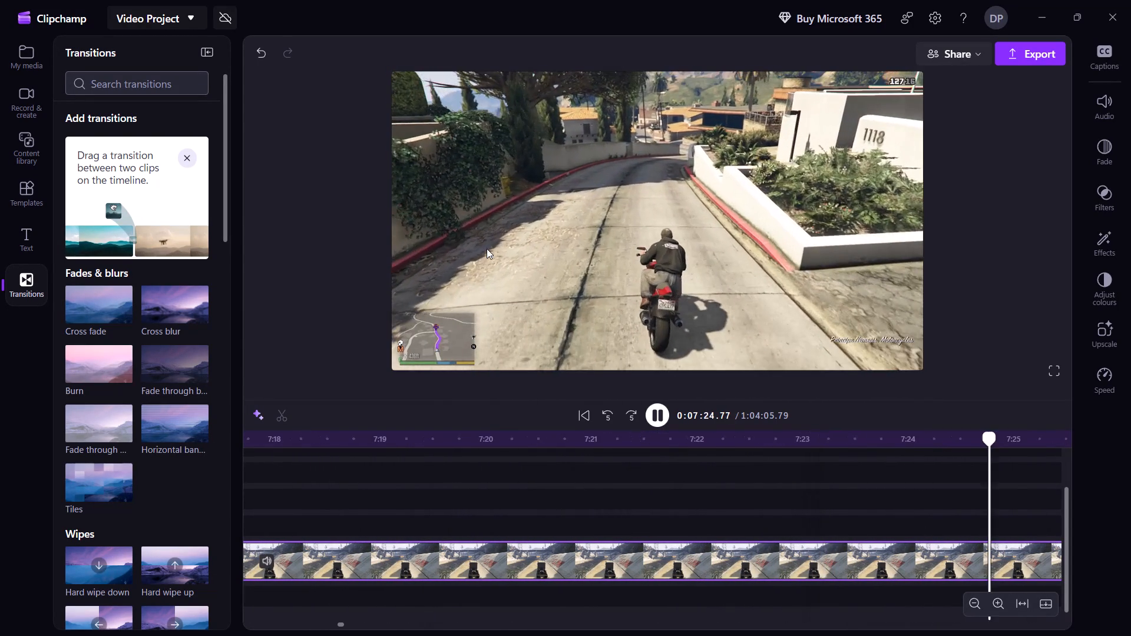
key("shift+Right")
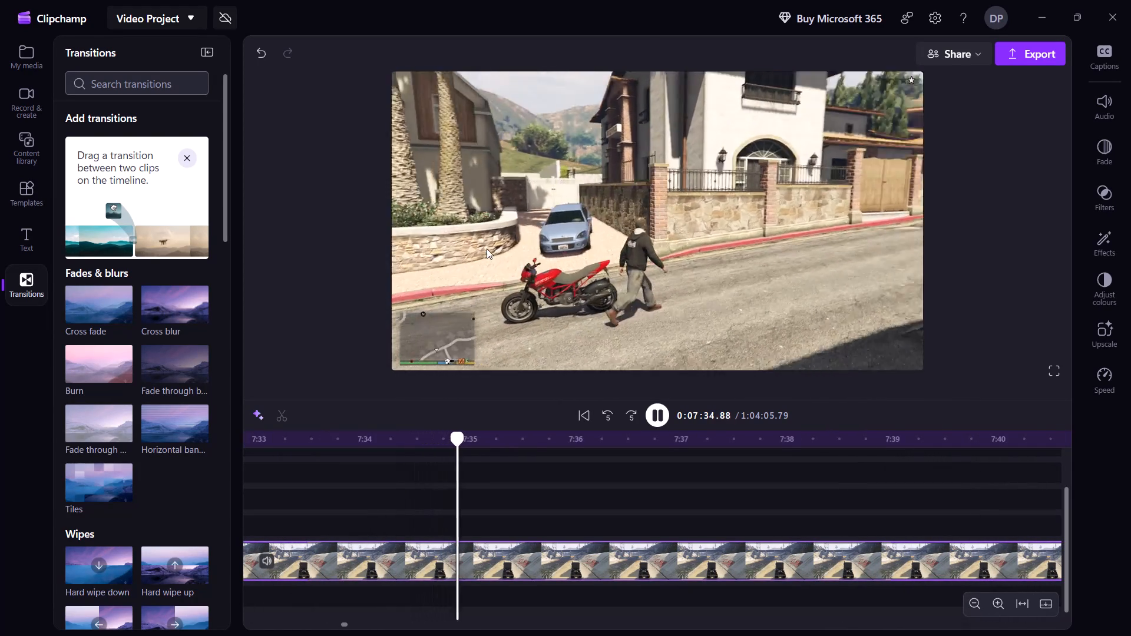
key("shift+Right")
key("shift+Right")
key("shift+Right")
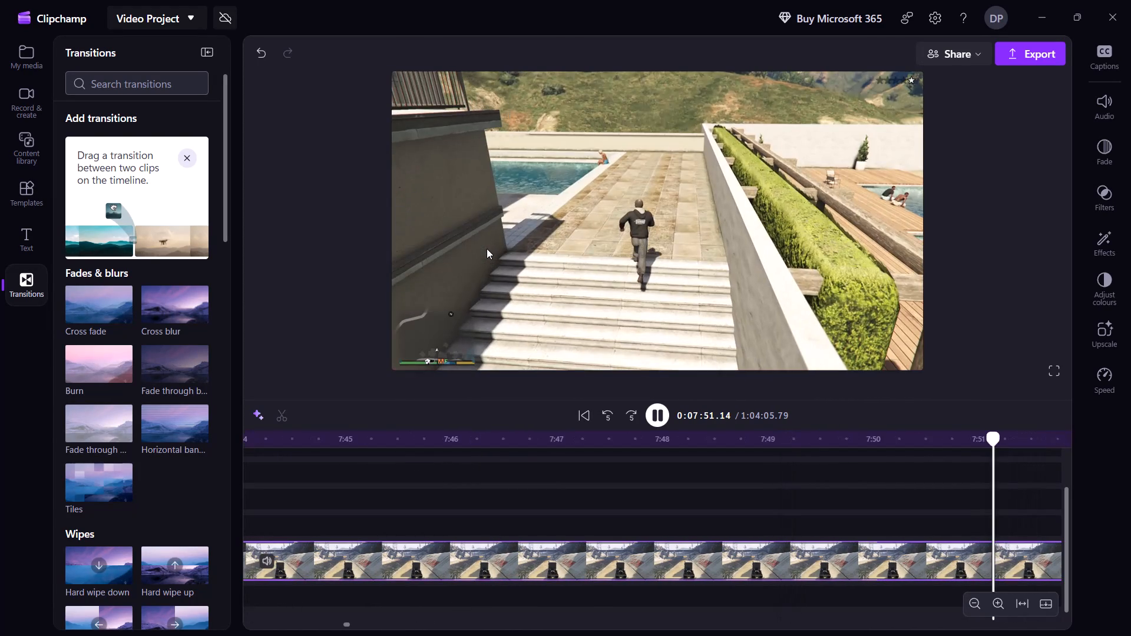
key("shift+Right")
key("shift+Right")
key("shift+Right")
key("shift+Right")
key("shift+Right")
key("shift+Right")
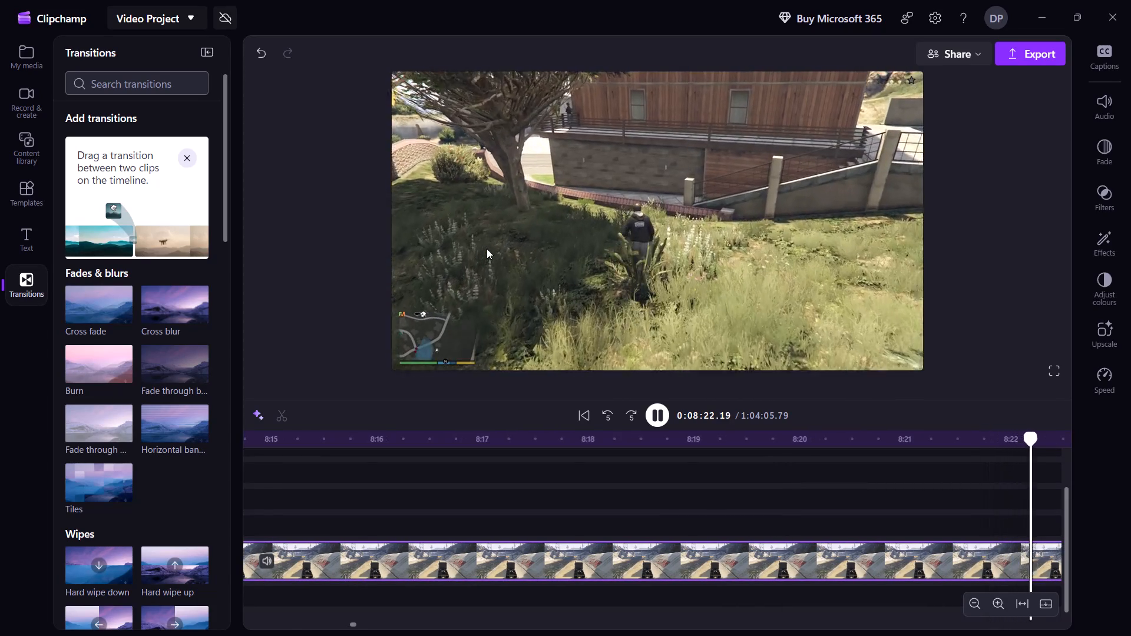
key("shift+Right")
key("shift+Right")
key("shift+Right")
key("shift+Right")
key("shift+Right")
key("shift+Right")
key("shift+Right")
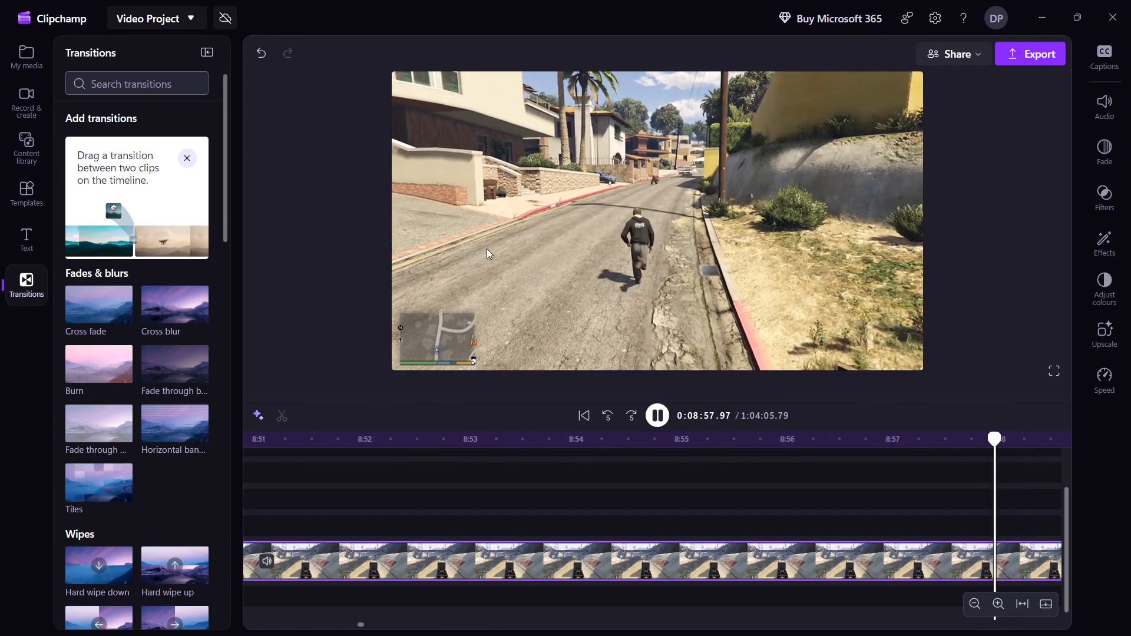
key("shift+Right")
key("shift+Right")
key("shift+Right")
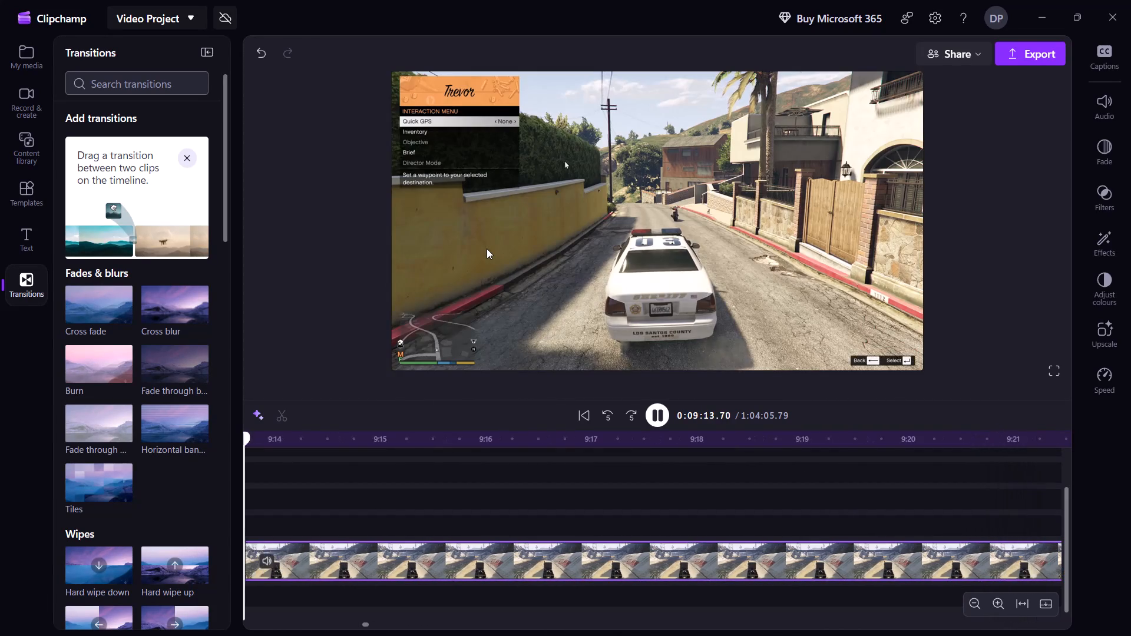
Skim the sheriff car's drive from about 9:14 to about 10:47 to find the end of the unwanted footage.
key("shift+Right")
key("shift+Right")
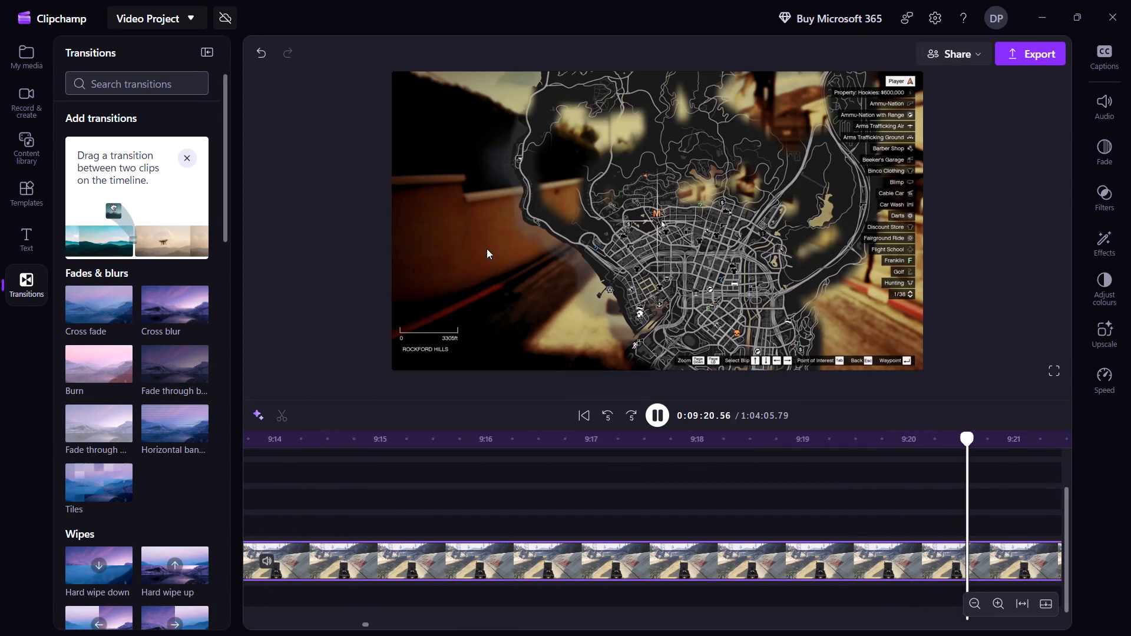
key("shift+Right")
key("shift+Right")
key("shift+Right")
key("shift+Right")
key("shift+Right")
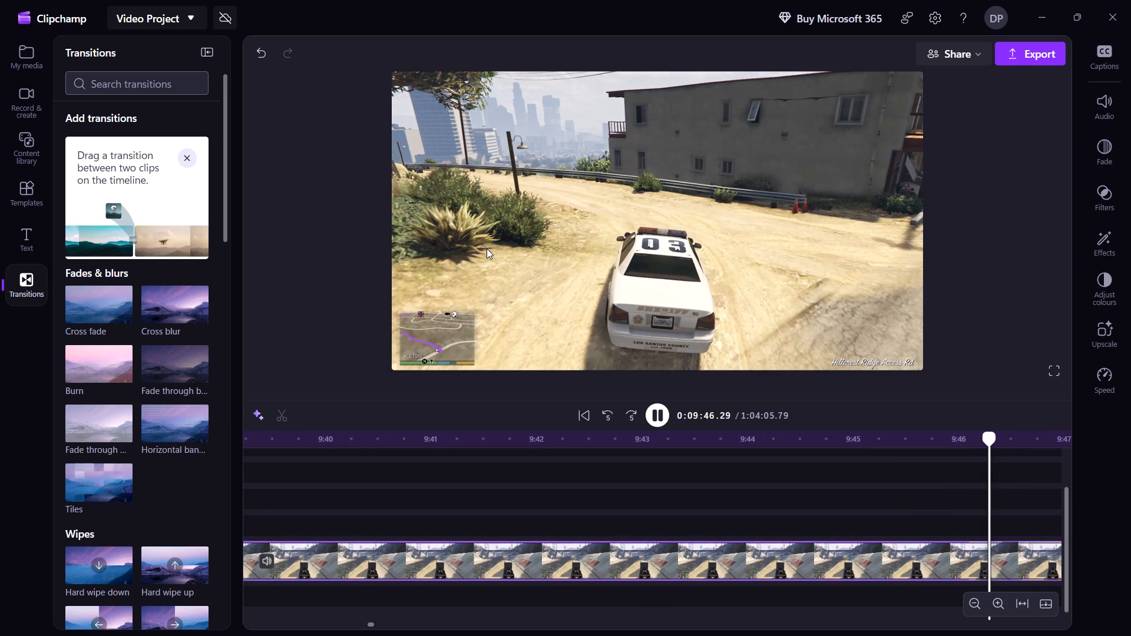
key("shift+Right")
key("shift+Right")
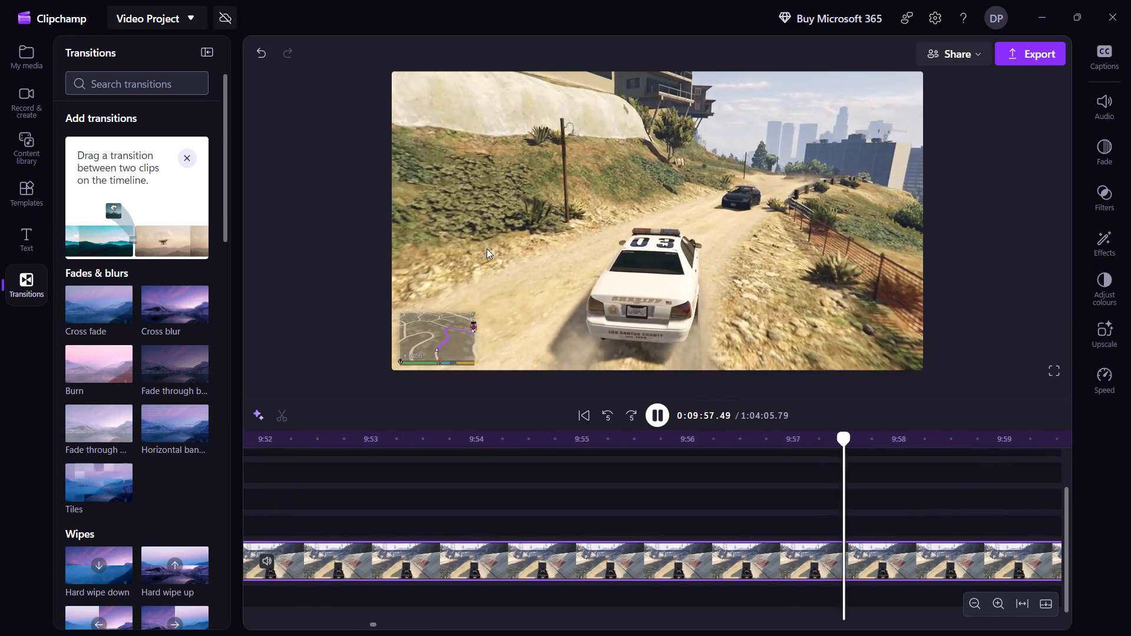
key("shift+Right")
key("shift+Right")
key("shift+Right")
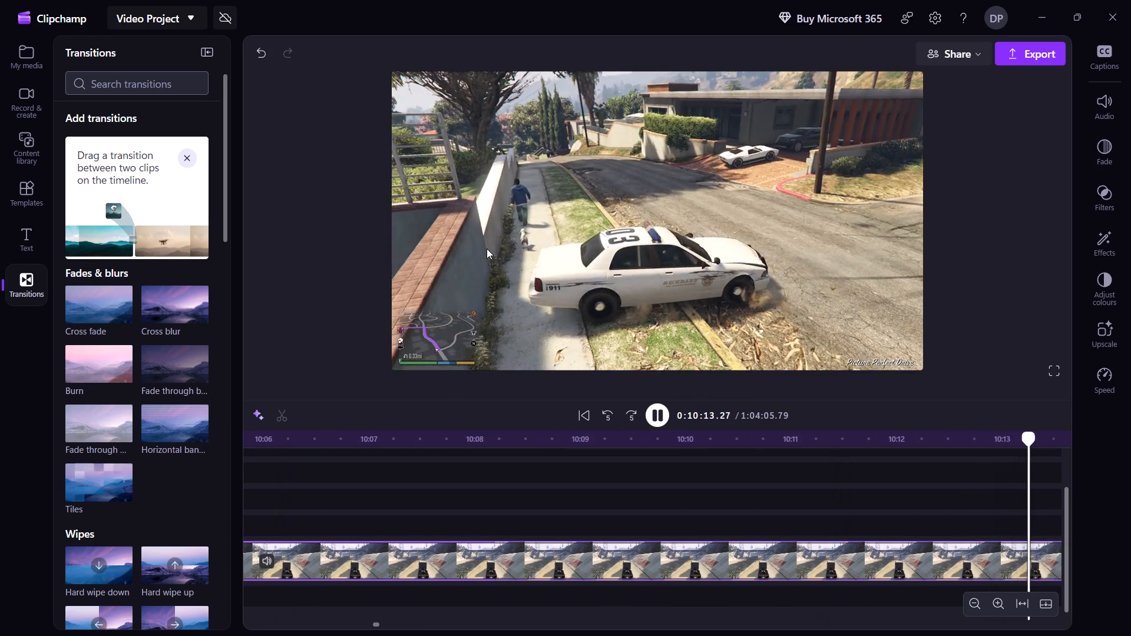
key("shift+Right")
key("shift+Right")
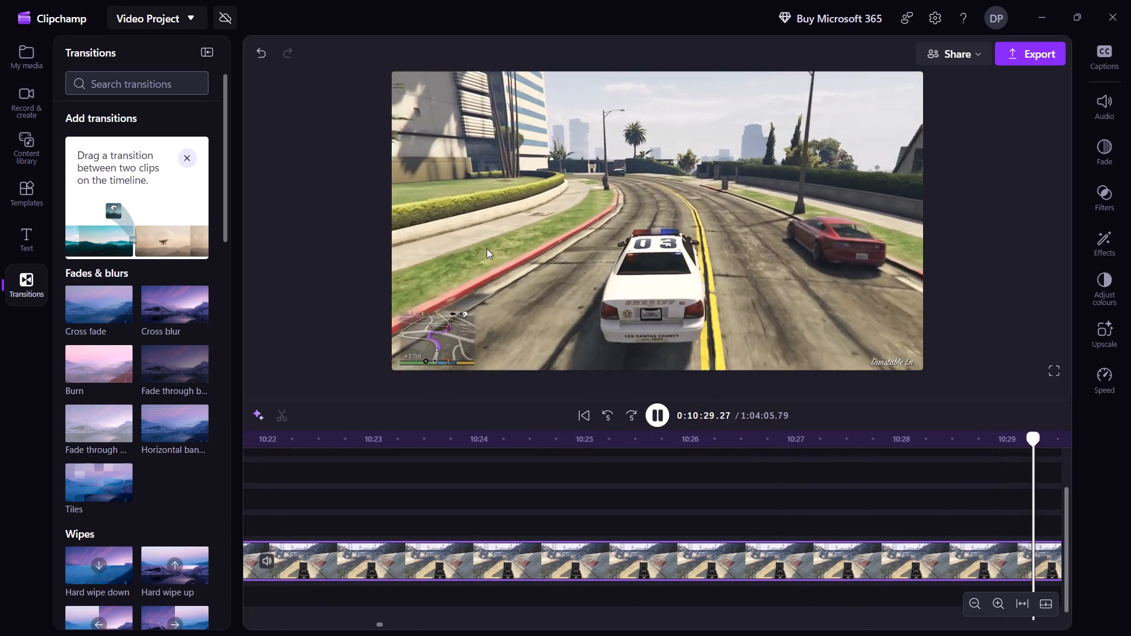
key("shift+Right")
key("shift+Right")
key("shift+Right")
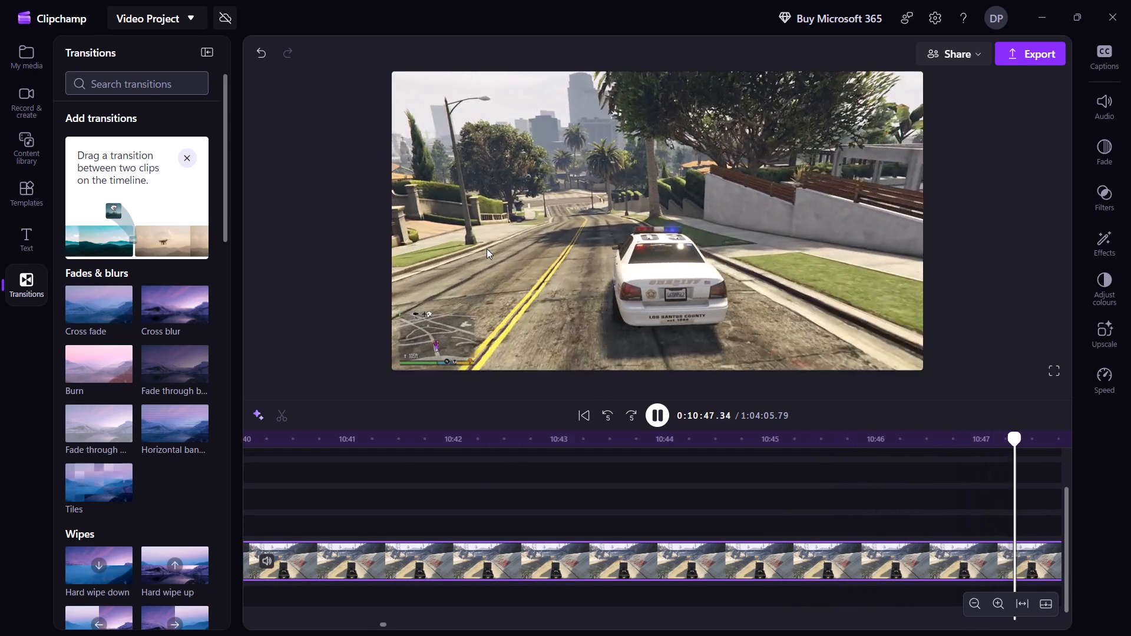
Split the gameplay clip at 10:47.42, where the sheriff car drives down the tree-lined road.
key("space")
key("Left")
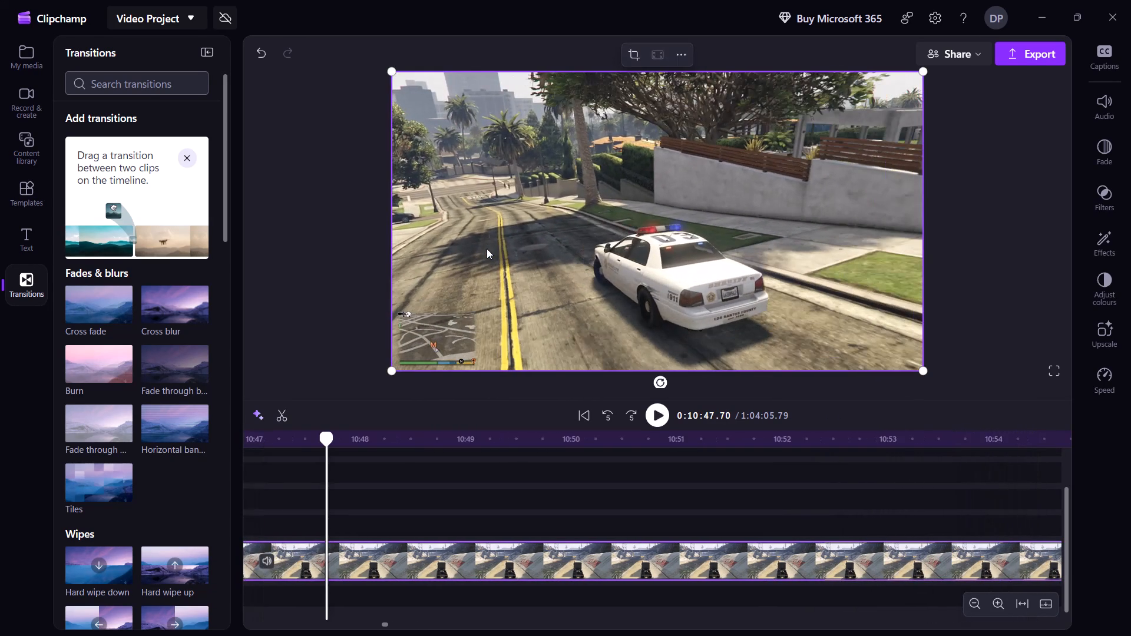
key("Left")
key("Left")
key("Left")
key("Left")
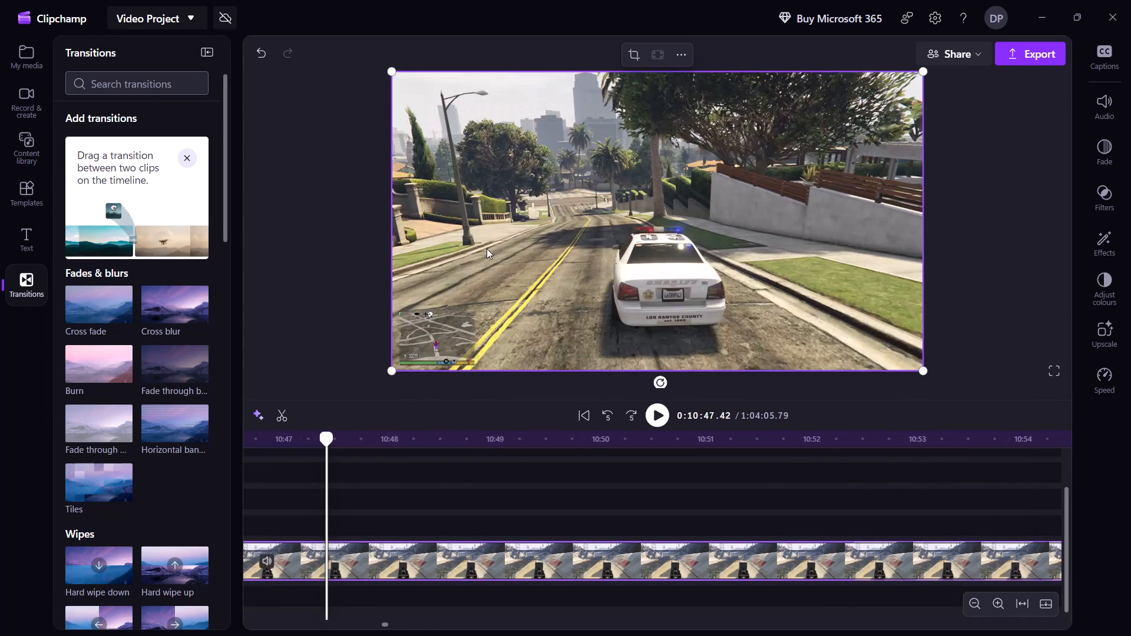
key("s")
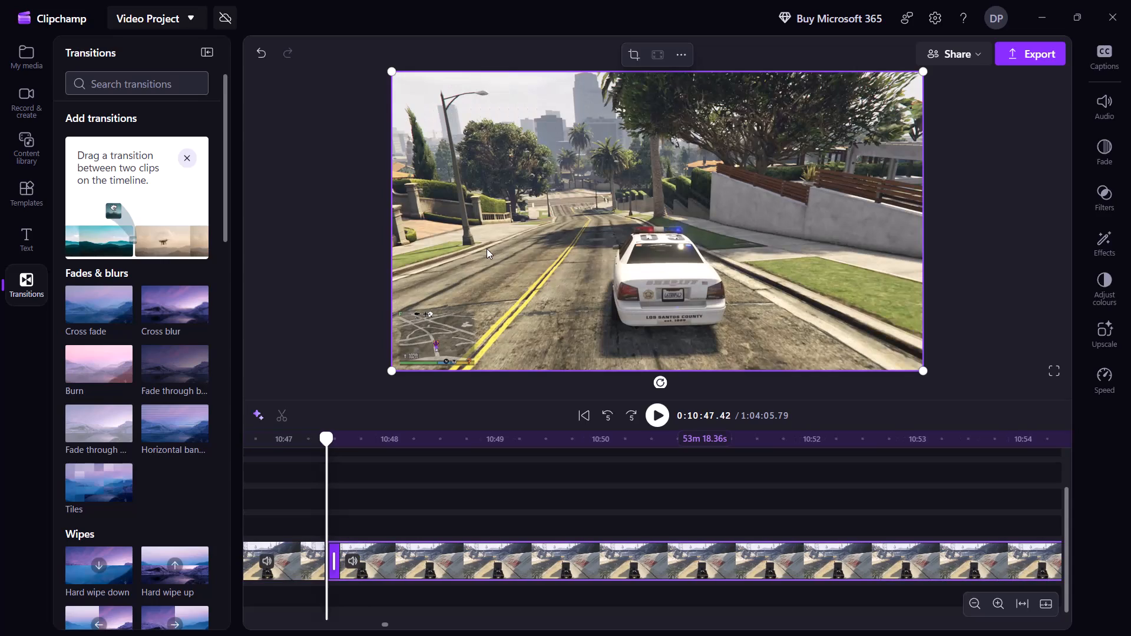
Delete the gameplay section between the 2:18 and 10:47 cuts, and close the gap.
left_click(305, 560)
right_click(305, 560)
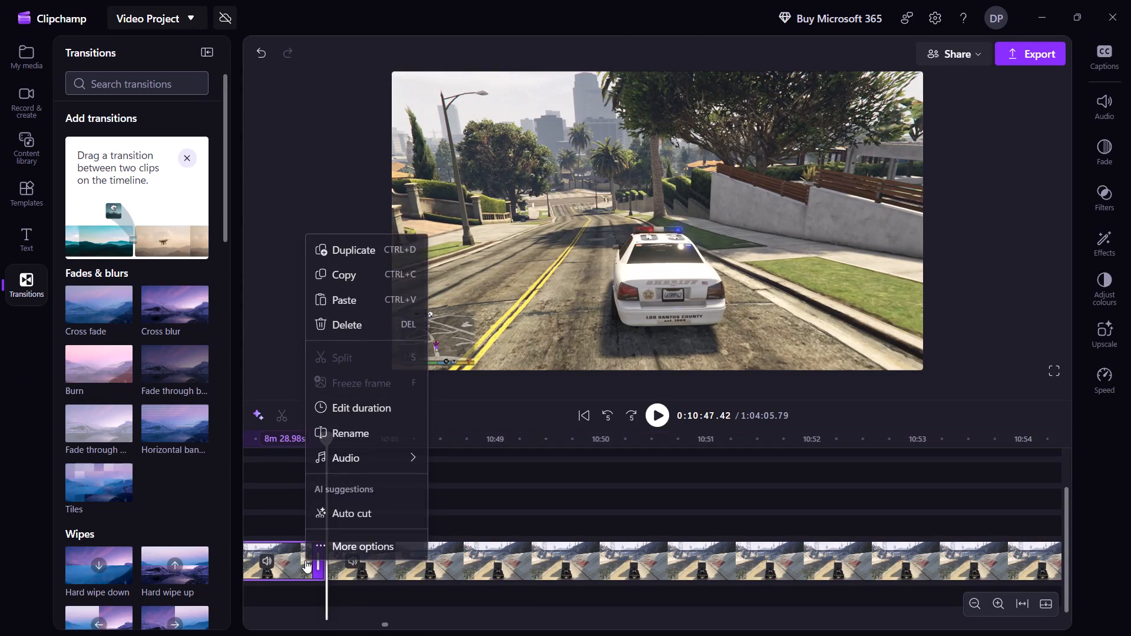
left_click(350, 331)
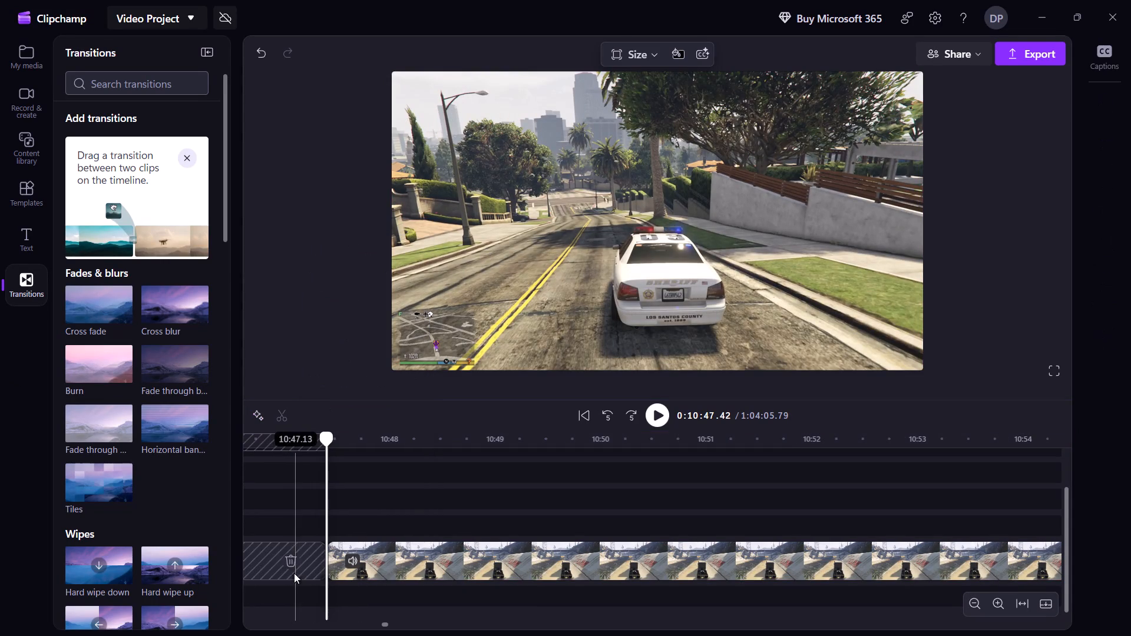
left_click(293, 567)
Add a Burn transition at the 2:18 join between the roadside clip and the sheriff car clip, and preview it.
key("Left")
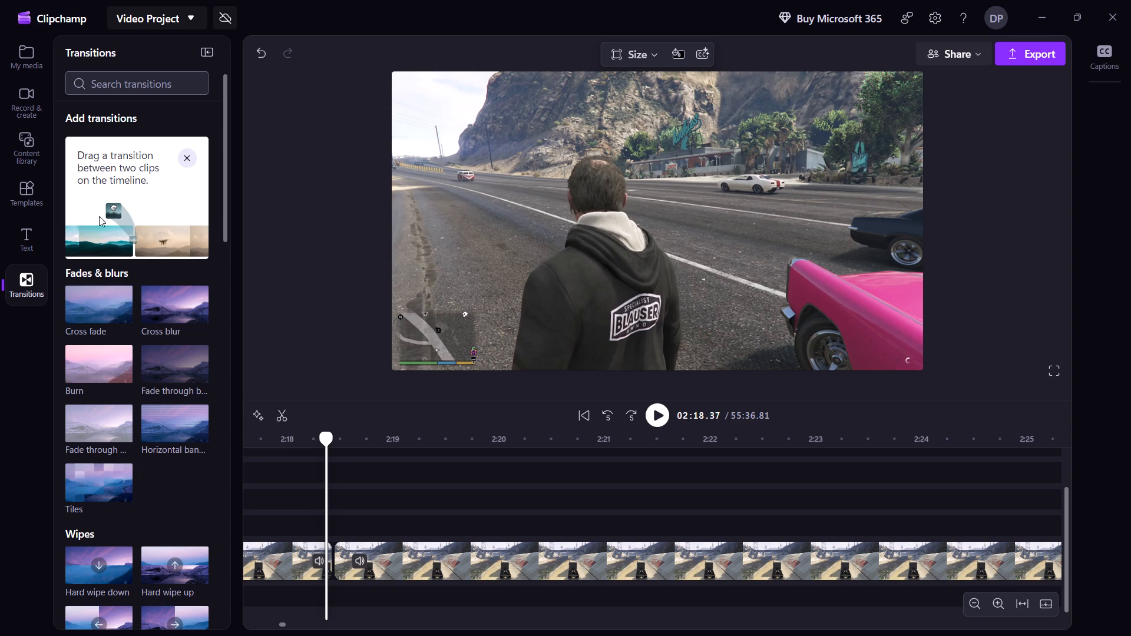
left_click_drag(108, 357, 398, 564)
key("space")
key("Left")
key("Left")
key("Left")
key("Left")
key("Left")
key("Left")
key("Left")
key("Left")
key("Left")
key("Left")
key("Left")
key("Left")
key("Left")
key("Left")
key("Left")
key("Left")
key("Left")
key("Left")
key("Left")
key("Left")
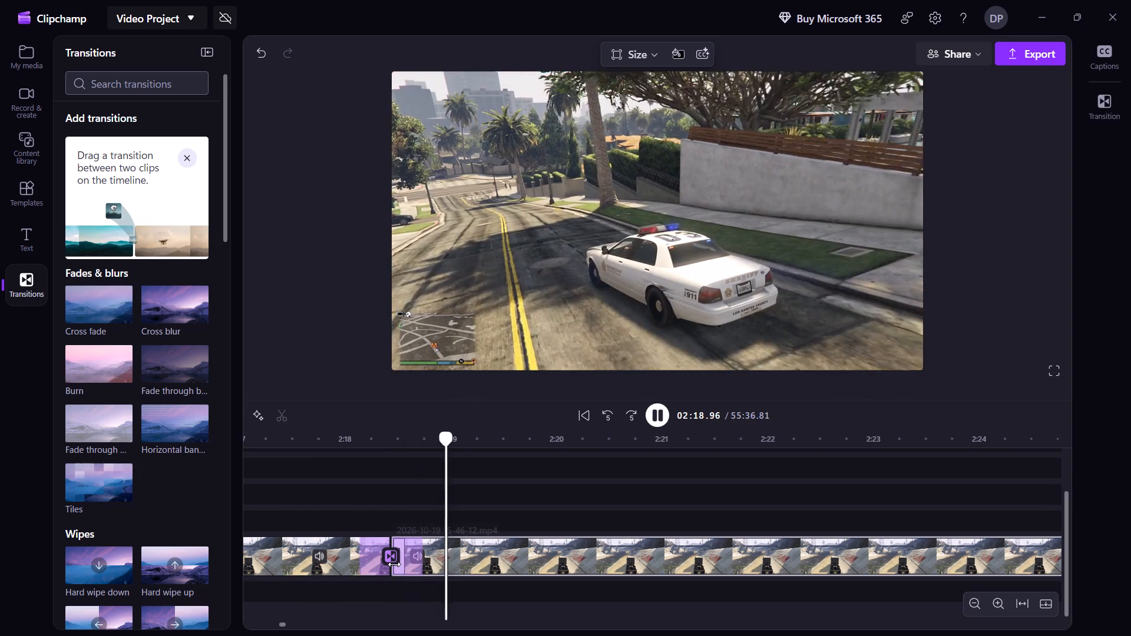
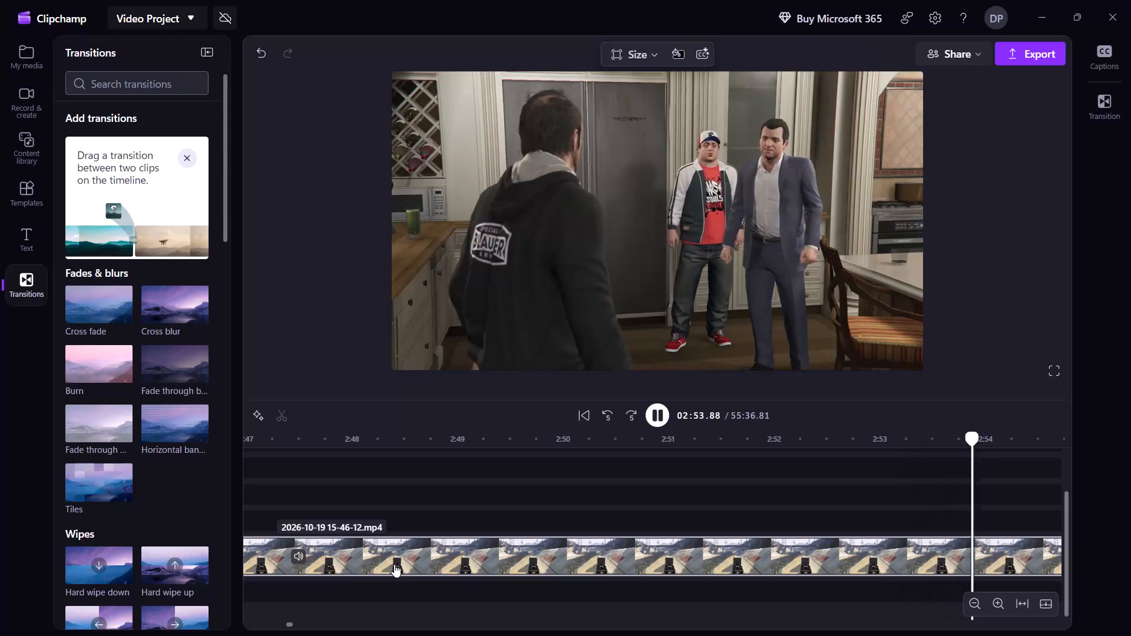
Skim the house kitchen cutscene from about 2:54 to about 4:07 to check the footage after the Burn transition.
key("Right")
key("Right")
key("Right")
key("Right")
key("Right")
key("Right")
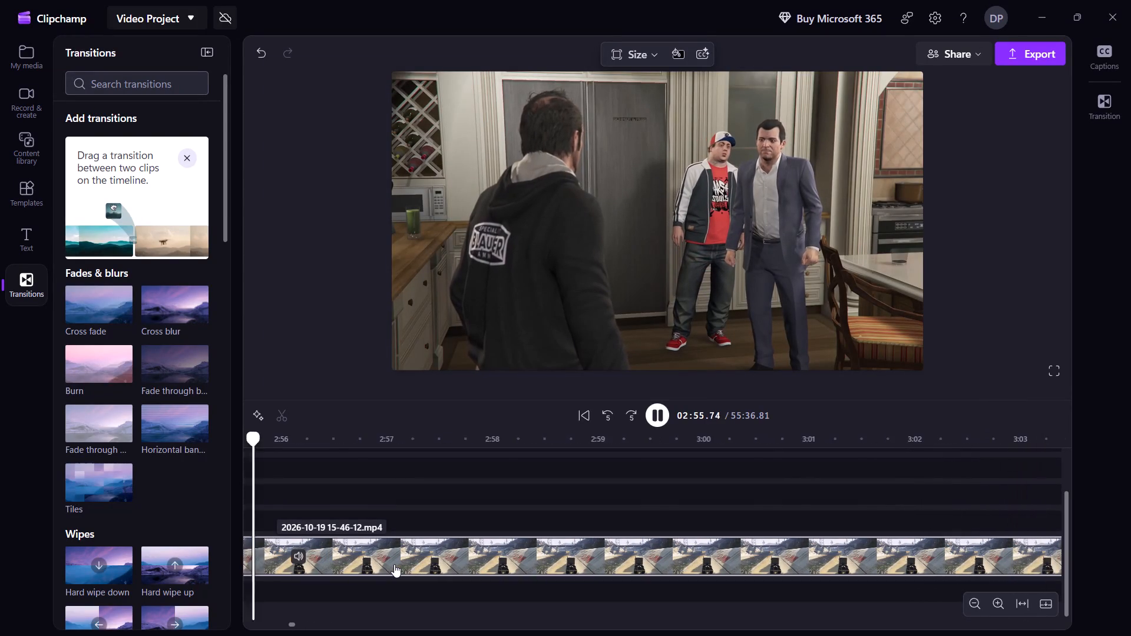
key("Right")
key("Right")
key("Right")
key("Right")
key("Right")
key("Right")
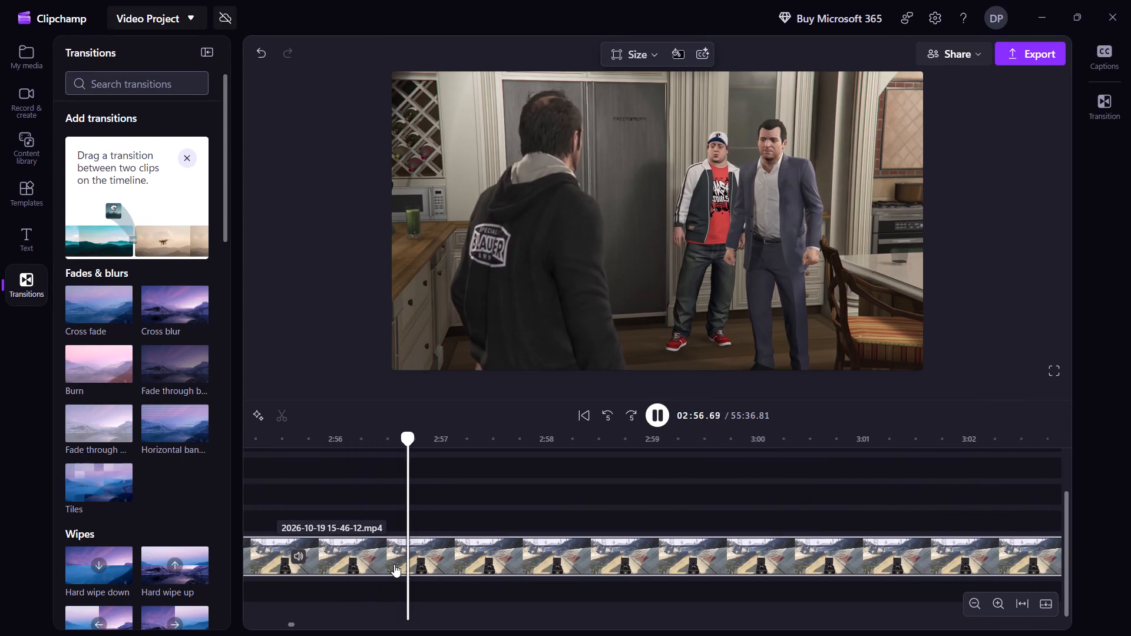
key("shift+Right")
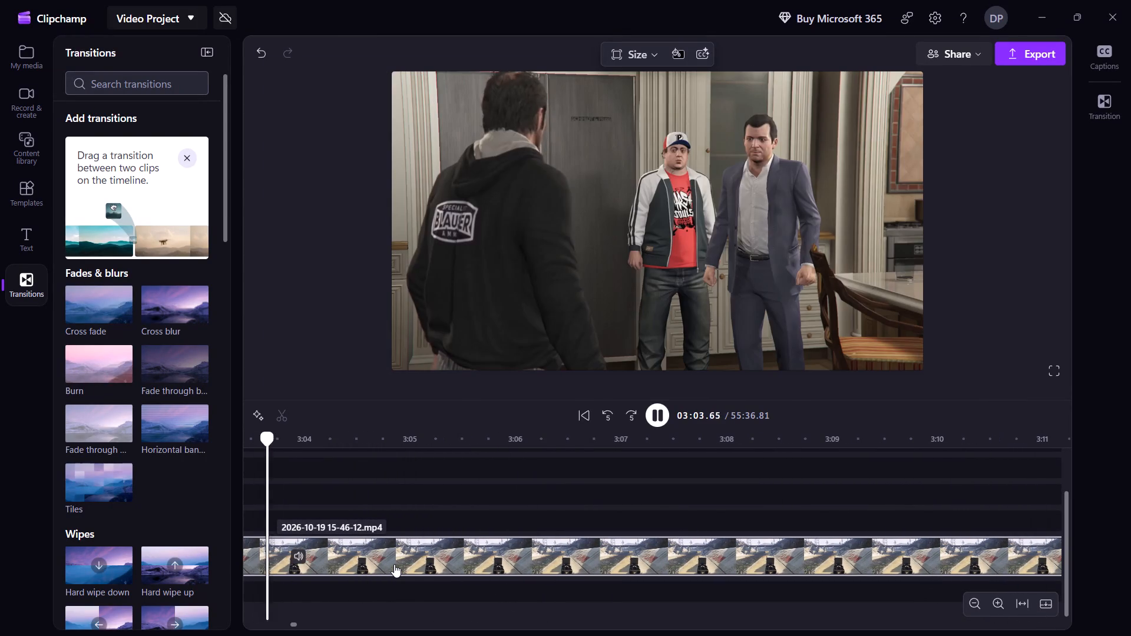
key("shift+Right")
key("shift+Right")
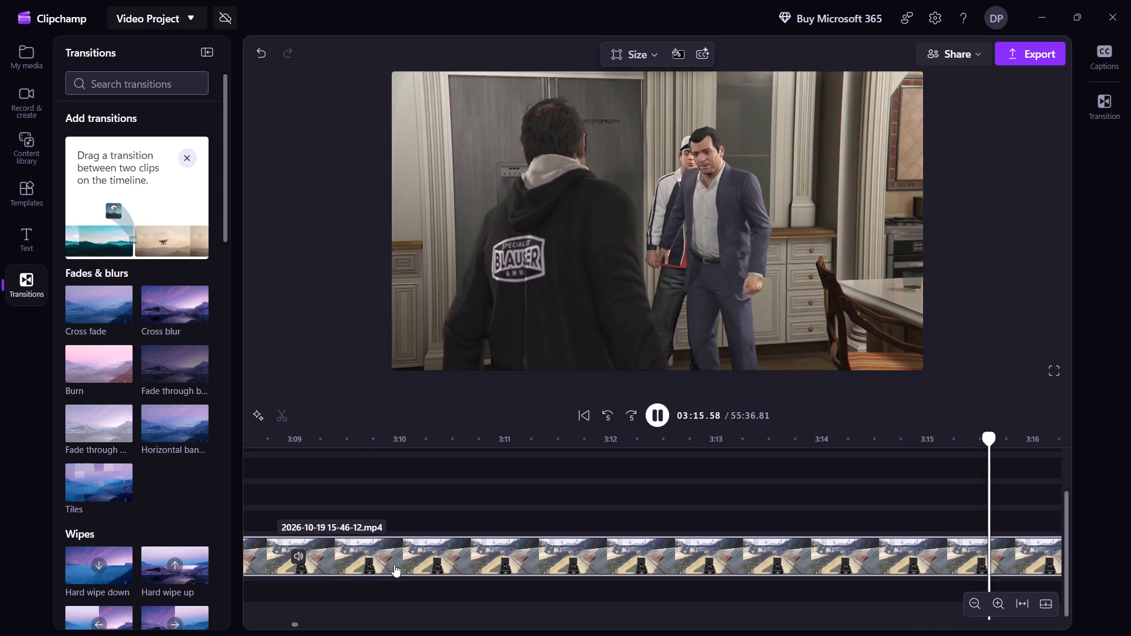
key("shift+Right")
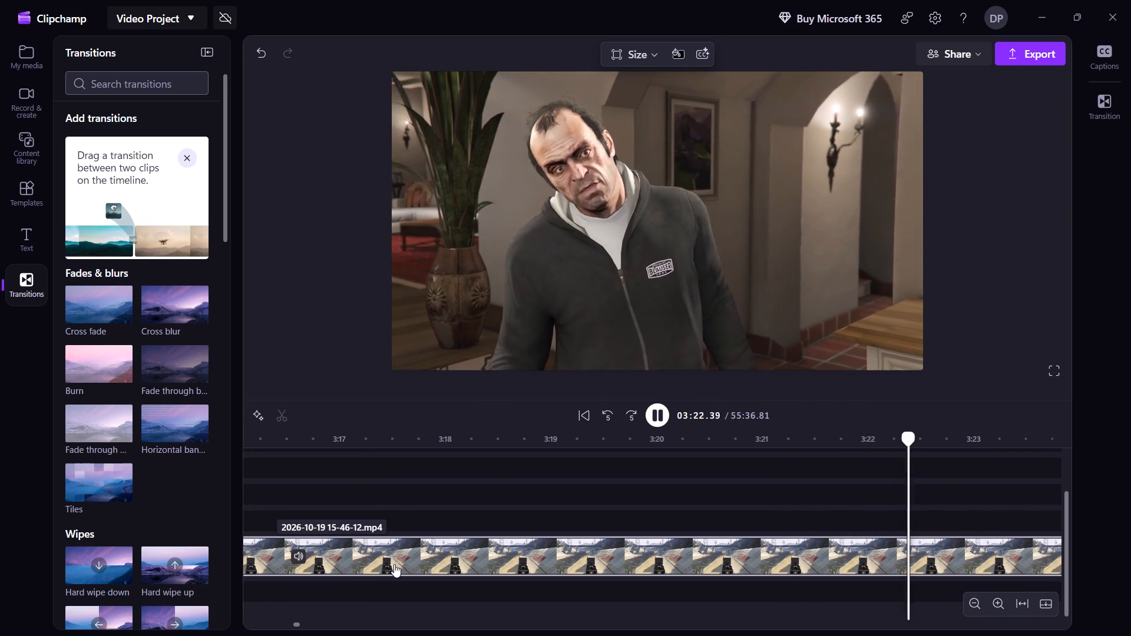
key("shift+Right")
key("shift+Right")
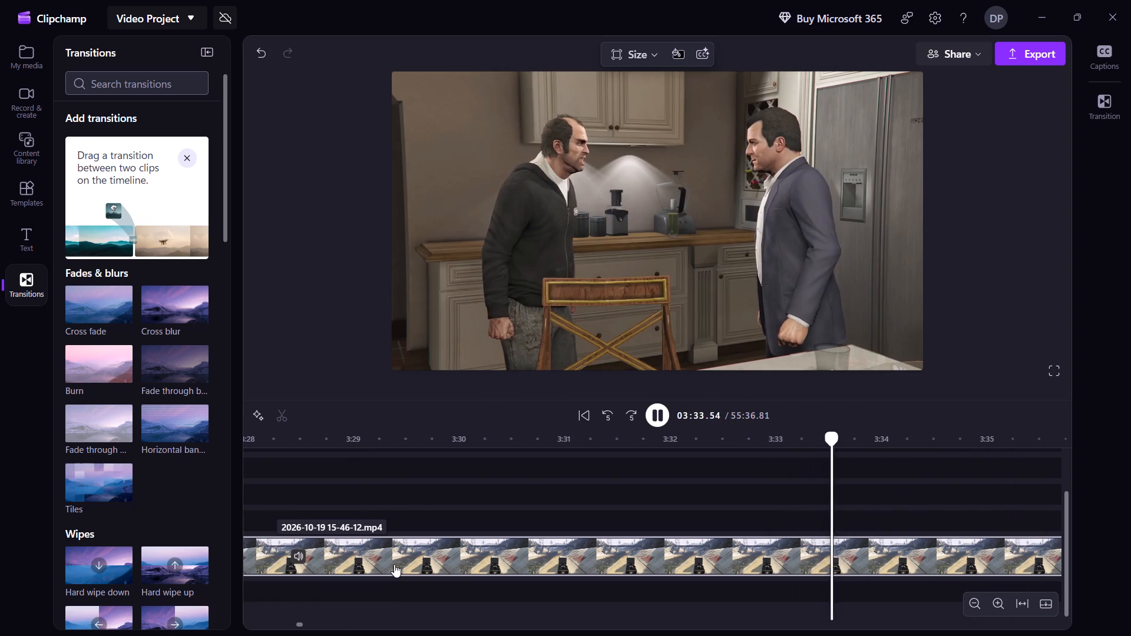
key("shift+Right")
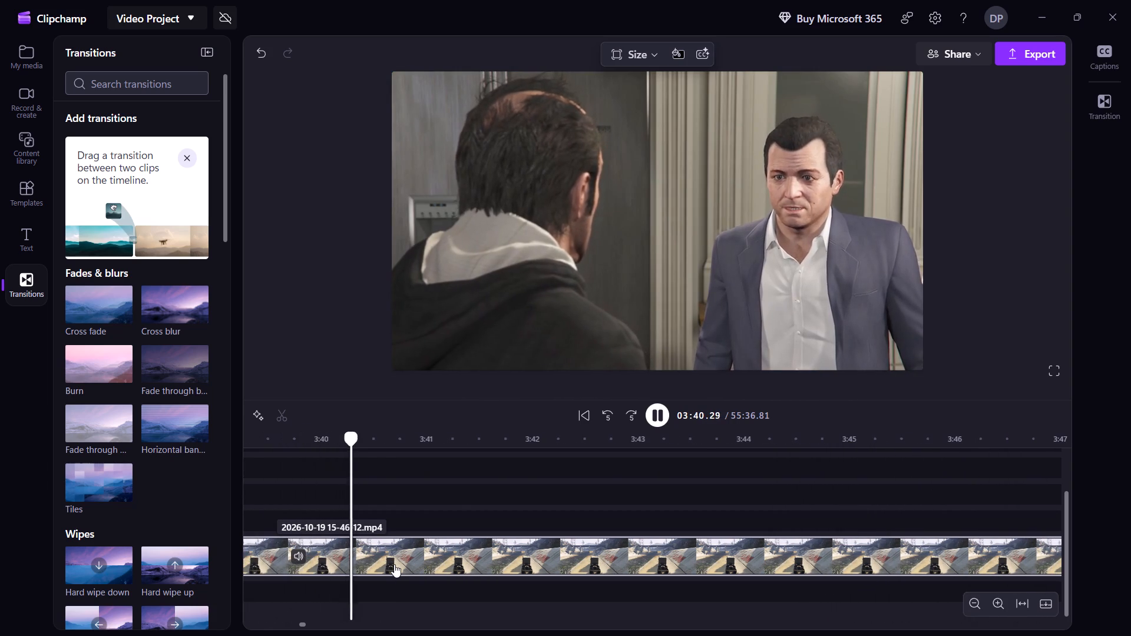
key("shift+Right")
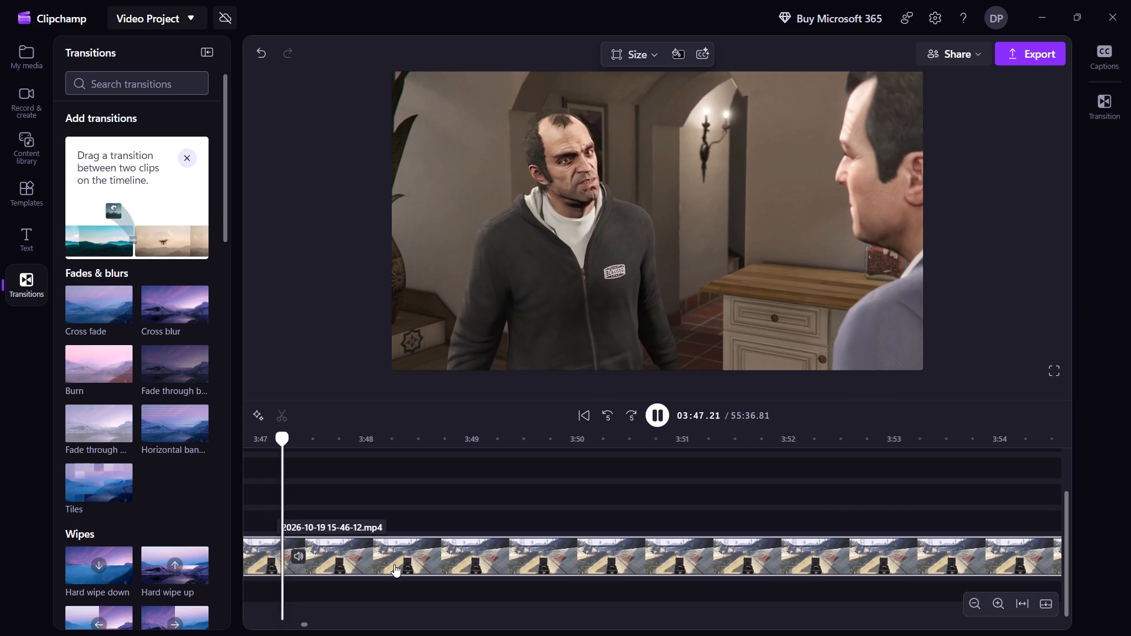
key("shift+Right")
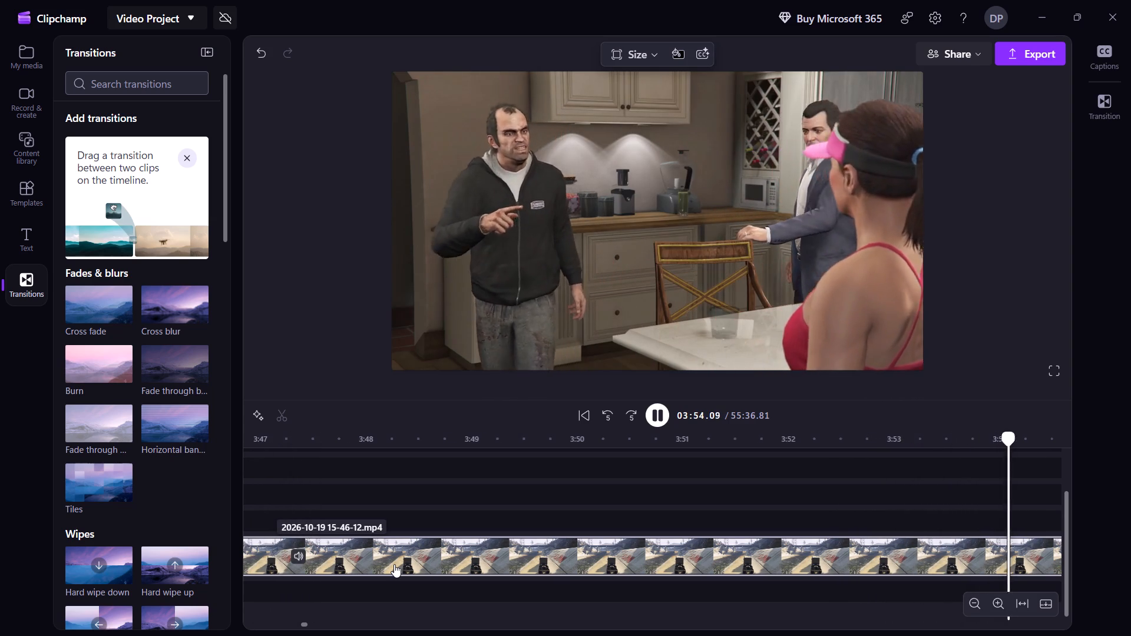
key("shift+Right")
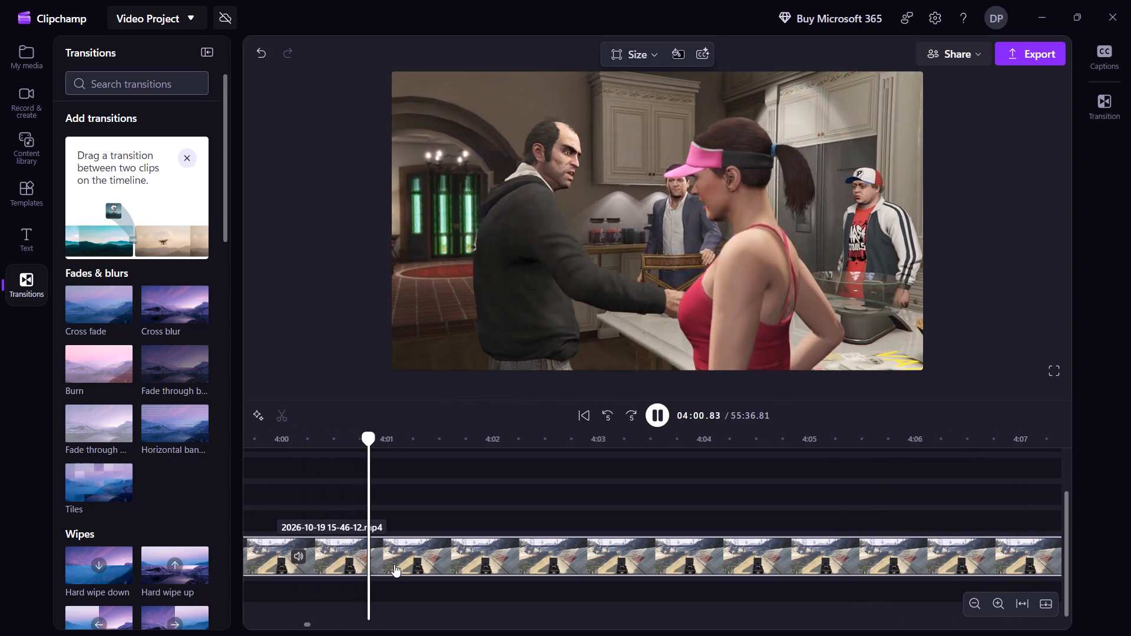
key("shift+Right")
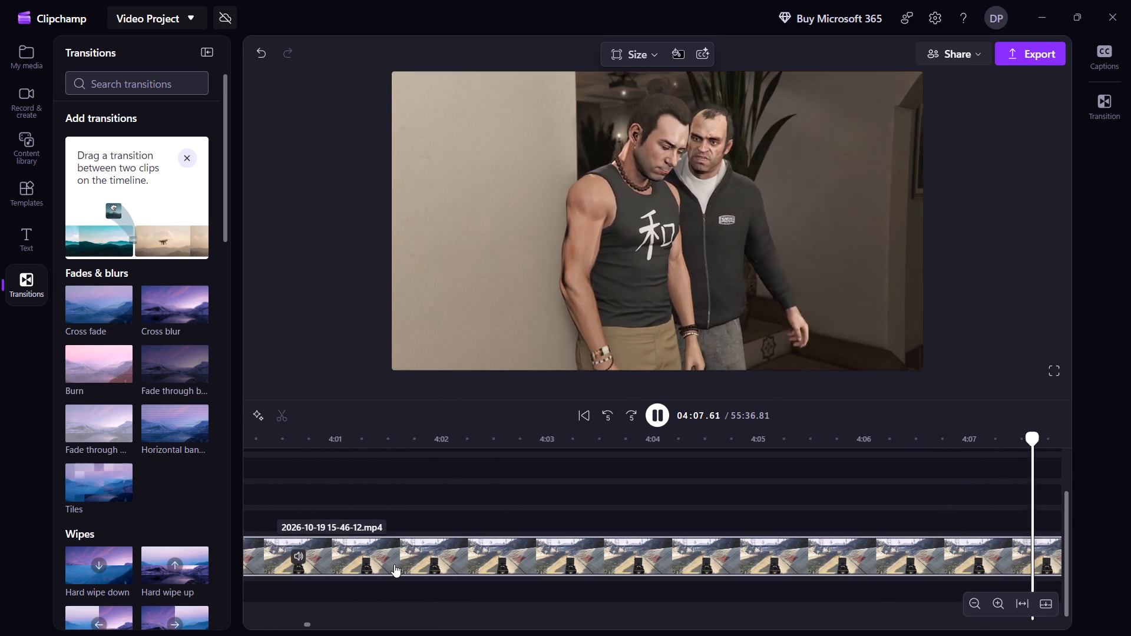
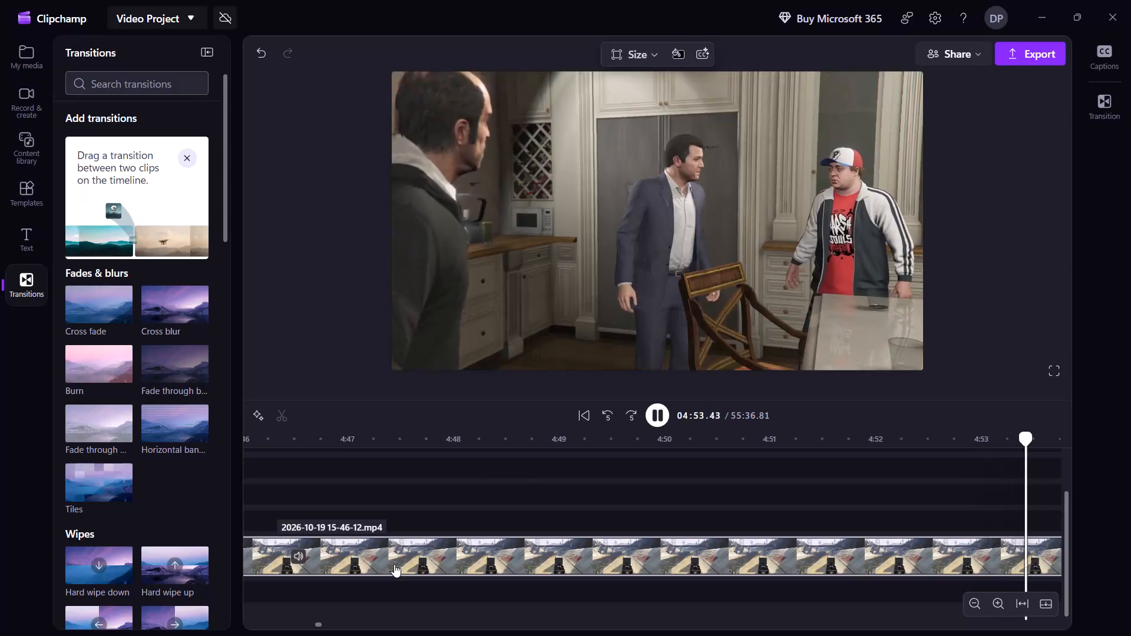
Skim the rest of the kitchen cutscene from about 4:53 and the city drive up to about 6:15 to examine the footage.
key("shift+Right")
key("shift+Right")
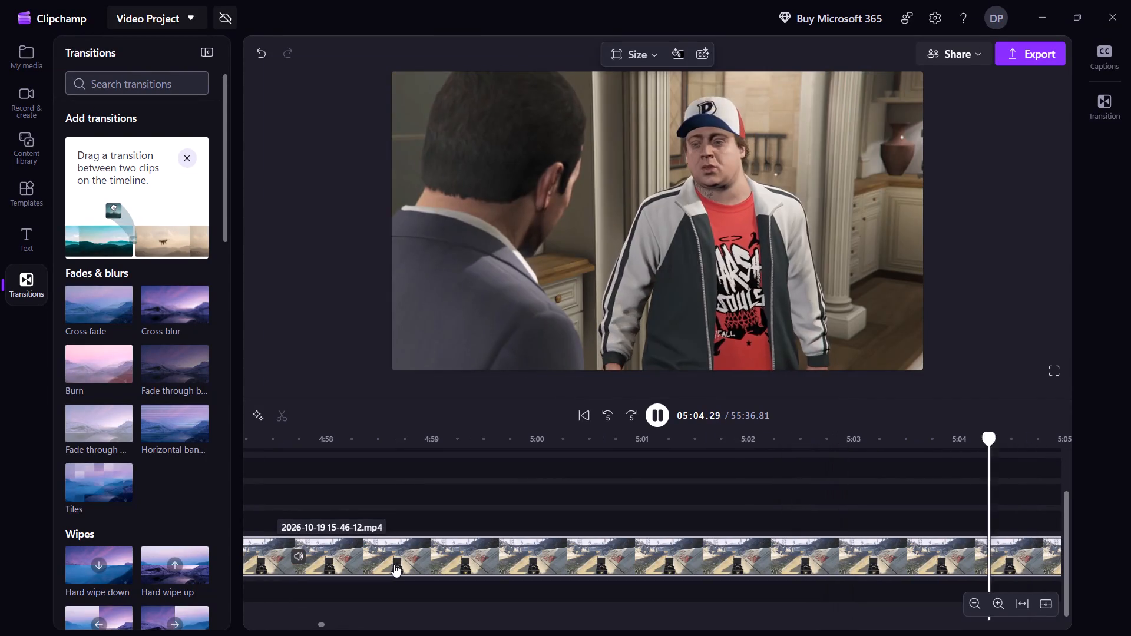
key("shift+Right")
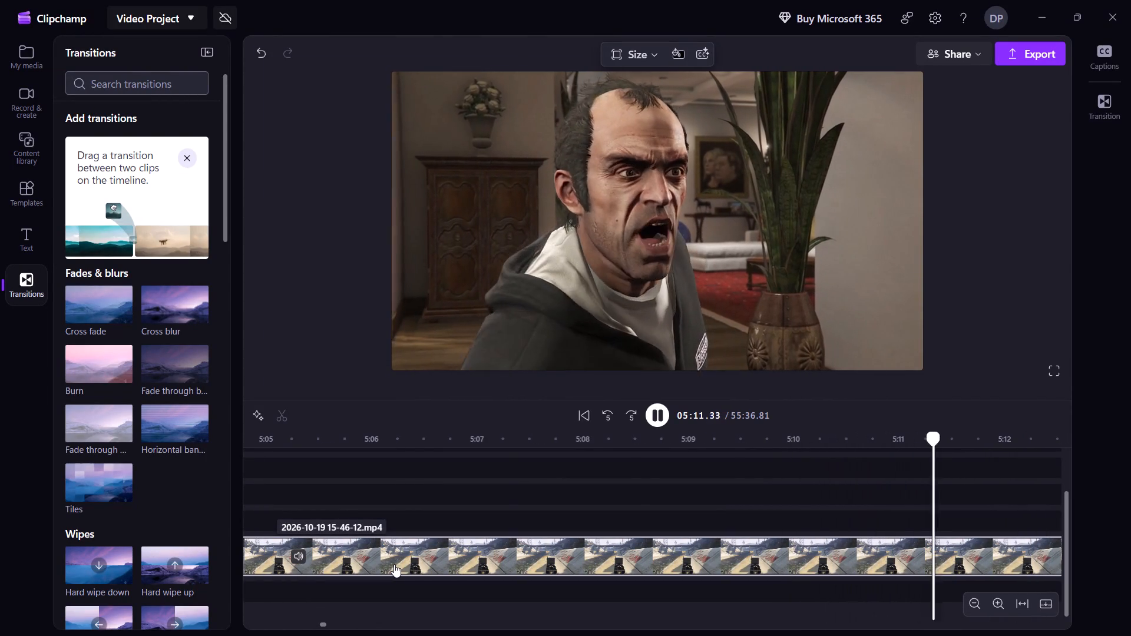
key("shift+Right")
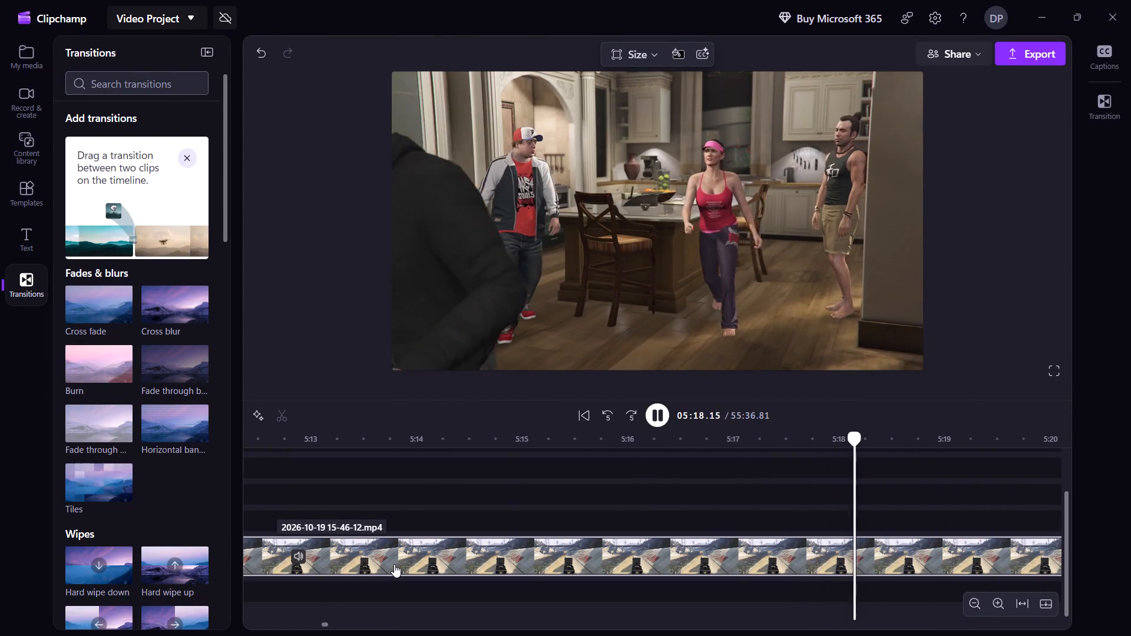
key("shift+Right")
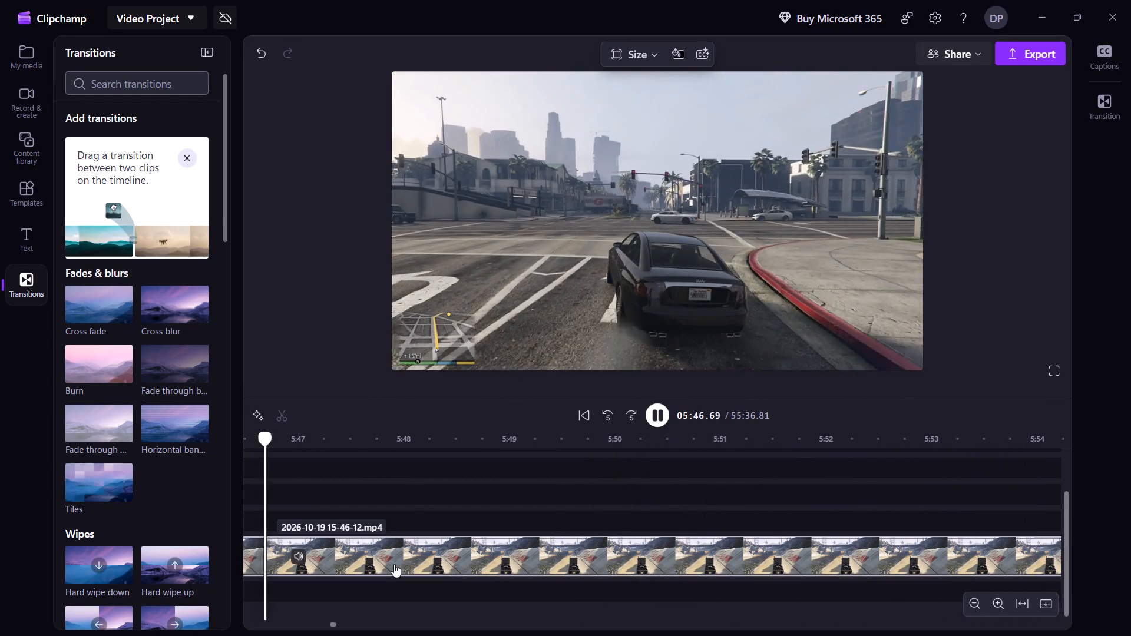
key("Right")
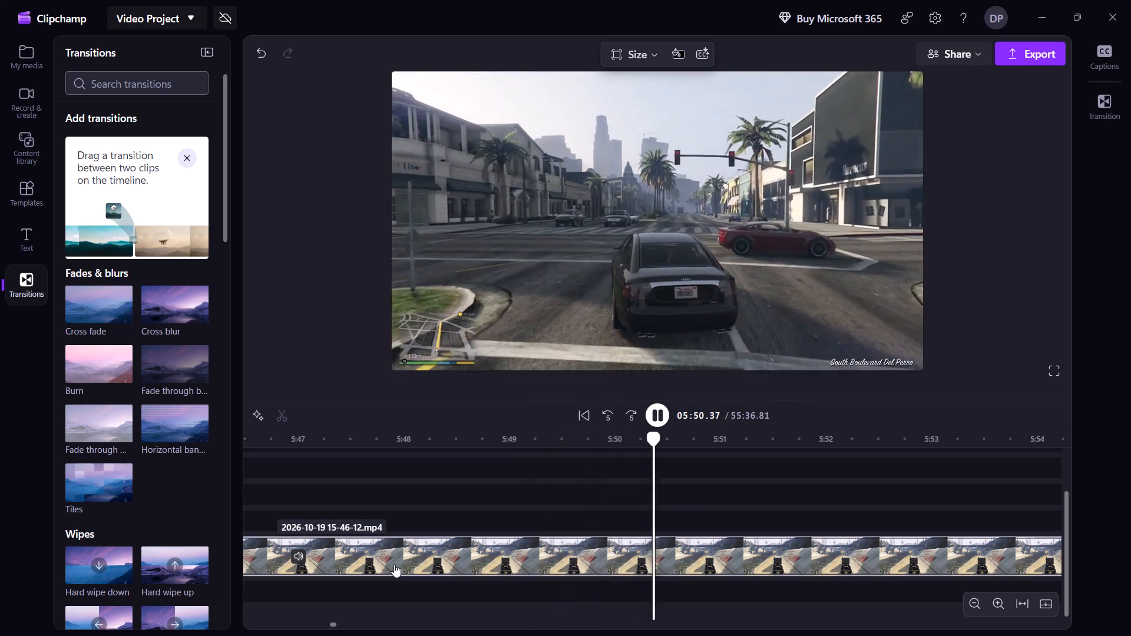
key("shift+Right")
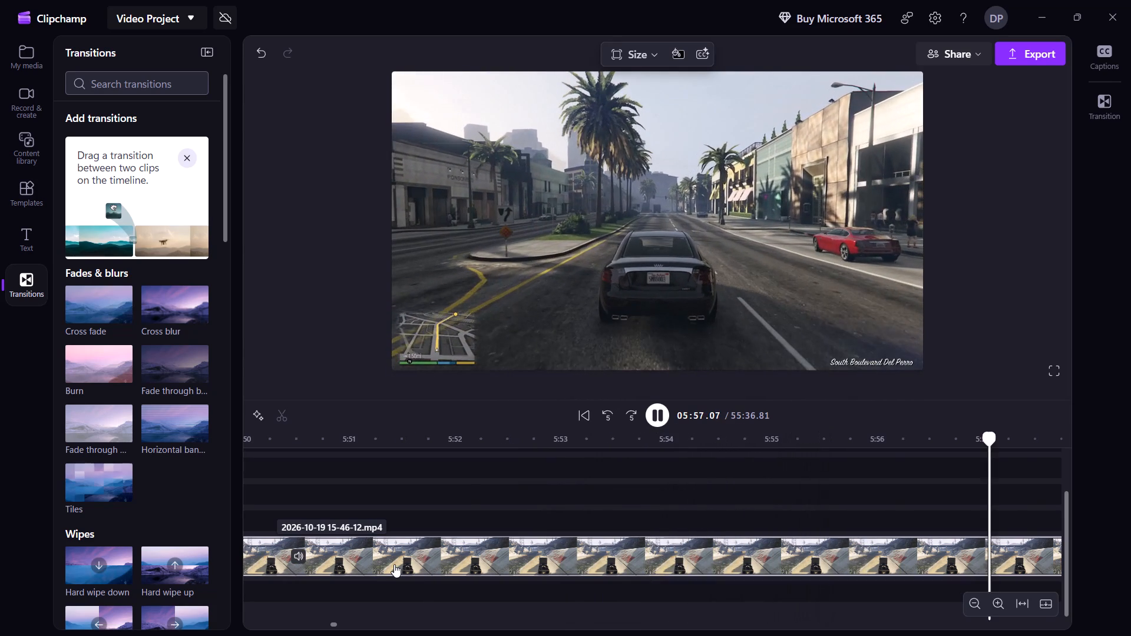
key("shift+Left")
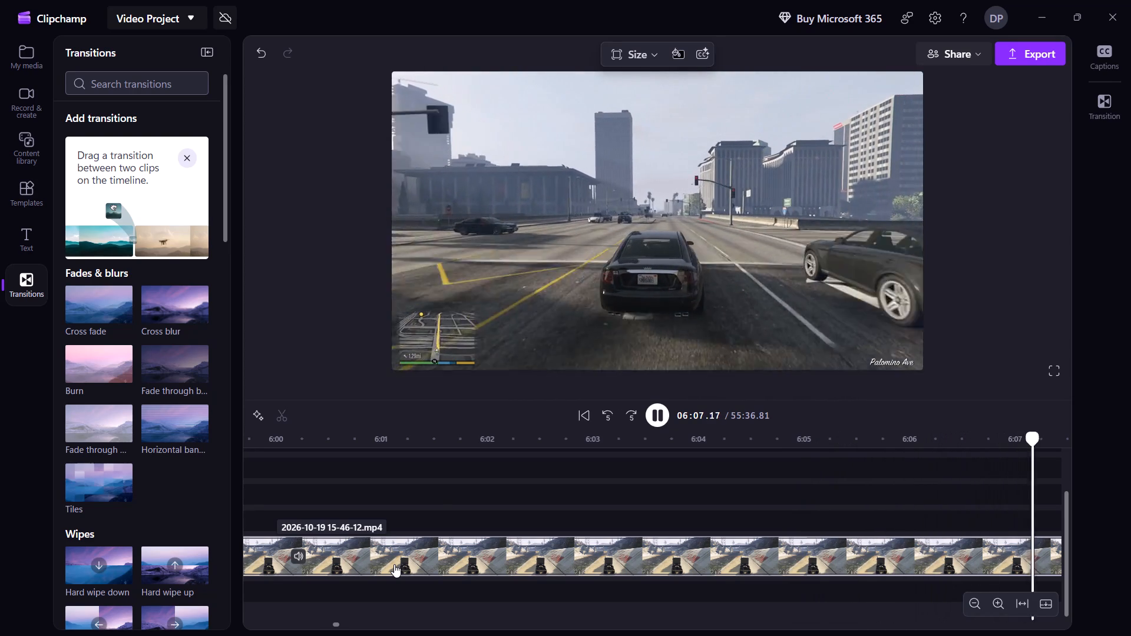
key("shift+Right")
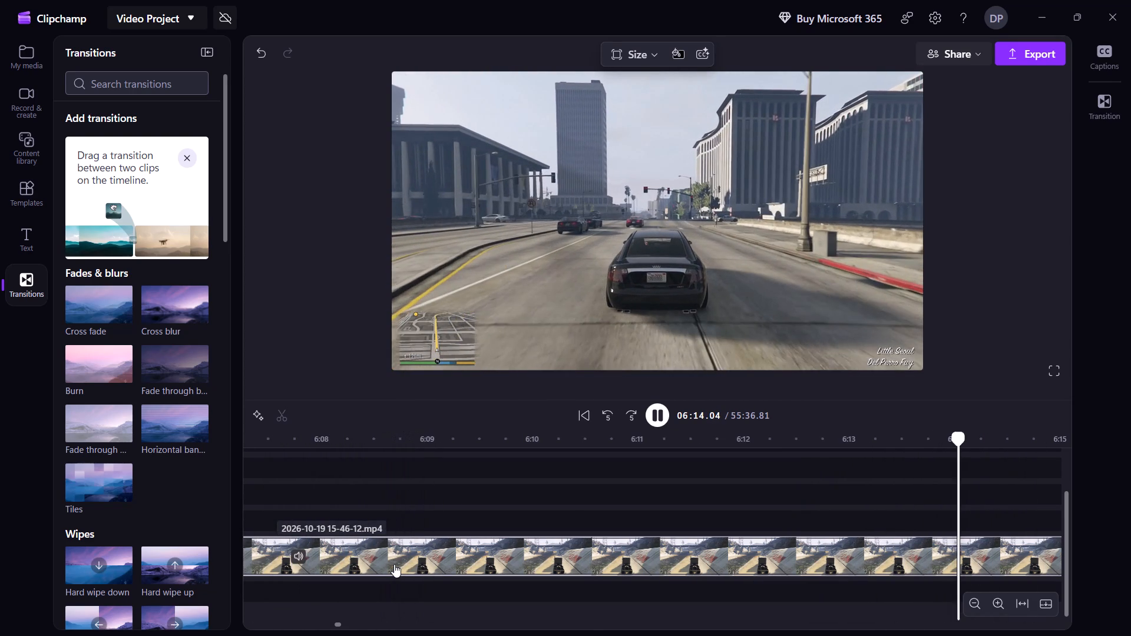
key("Left")
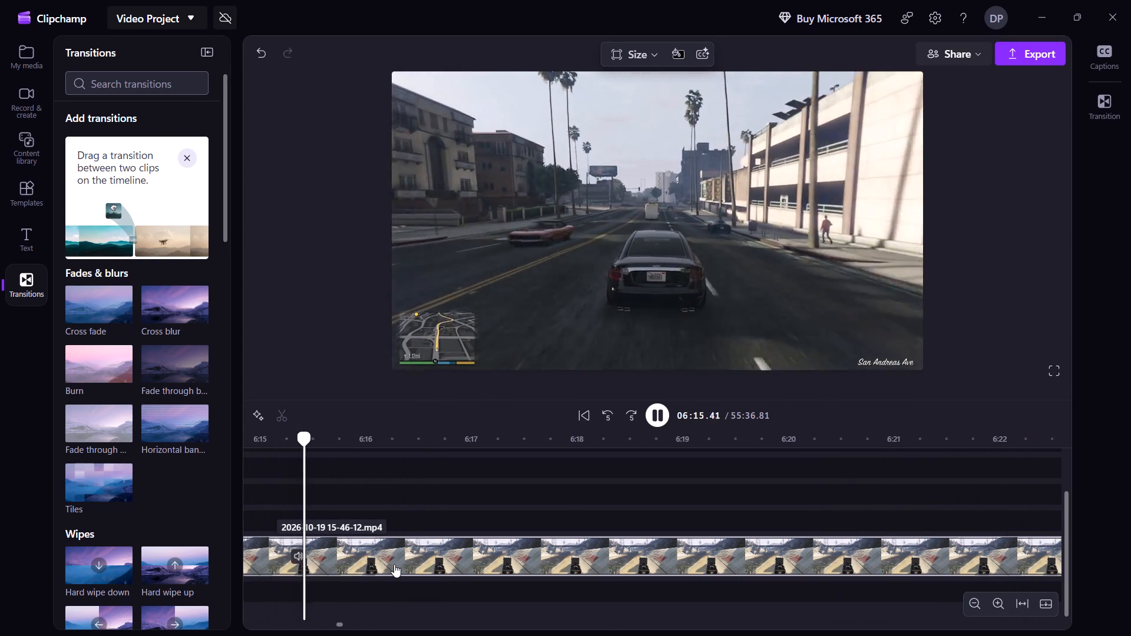
key("shift+Left")
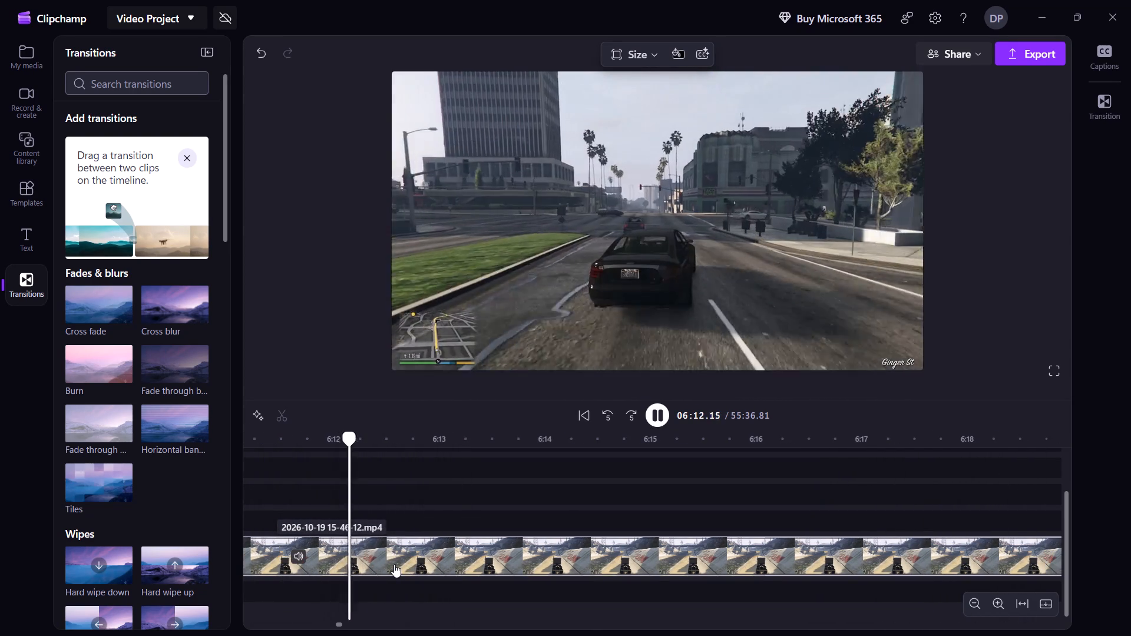
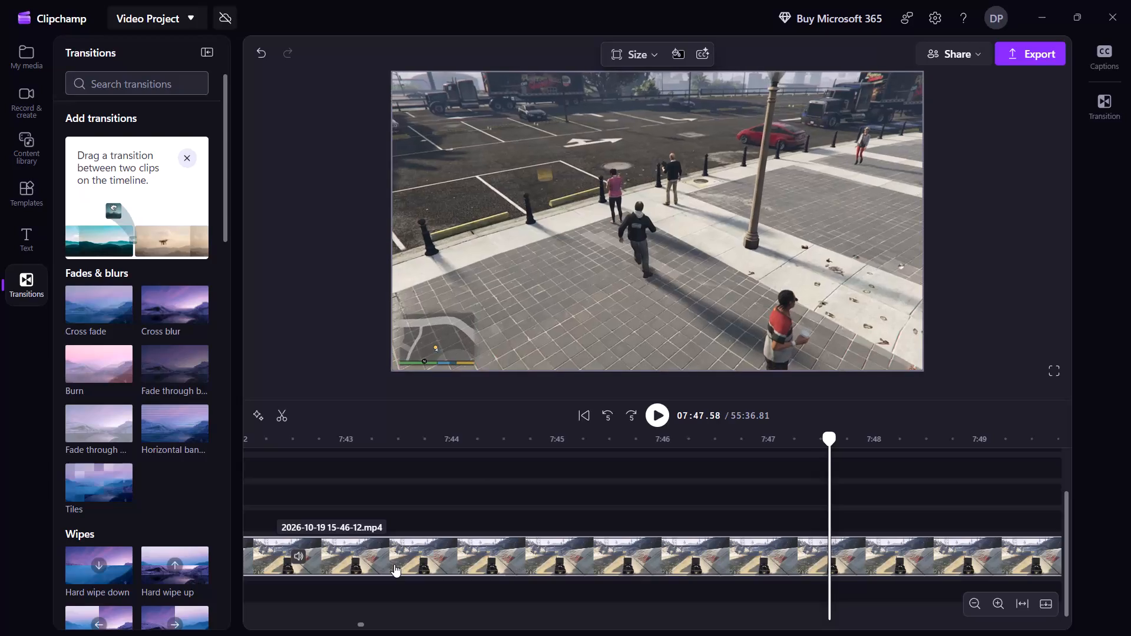
Split the gameplay clip at about 5:33, where the black car turns onto Portola Dr outside the gate.
key("shift+Left")
key("shift+Left")
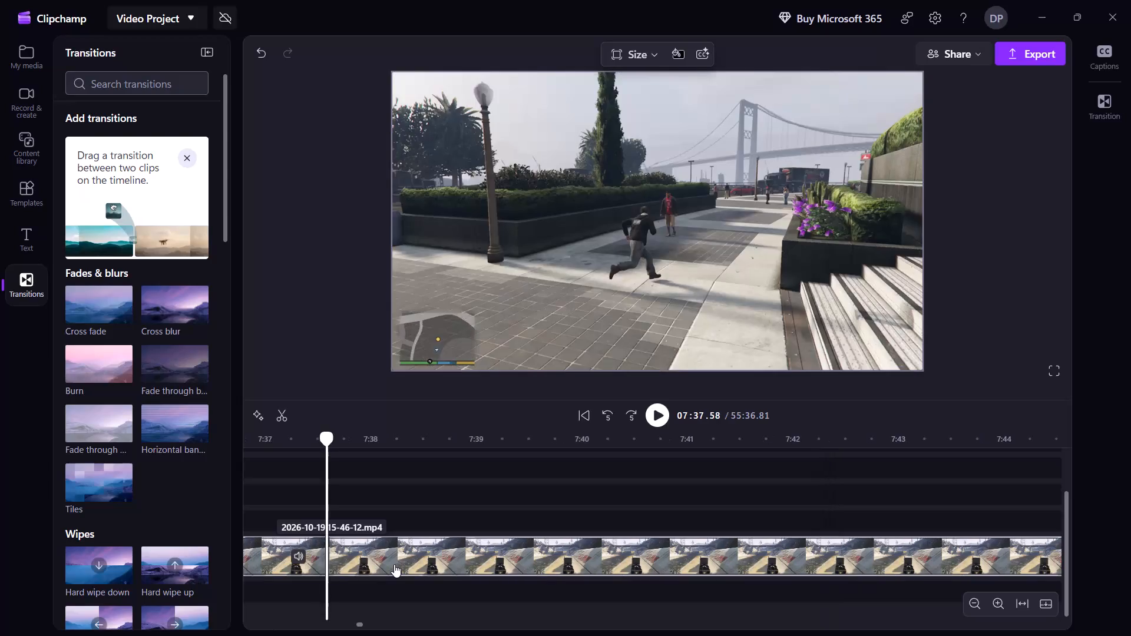
key("shift+Left")
key("shift+Left")
key("shift+Left")
key("shift+Left")
key("shift+Left")
key("shift+Left")
key("shift+Left")
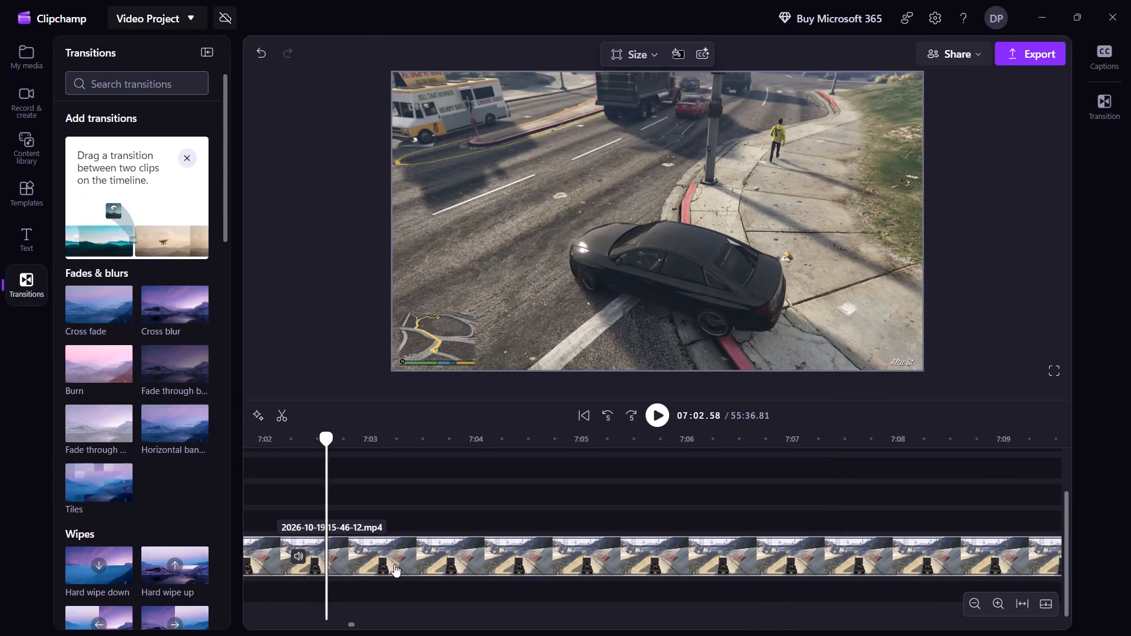
key("shift+Left")
key("shift+Left")
key("shift+Left")
key("shift+Left")
key("shift+Left")
key("shift+Left")
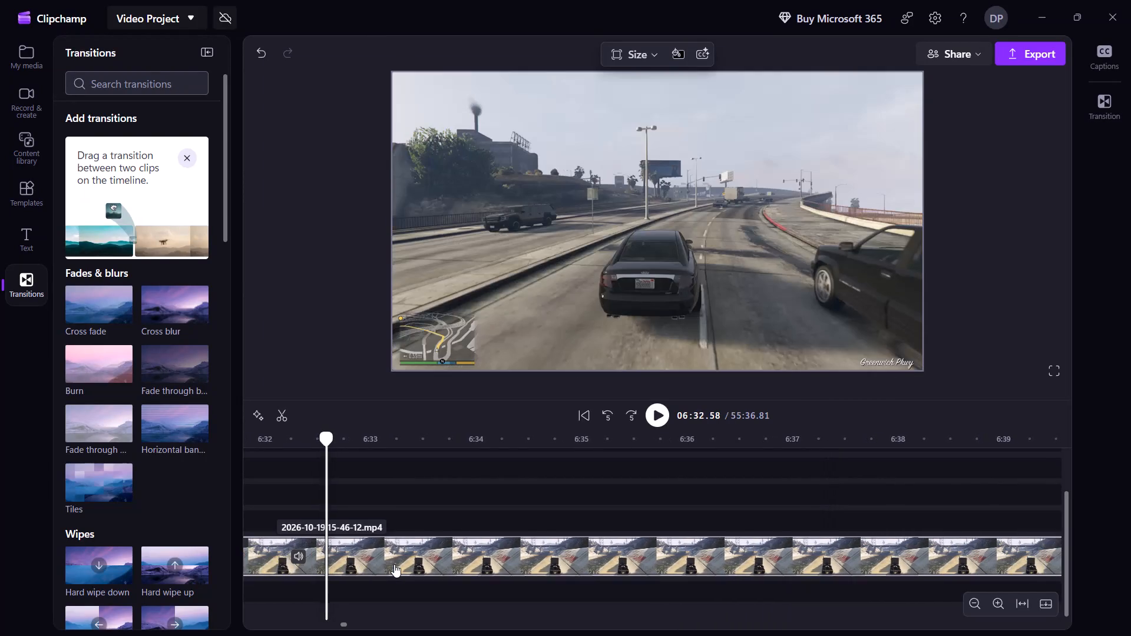
key("shift+Left")
key("shift+Left")
key("shift+Left")
key("shift+Left")
key("shift+Left")
key("shift+Left")
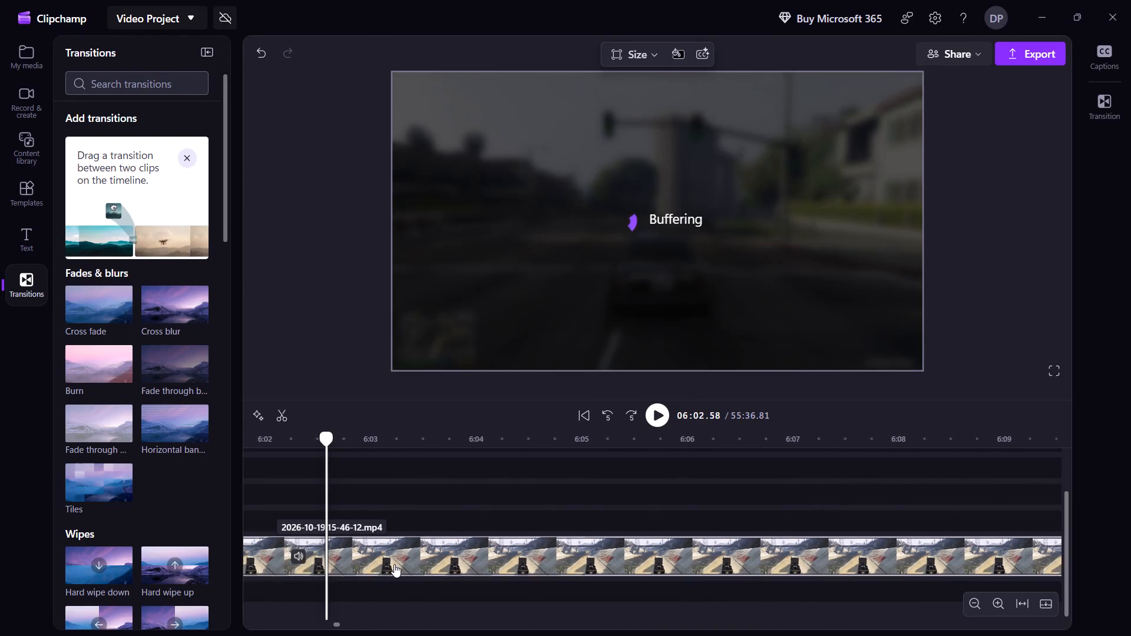
key("shift+Left")
key("shift+Left")
key("shift+Left")
key("shift+Left")
key("shift+Left")
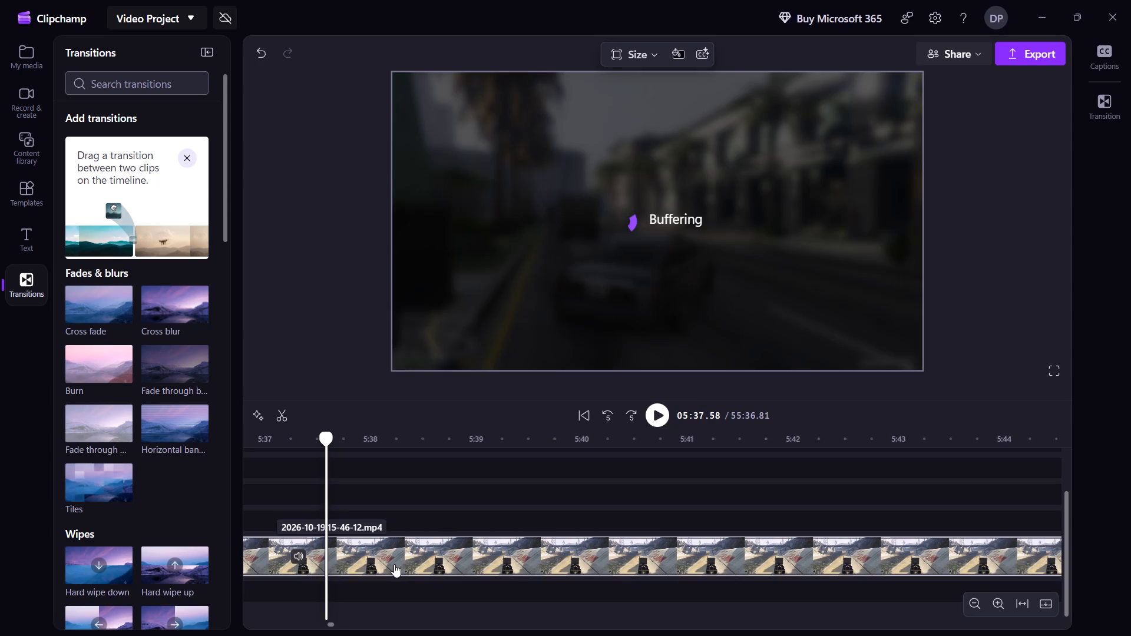
key("shift+Left")
key("shift+Left")
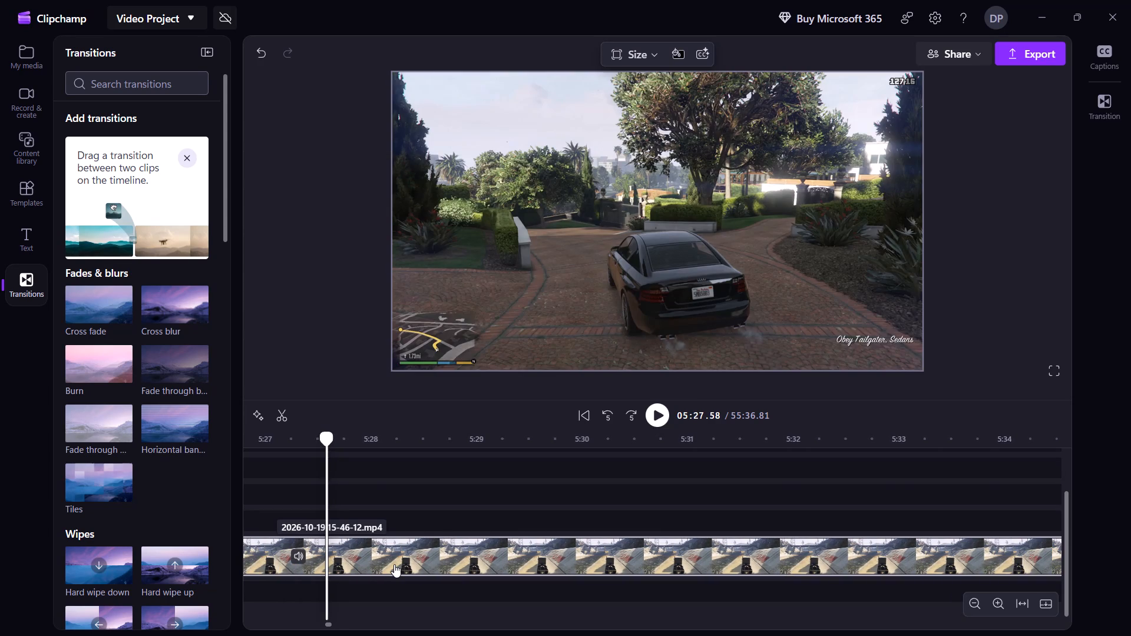
key("space")
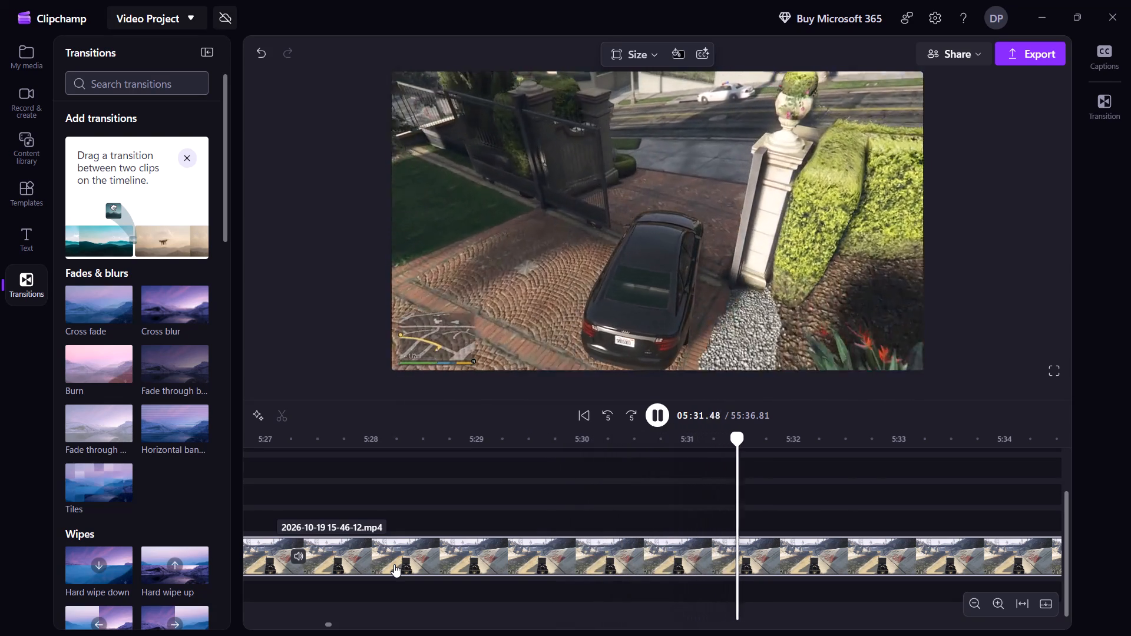
key("space")
key("space")
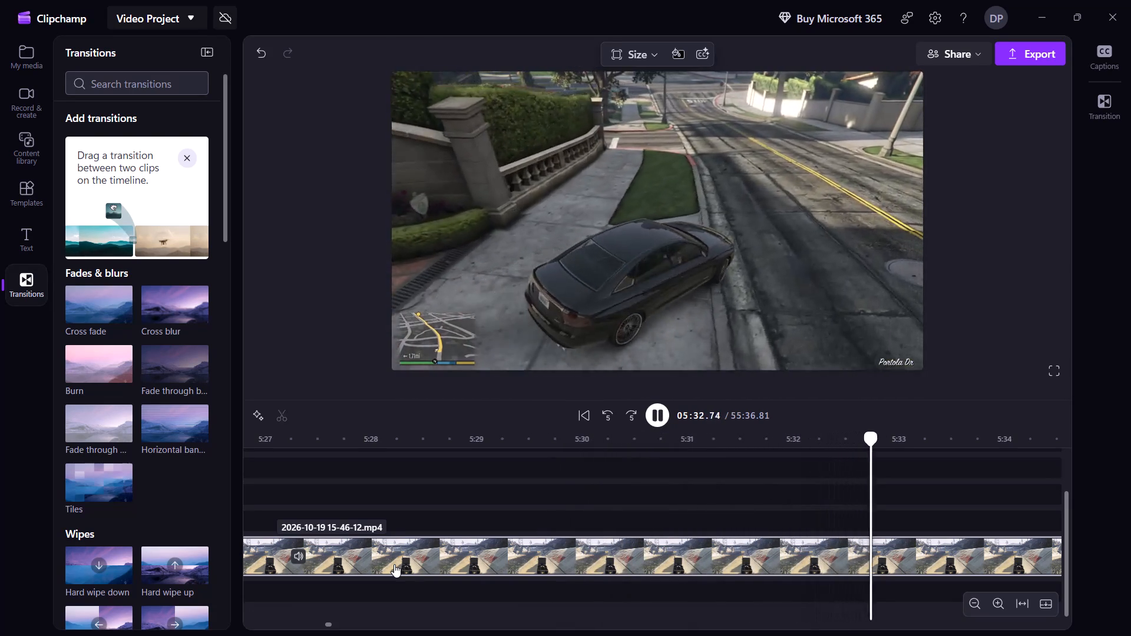
key("space")
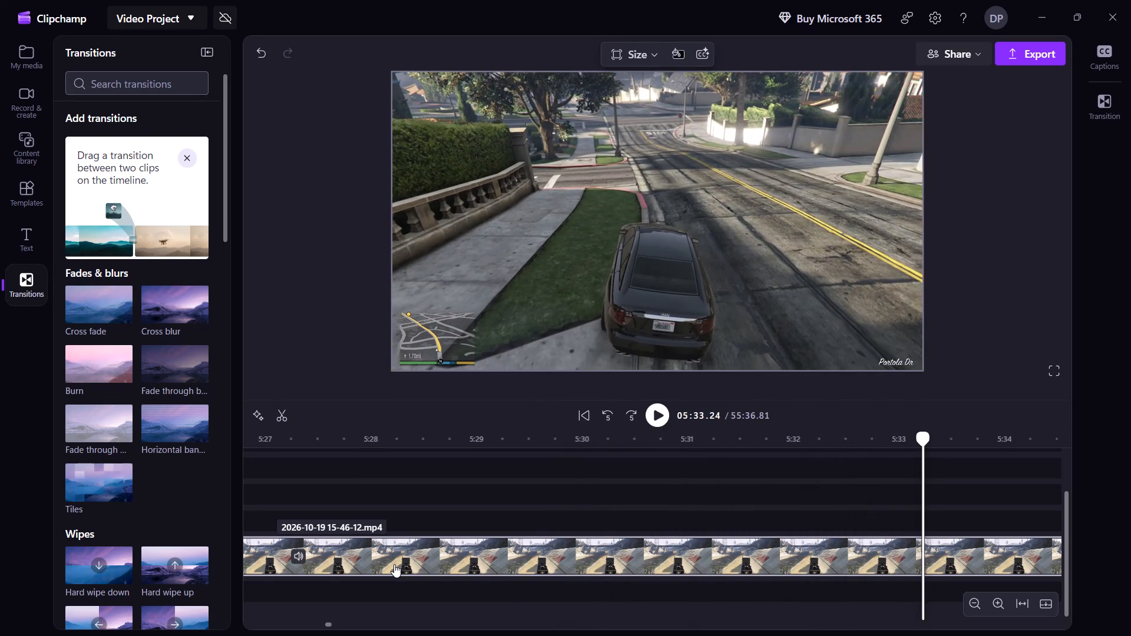
type("s")
Split the clip again near the end of the drive, at about 7:30, just before the car reaches the arena.
key("space")
key("shift+Right")
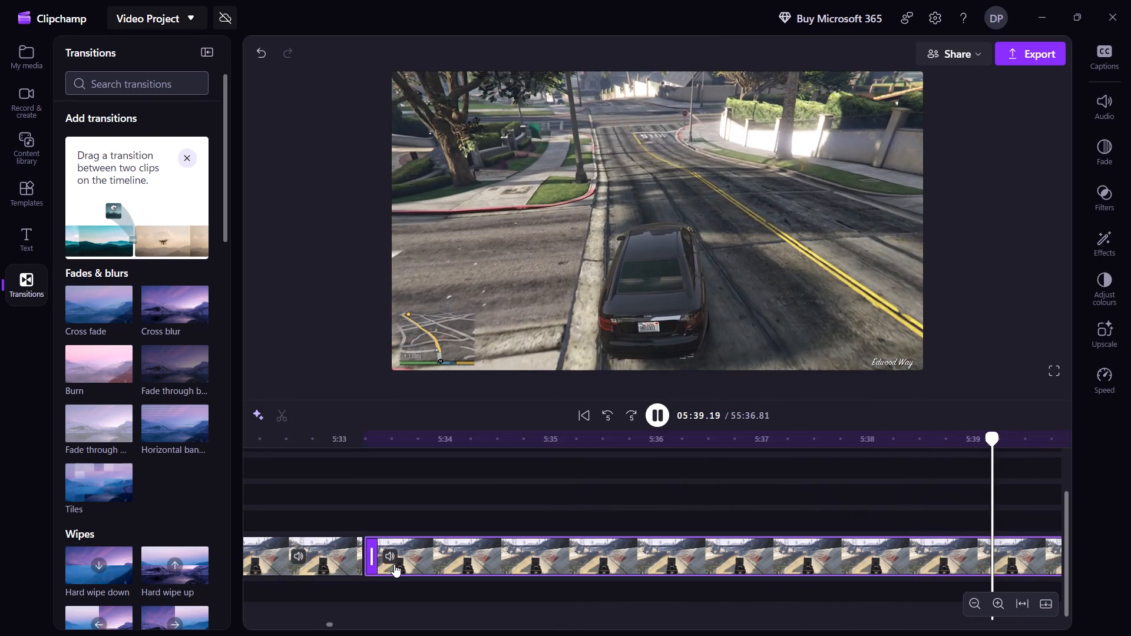
key("shift+Right")
key("shift+Right")
key("shift+Right")
key("shift+Right")
key("shift+Right")
key("shift+Right")
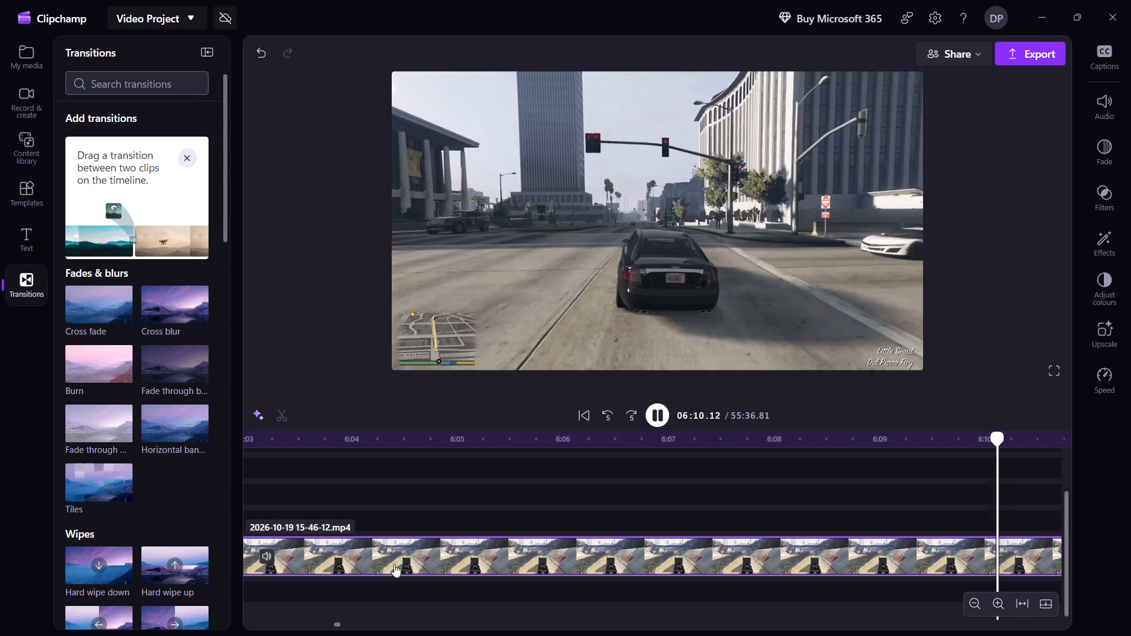
key("shift+Right")
key("shift+Right")
key("shift+Right")
key("shift+Right")
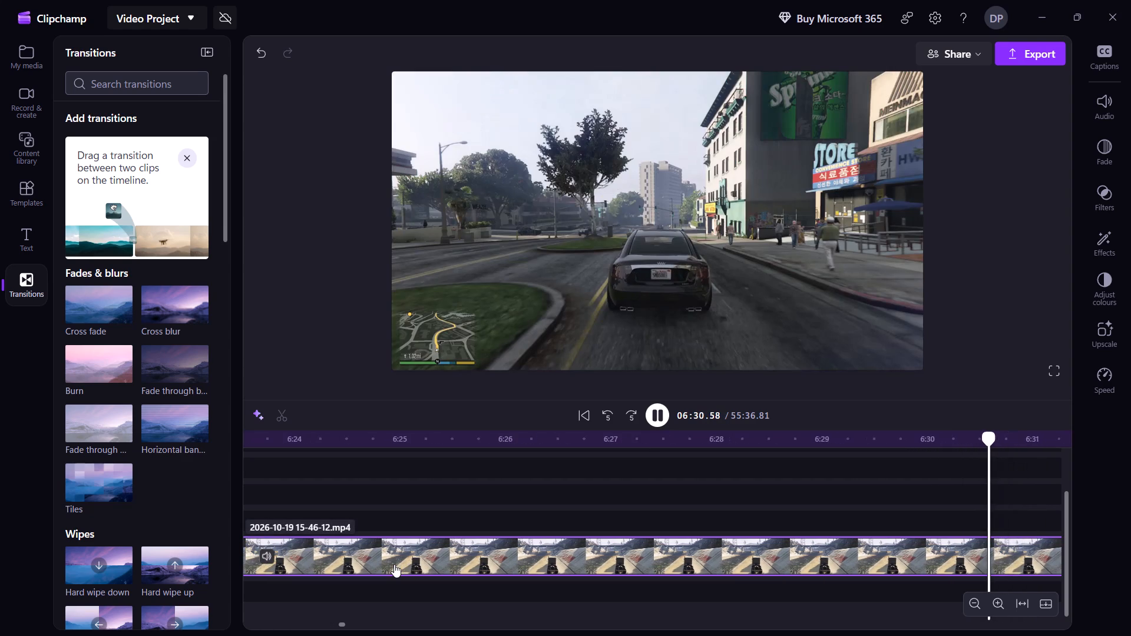
key("shift+Right")
key("shift+Right")
key("shift+Right")
key("shift+Right")
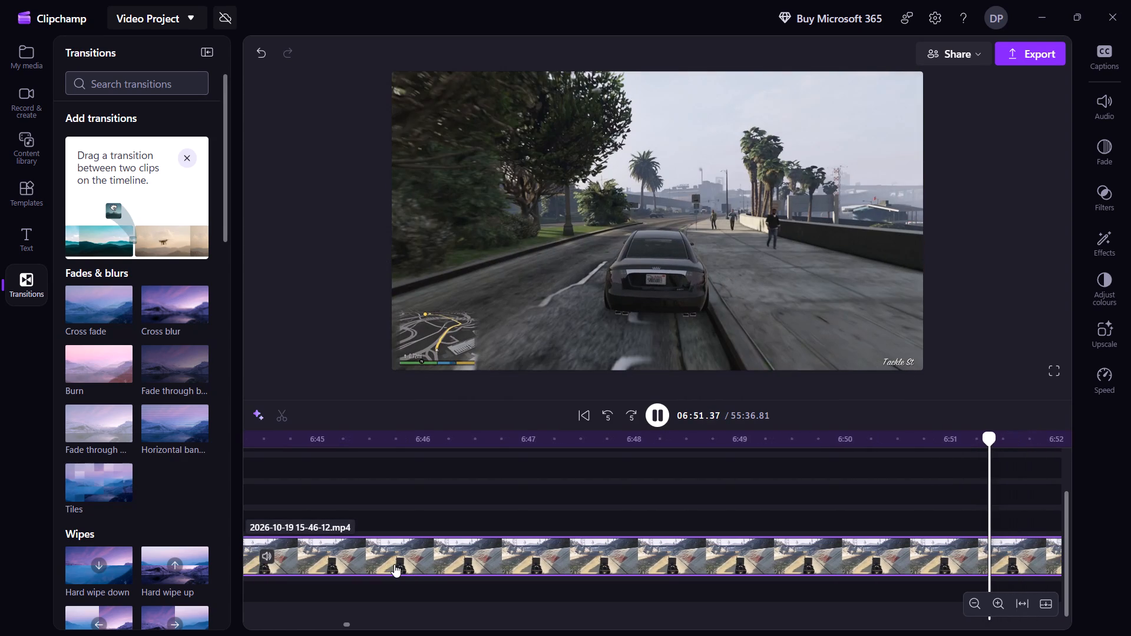
key("shift+Right")
key("shift+Right")
key("shift+Right")
key("shift+Right")
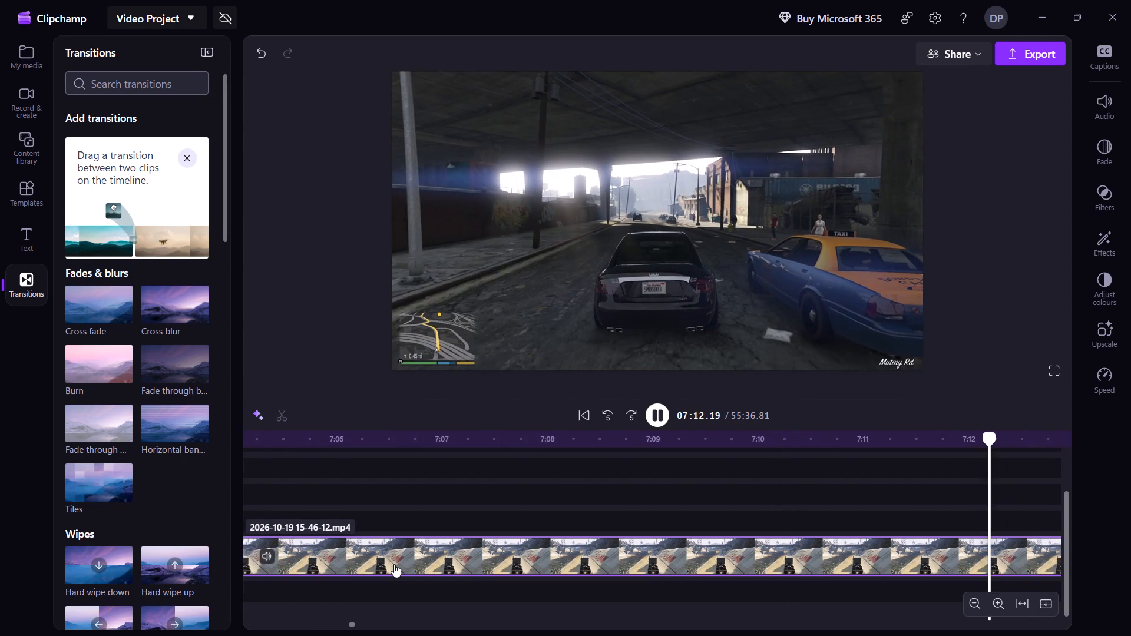
key("shift+Right")
key("shift+Right")
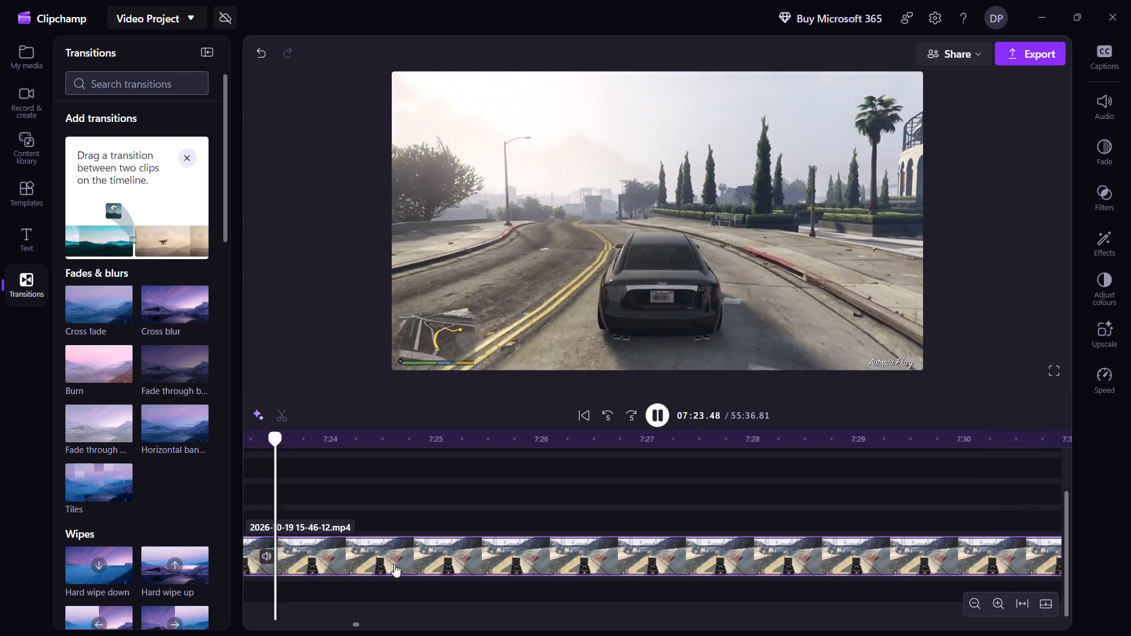
key("shift+Right")
key("shift+Right")
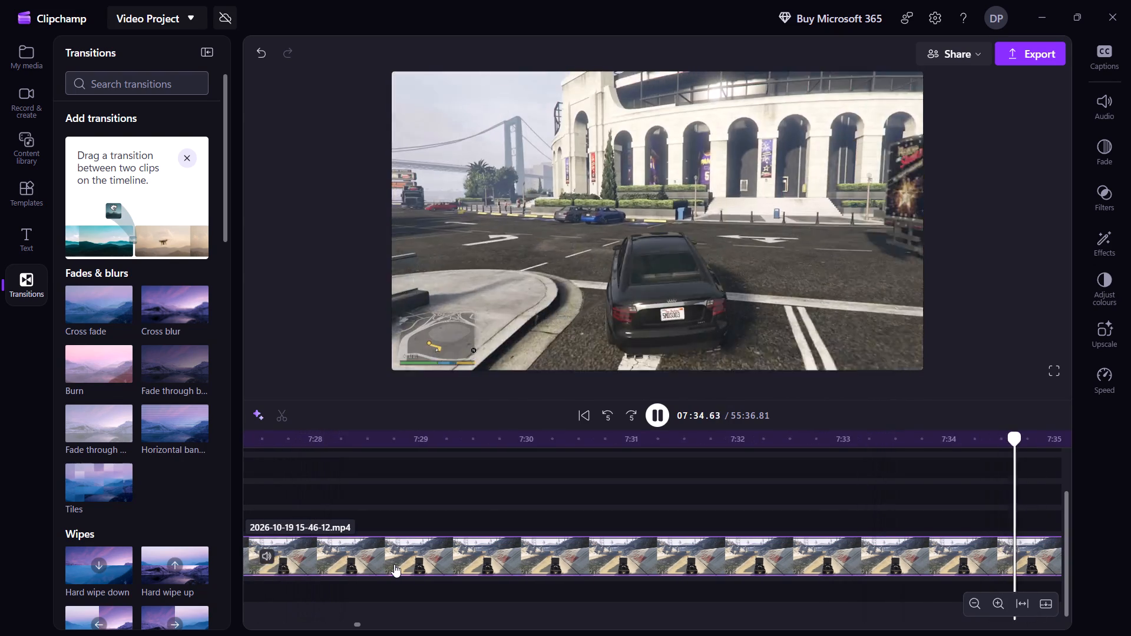
key("Left")
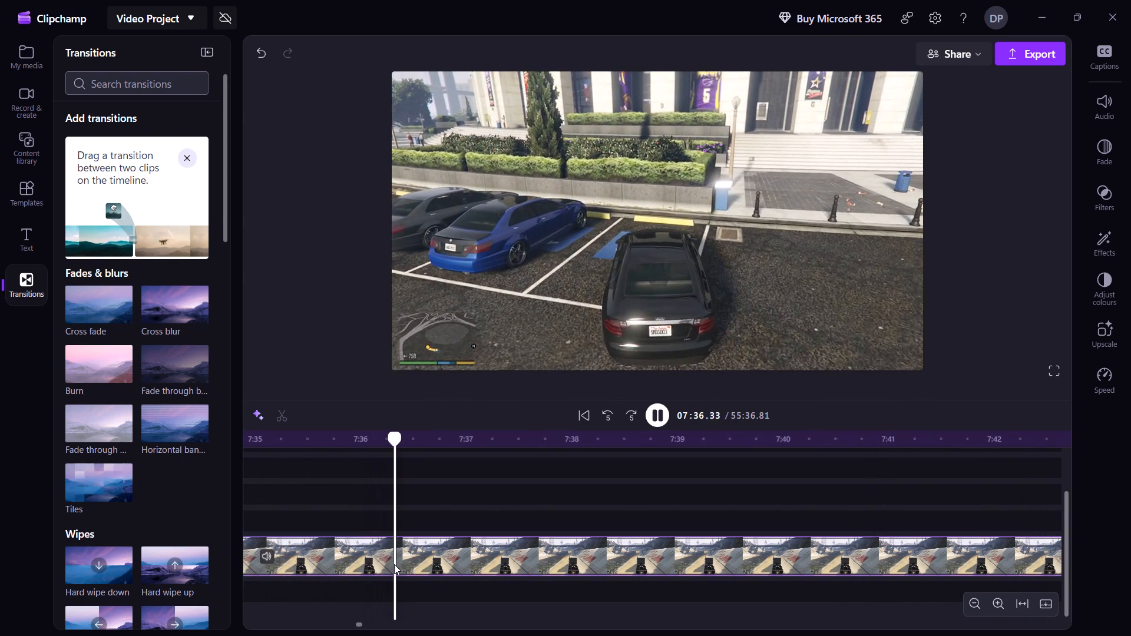
key("shift+Left")
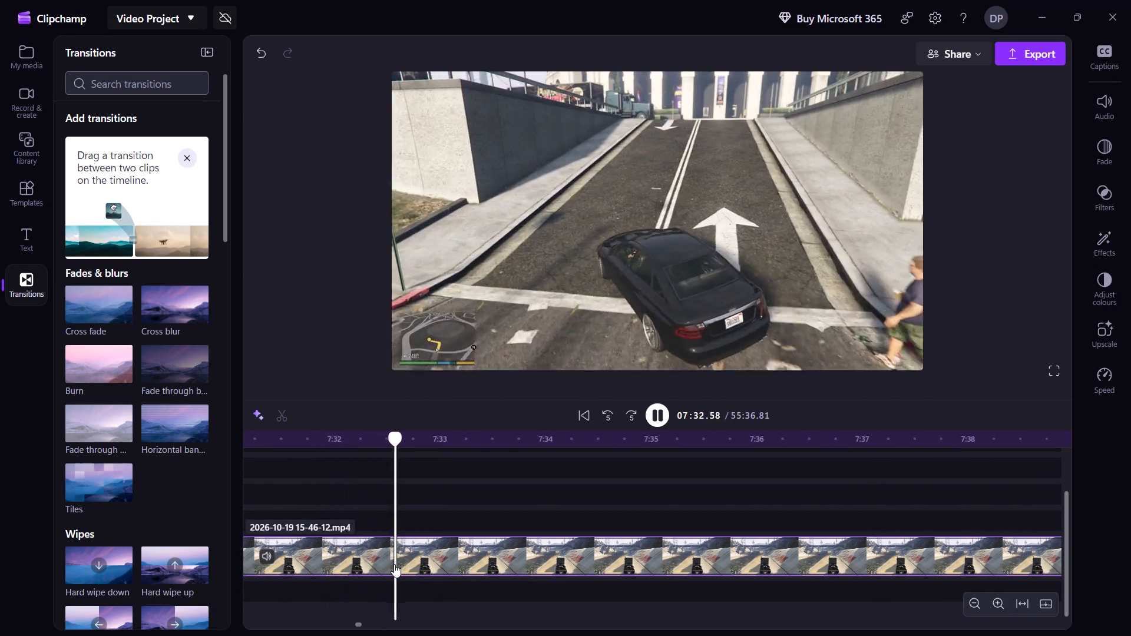
key("shift+Left")
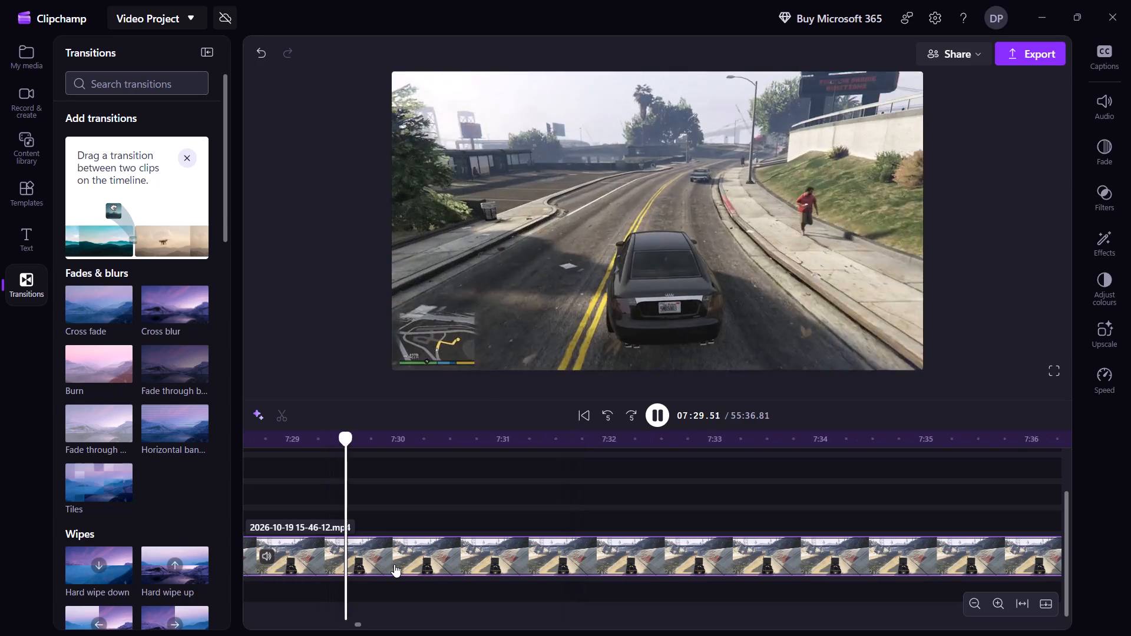
key("space")
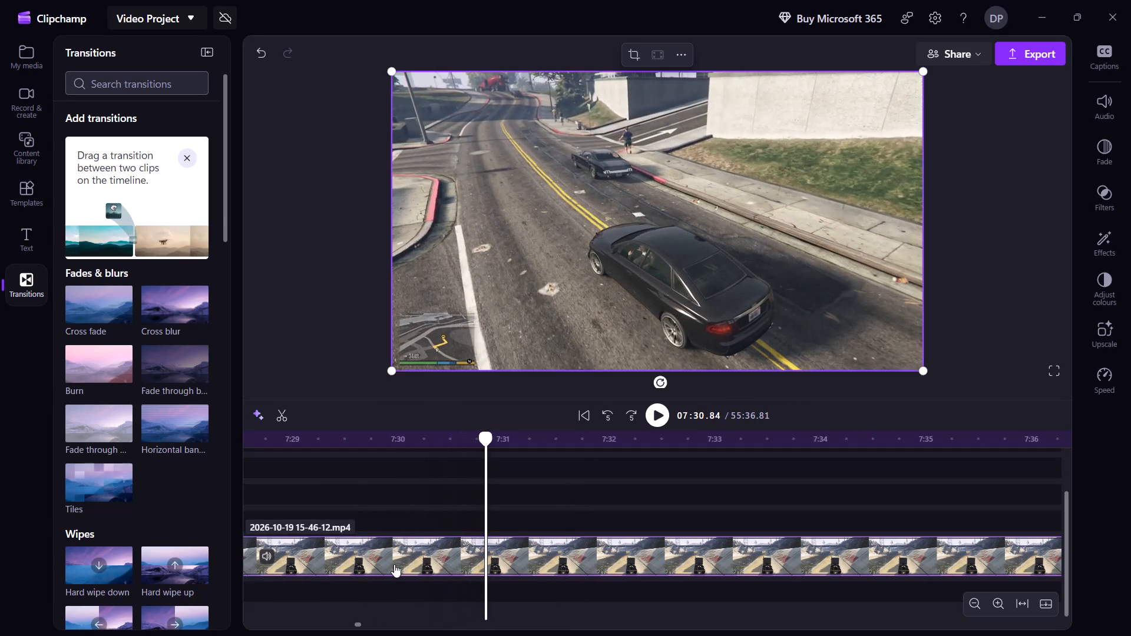
key("s")
Delete the drive segment between the 5:33 and 7:30 splits and close the gap it leaves.
left_click(414, 525)
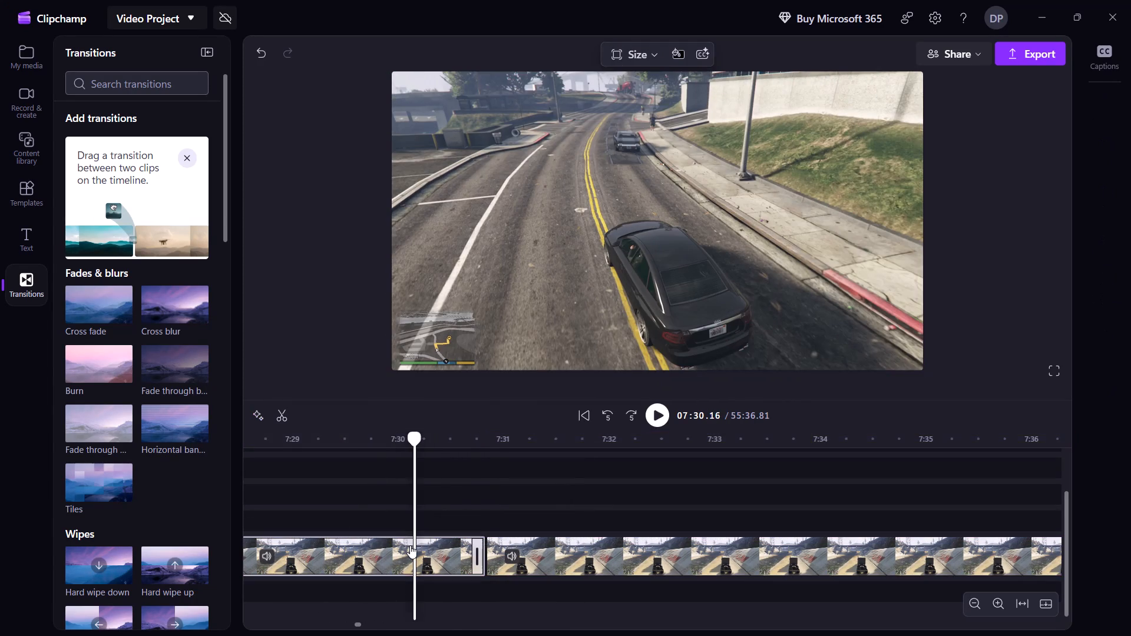
left_click(410, 545)
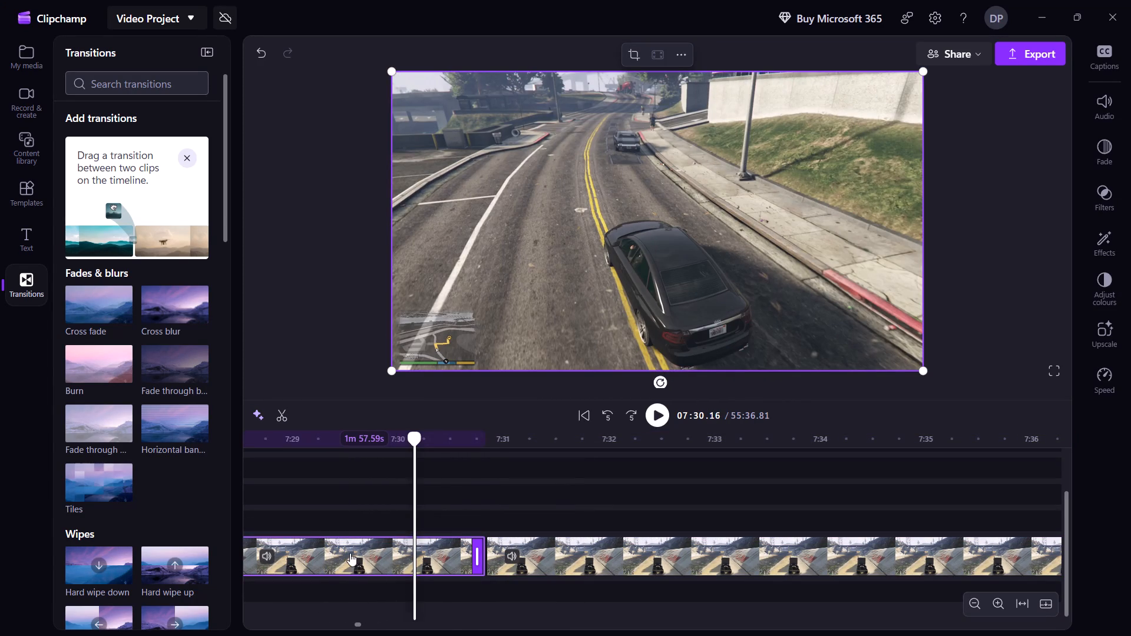
right_click(350, 553)
left_click(421, 311)
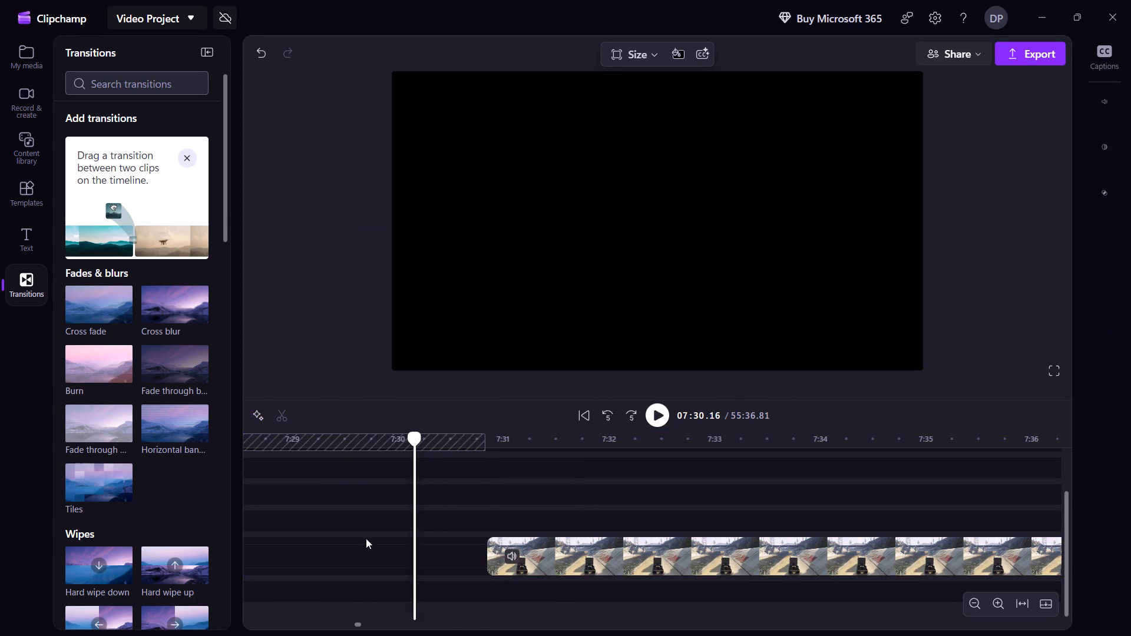
left_click(370, 561)
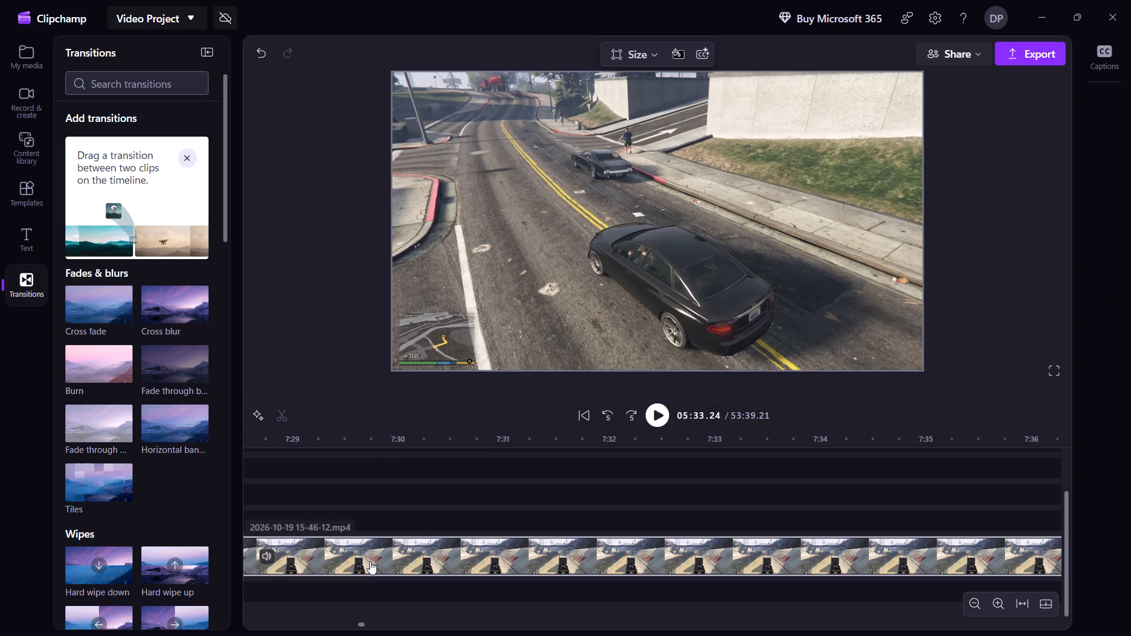
Add a Burn transition between the two clips that meet at about 5:33.
key("Right")
key("Left")
key("Left")
key("Left")
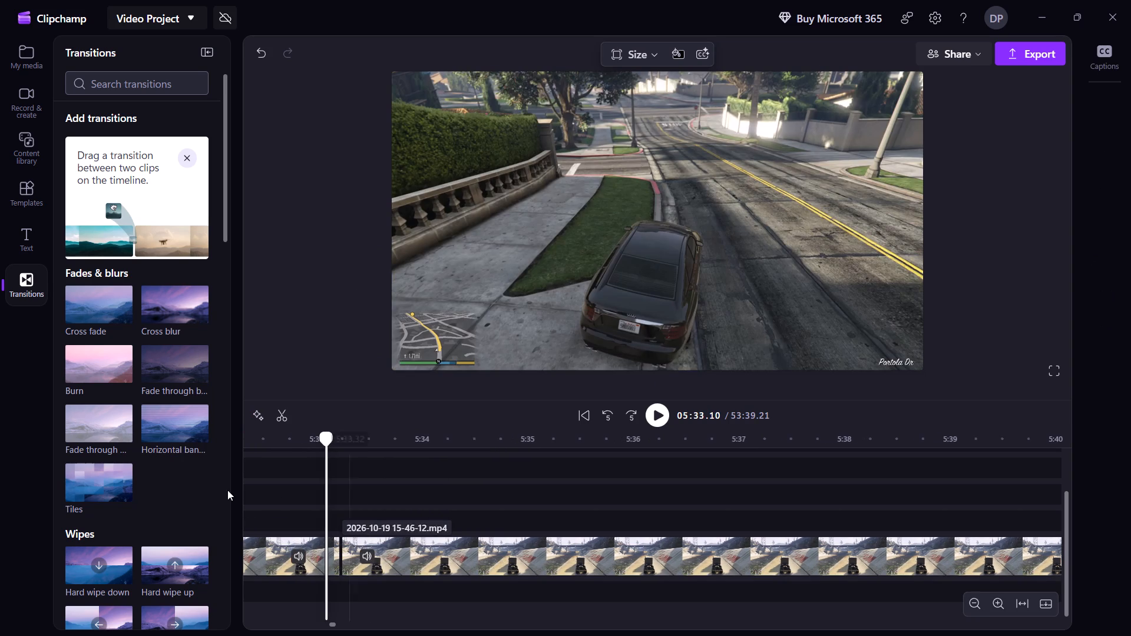
left_click_drag(105, 359, 405, 549)
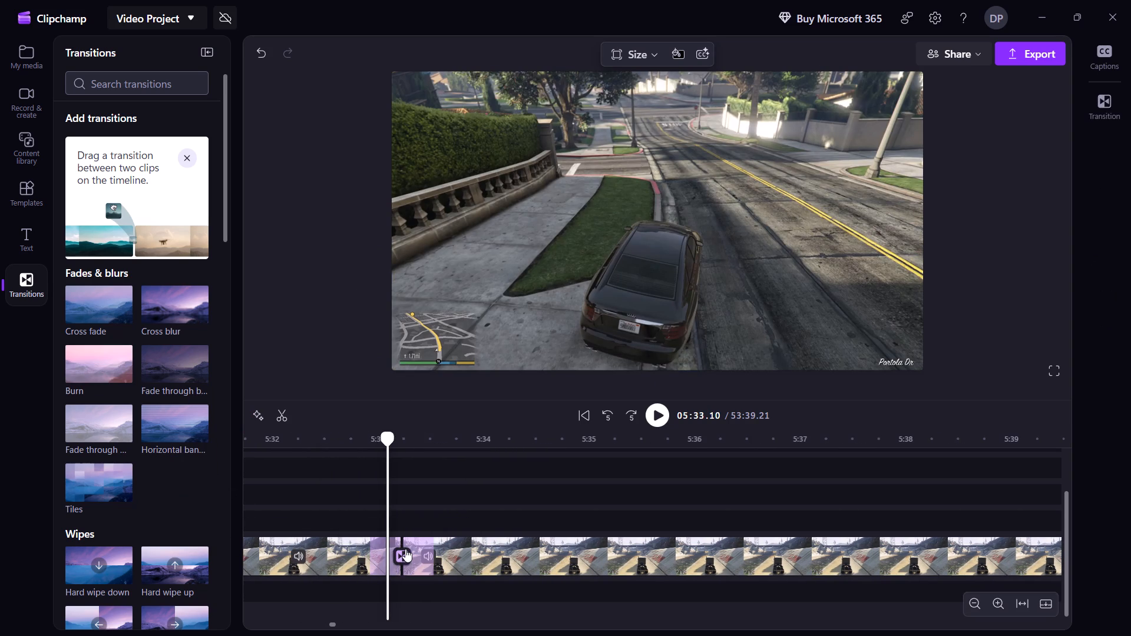
Play back the Burn transition and the arena footage up to the indoor cutscene at about 6:13 to review them.
key("Left")
key("Left")
key("Left")
key("Left")
key("Left")
key("Left")
key("space")
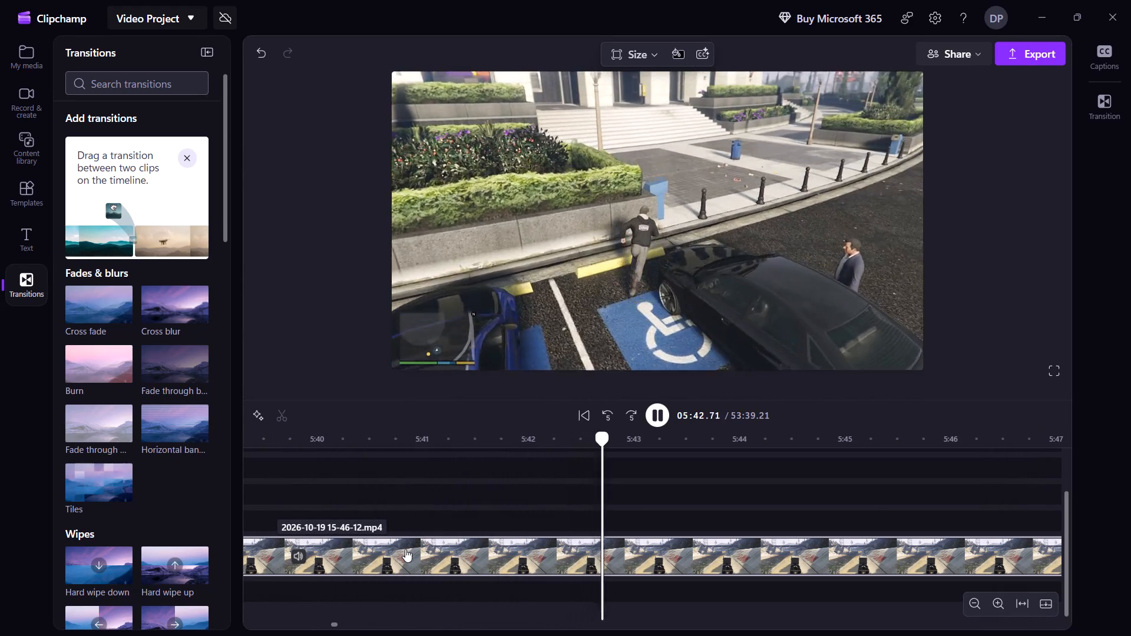
key("shift+Right")
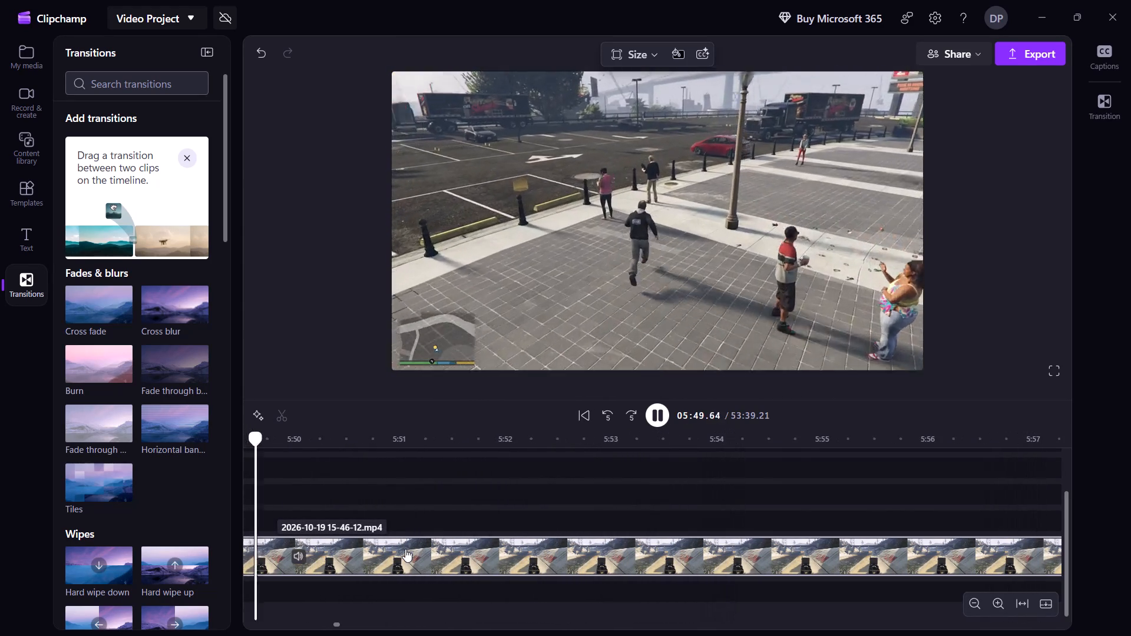
key("shift+Right")
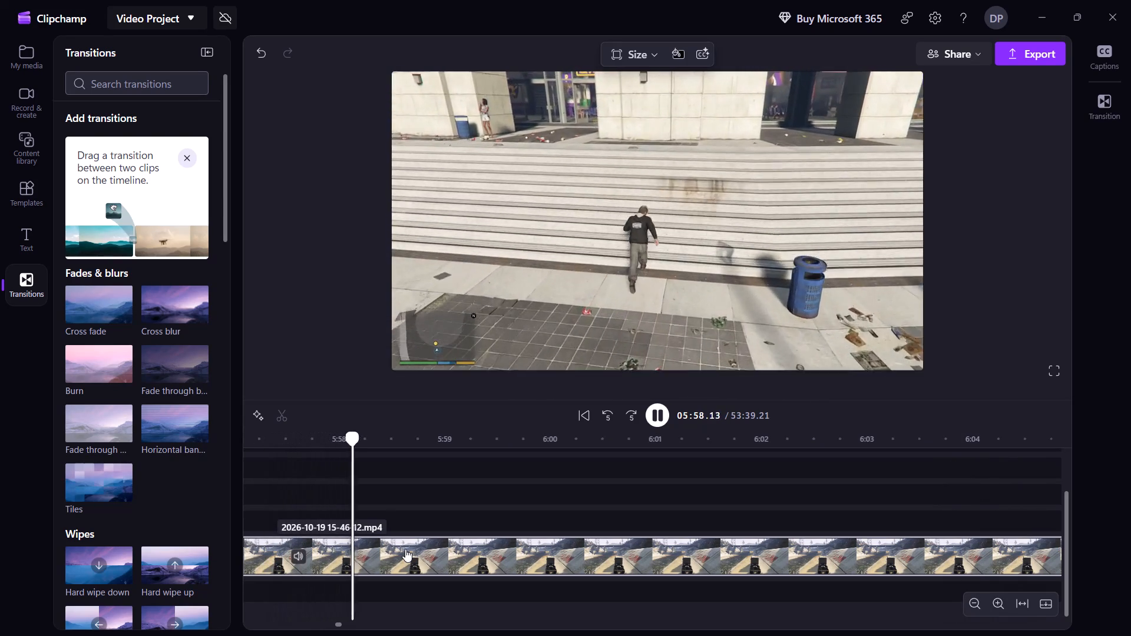
key("shift+Right")
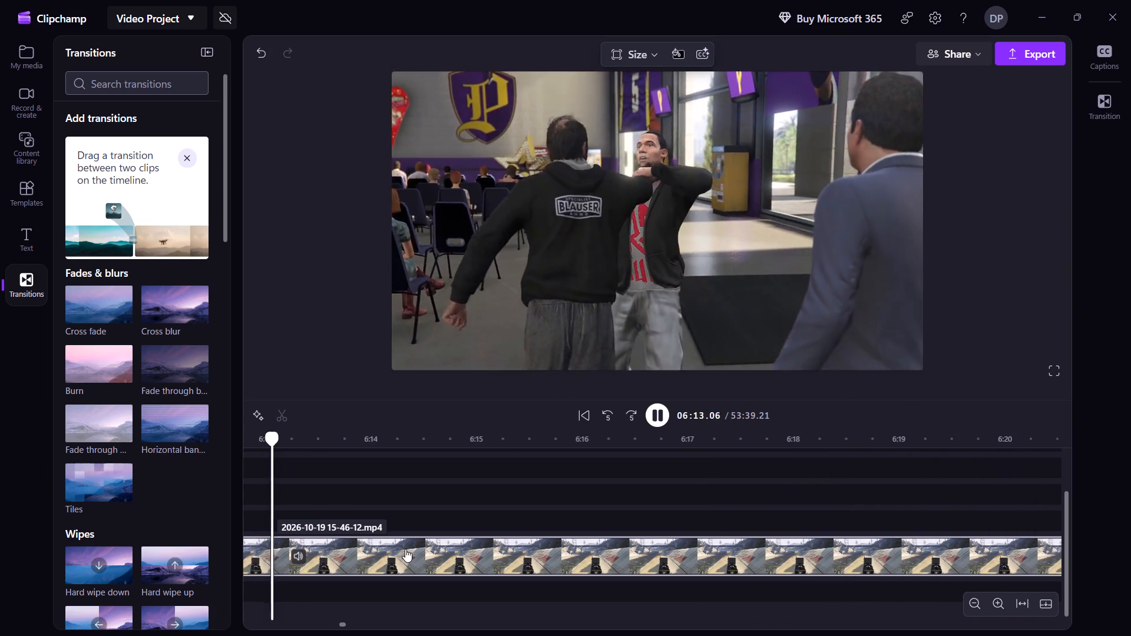
Split the clip at about 5:47, while the character runs across the plaza outside the arena.
key("shift+Left")
key("shift+Left")
key("shift+Left")
key("shift+Left")
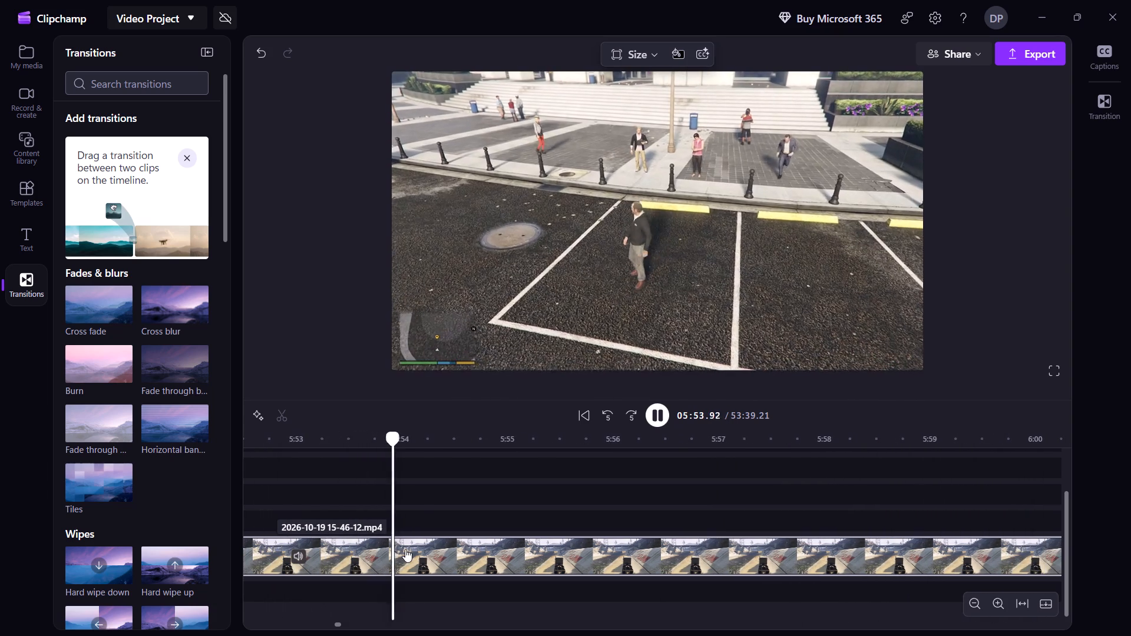
key("shift+Left")
key("shift+Left")
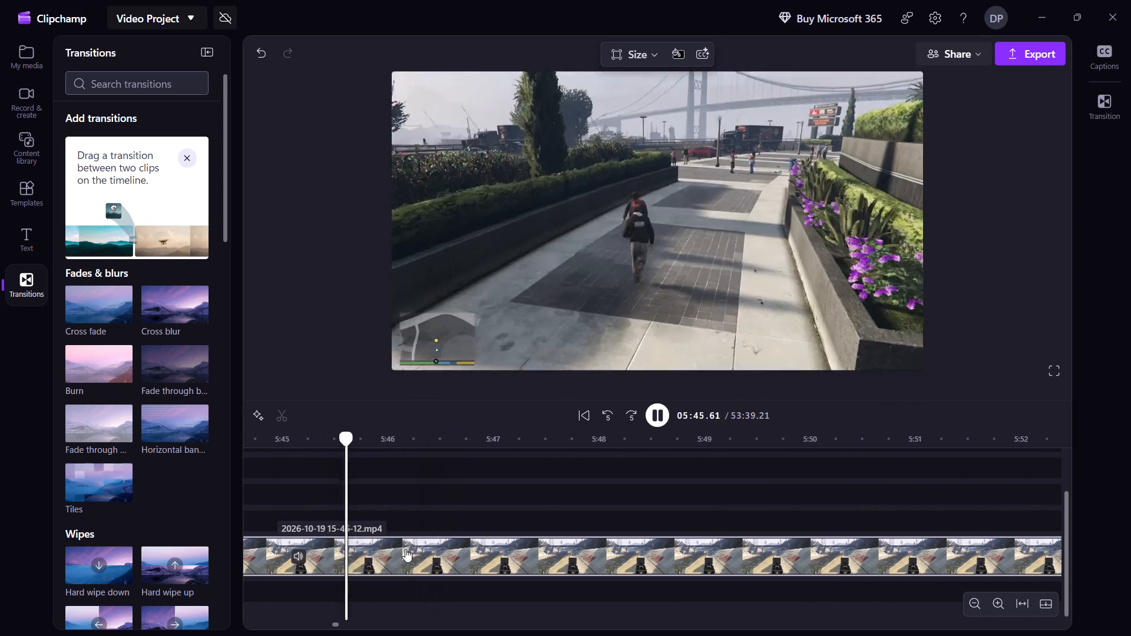
key("space")
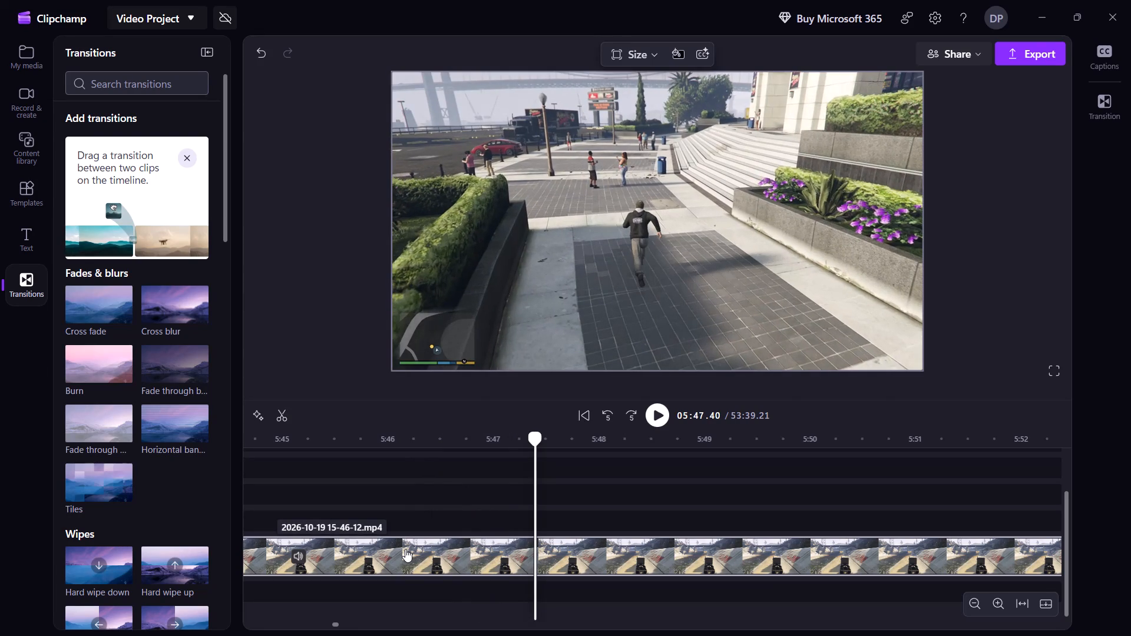
key("s")
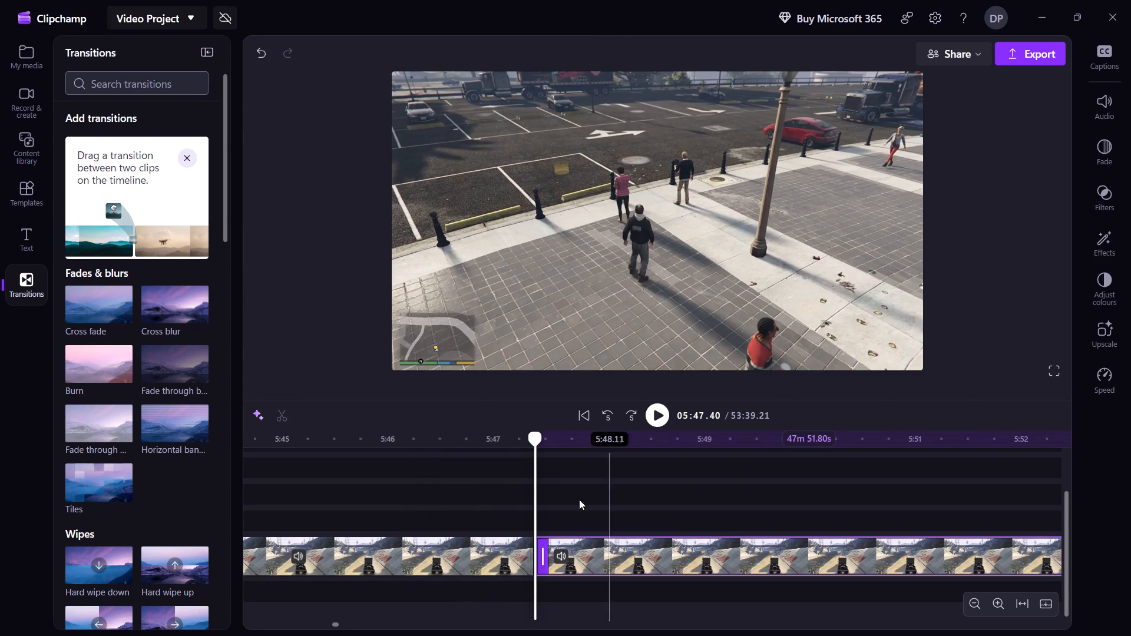
Delete the clip segment between the 5:33 and 5:47 cuts and close the gap it leaves.
left_click(375, 549)
right_click(375, 549)
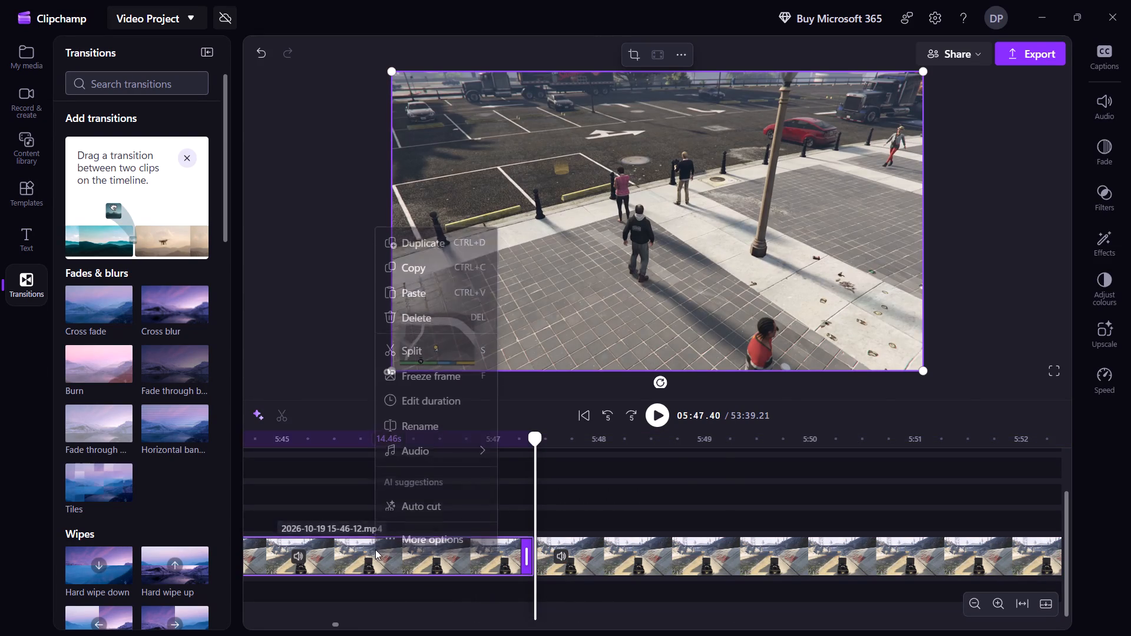
left_click(432, 311)
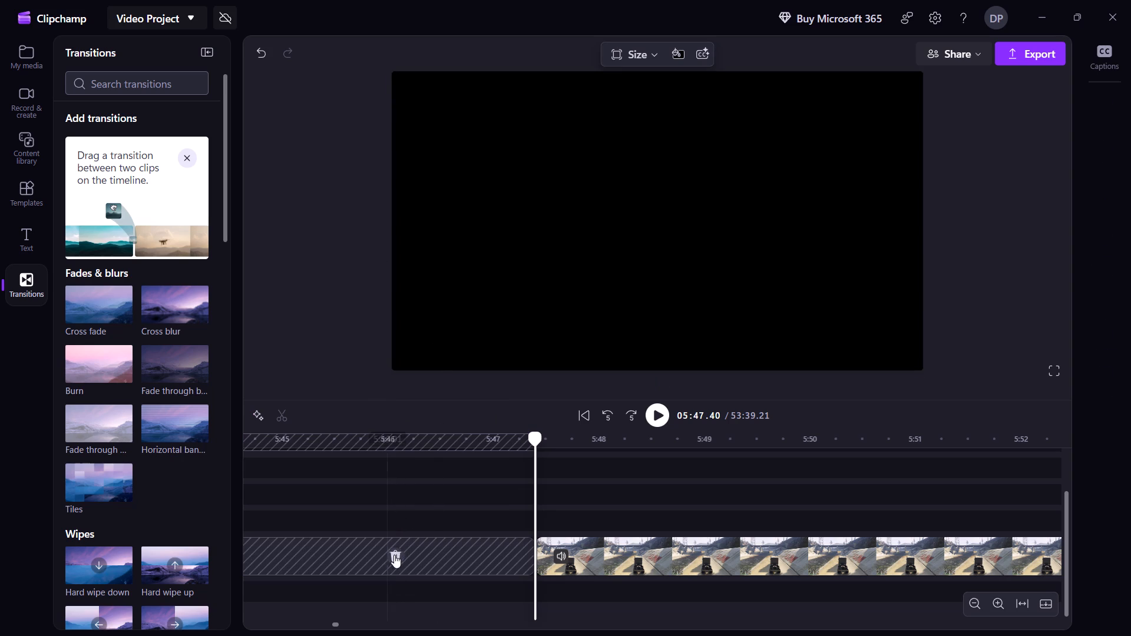
left_click(394, 555)
Add a Fade through black transition between the two clips that meet at about 5:33.
key("Left")
key("Left")
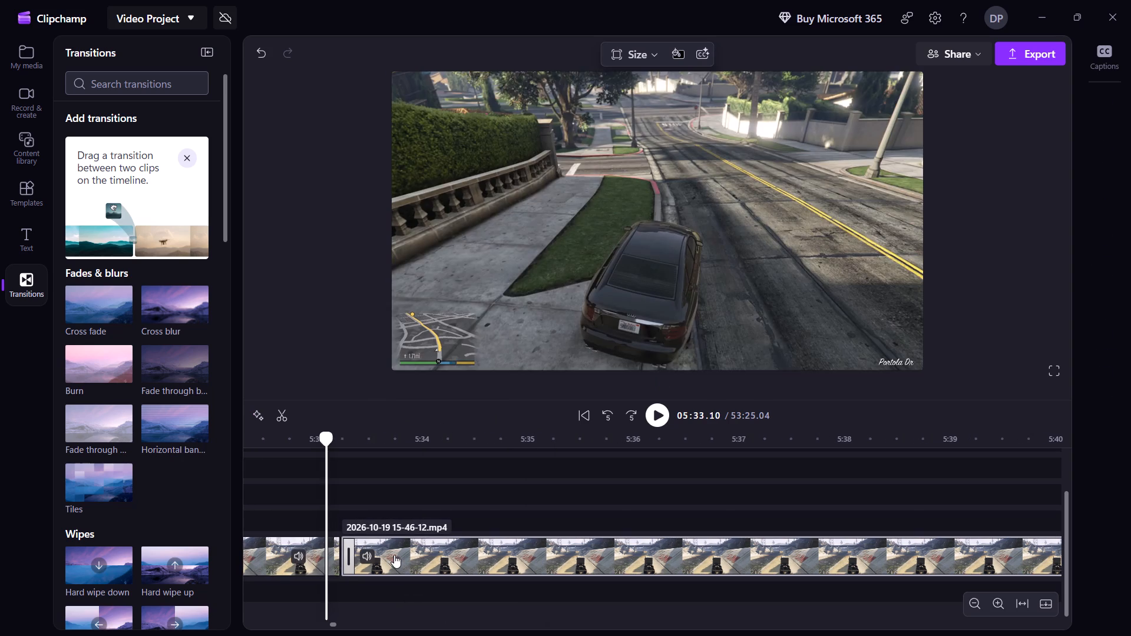
key("Left")
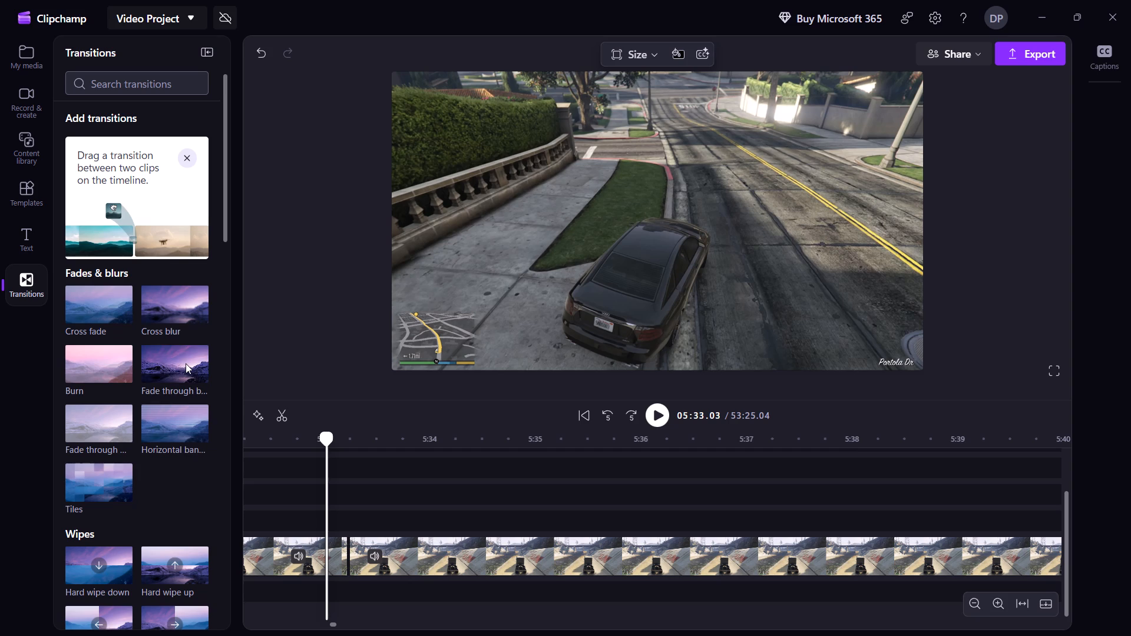
left_click_drag(186, 363, 320, 514)
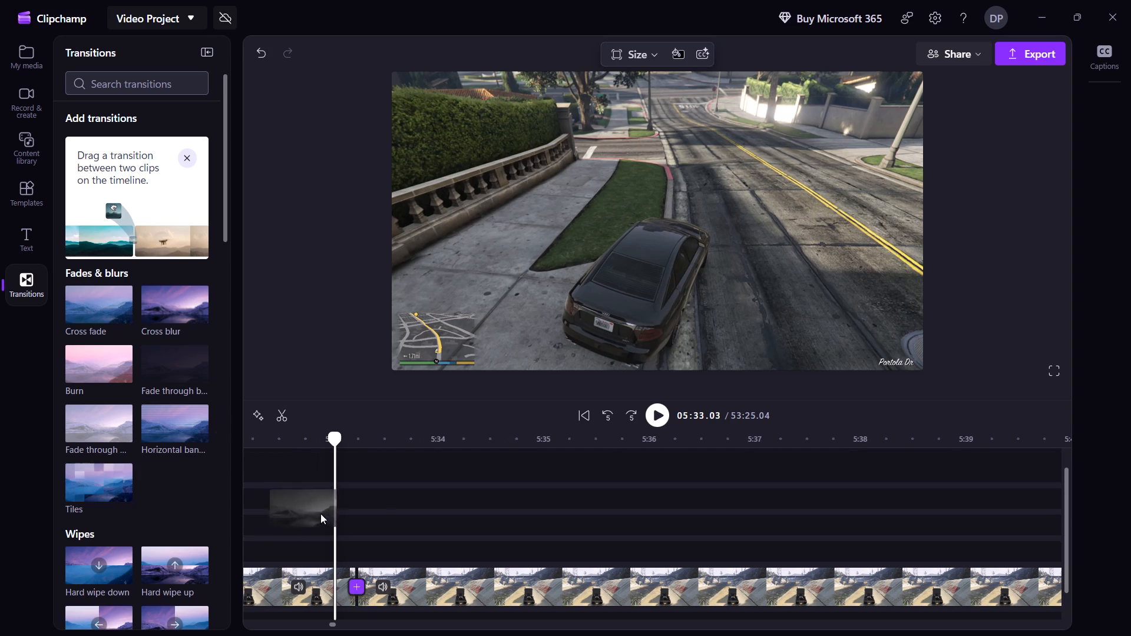
left_click_drag(320, 514, 362, 588)
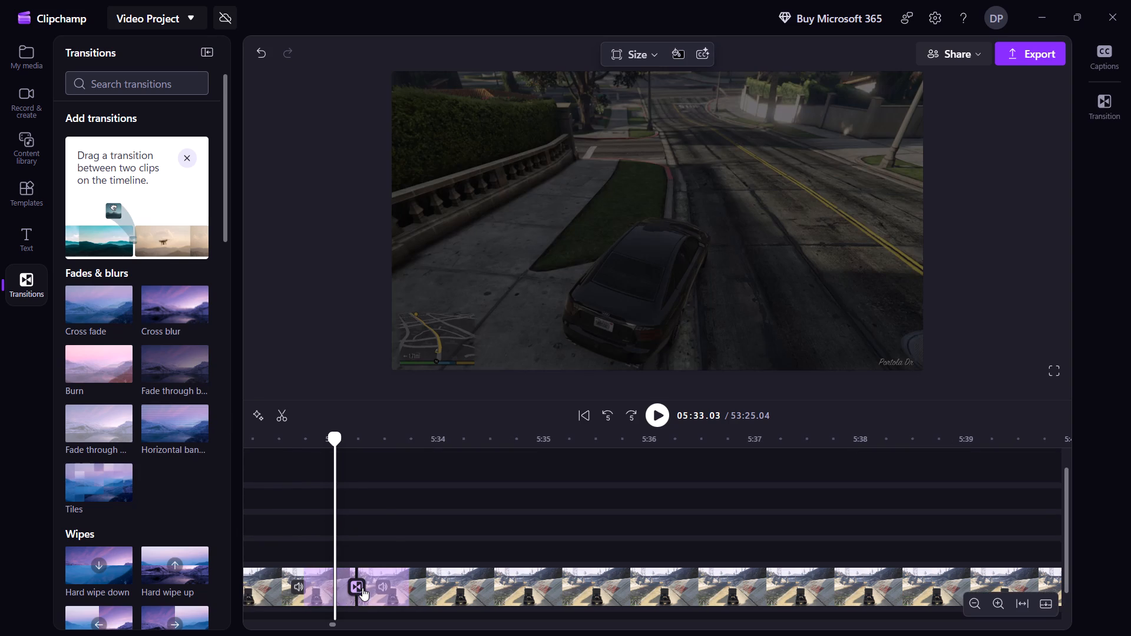
Play back the Fade through black transition from about 5:32 to review it.
key("Left")
key("Left")
key("Left")
key("Left")
key("Left")
key("Left")
key("Left")
key("Left")
key("Left")
key("Left")
key("space")
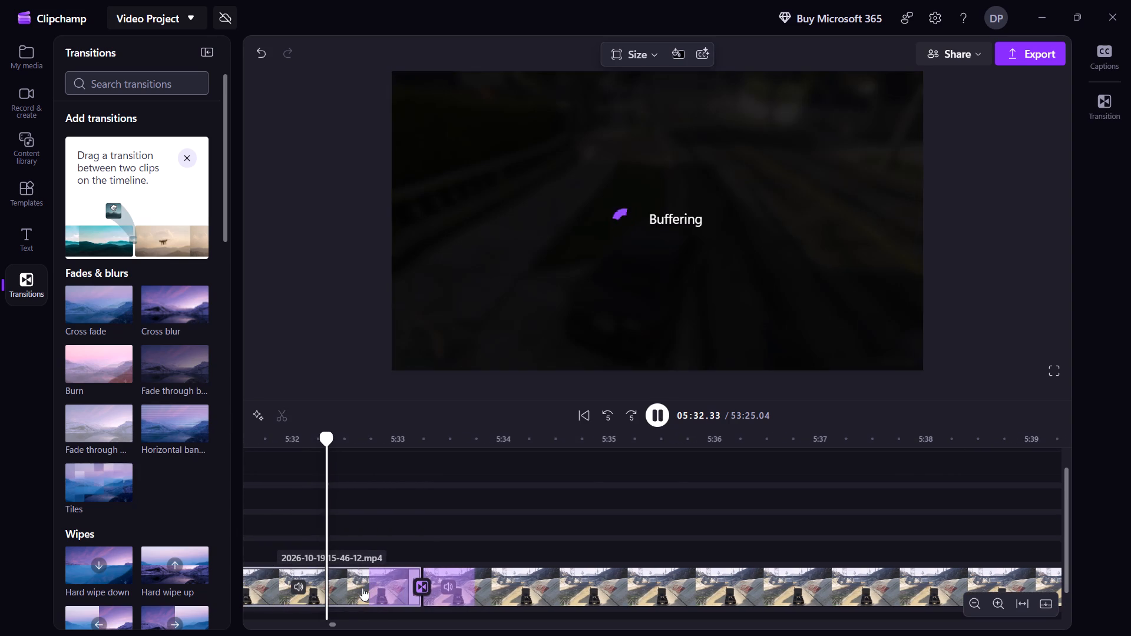
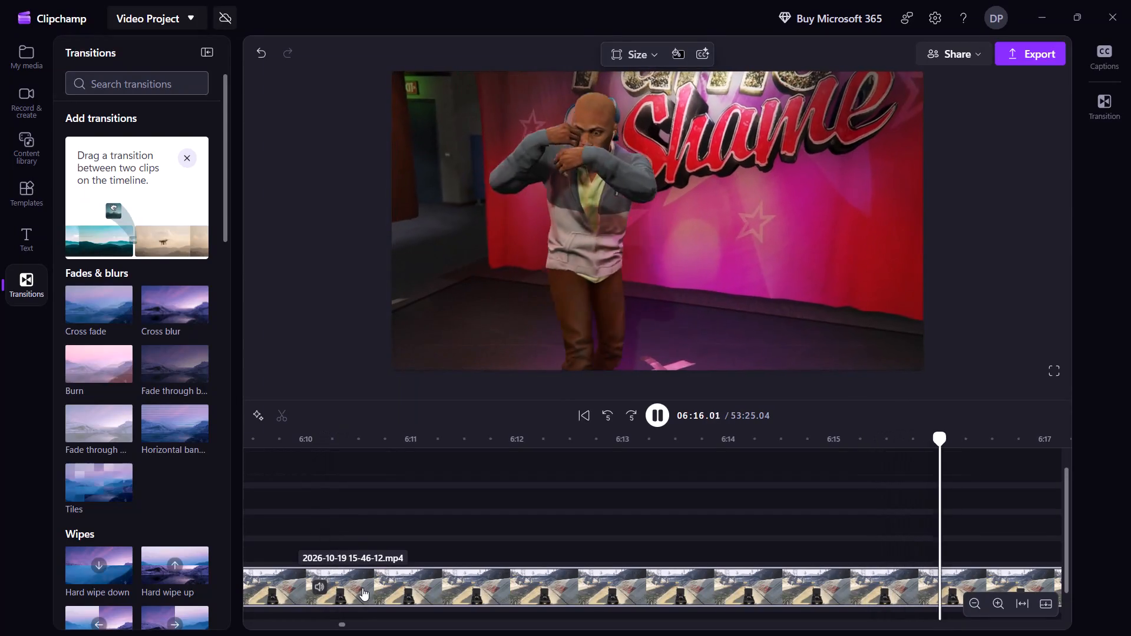
Skim through the Fame or Shame studio cutscene from about 6:16 to 7:28, checking the footage for the next cut.
key("shift+Right")
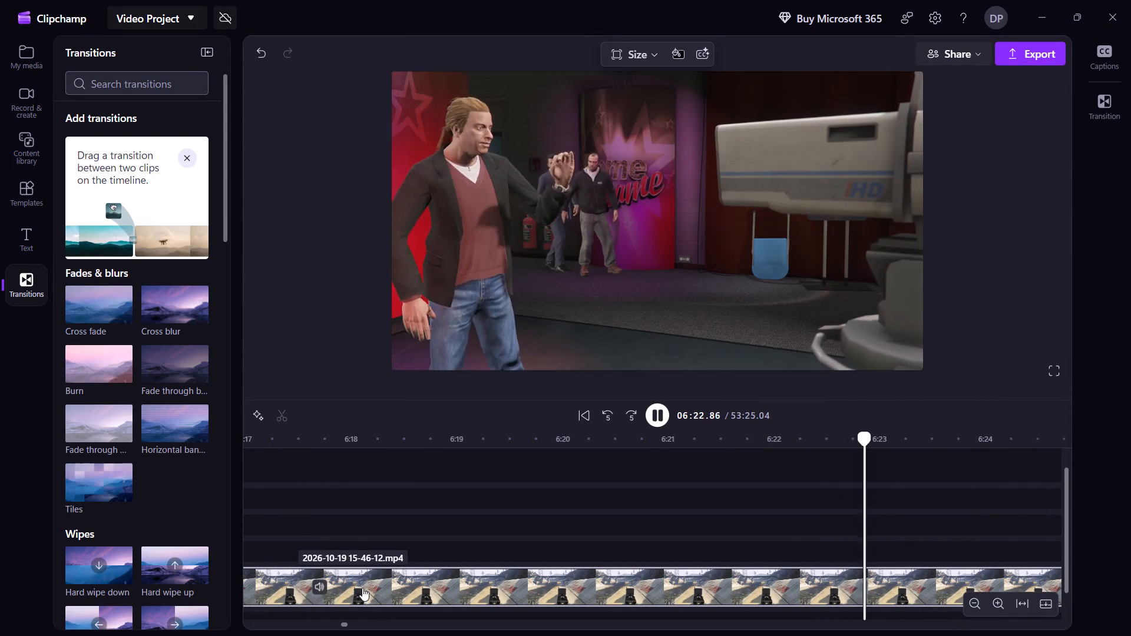
key("shift+Right")
key("shift+Right")
key("shift+Right")
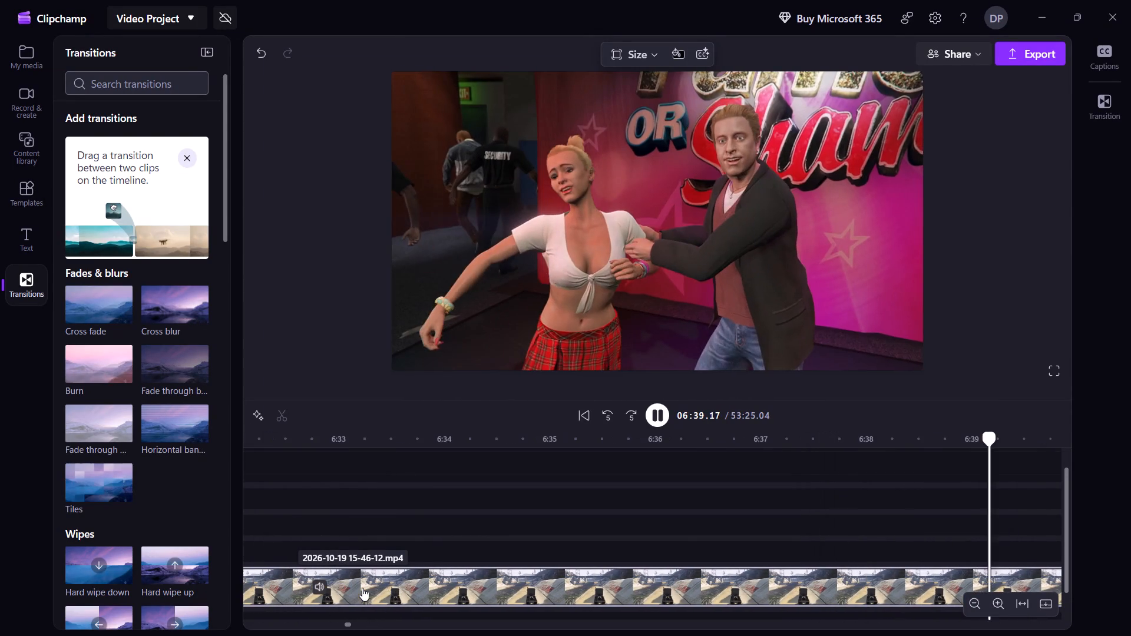
key("shift+Right")
key("shift+Right")
key("shift+Right")
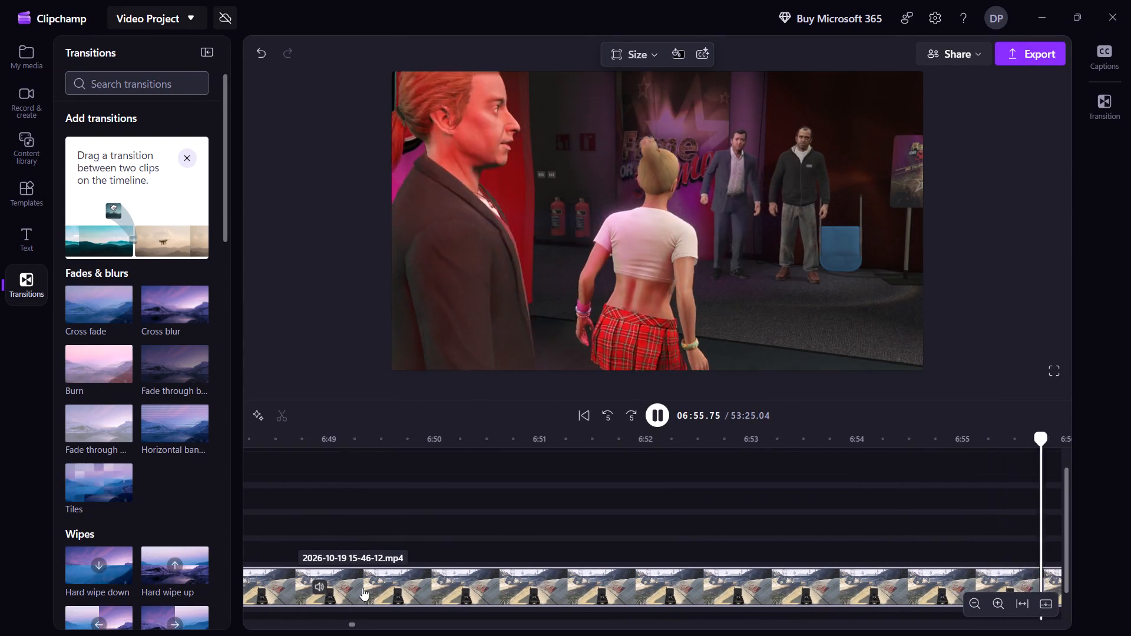
key("shift+Right")
key("shift+Right")
key("shift+Right")
key("shift+Right")
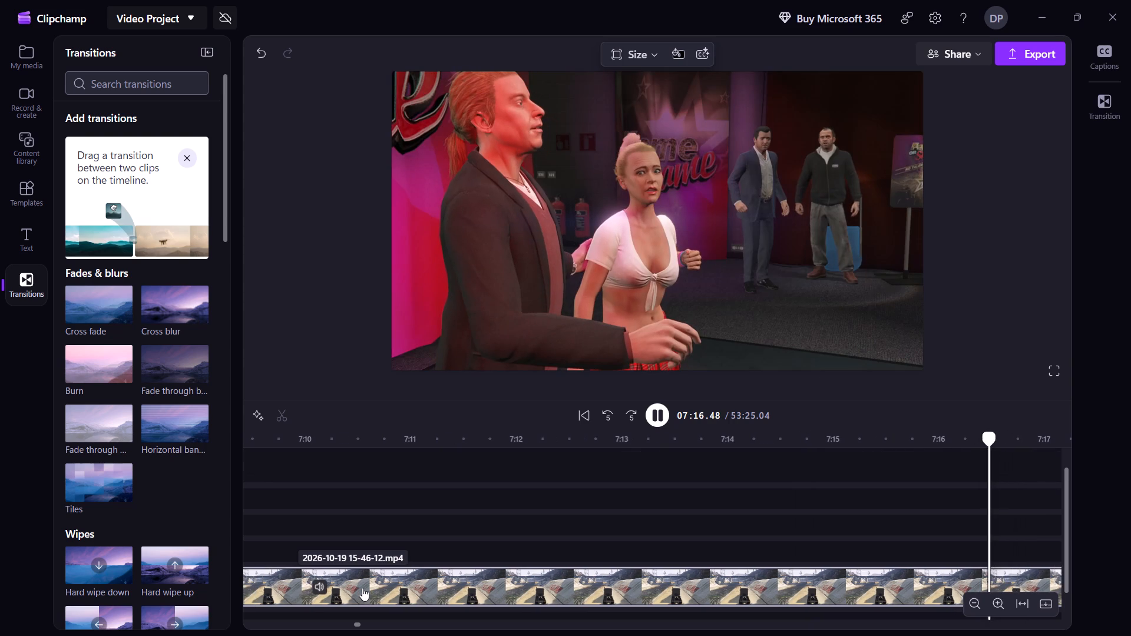
key("shift+Right")
key("shift+Right")
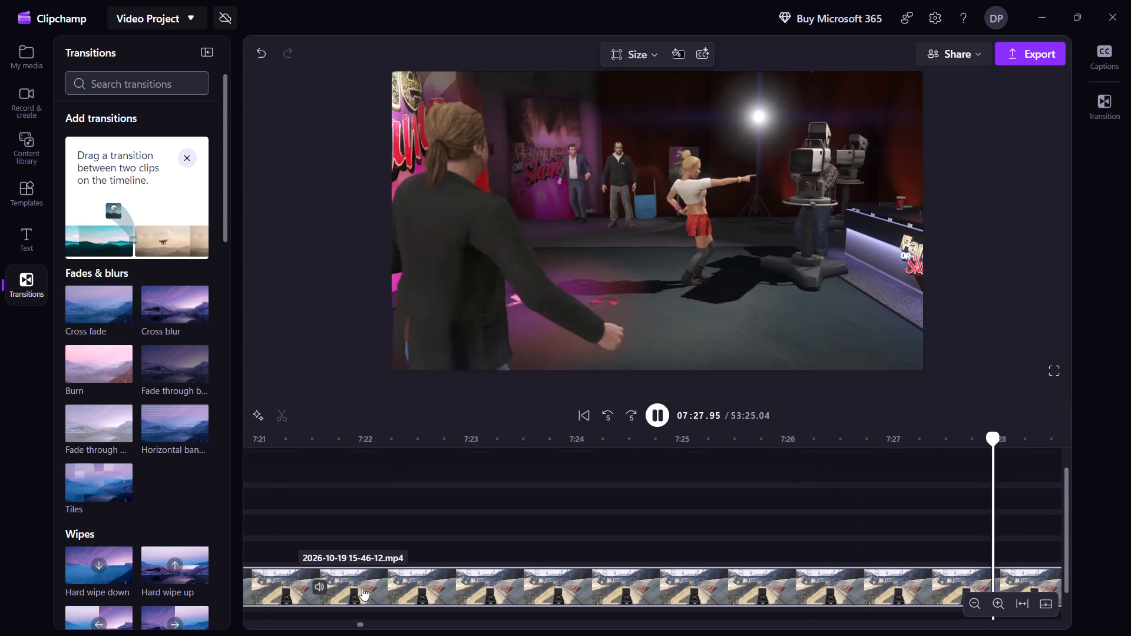
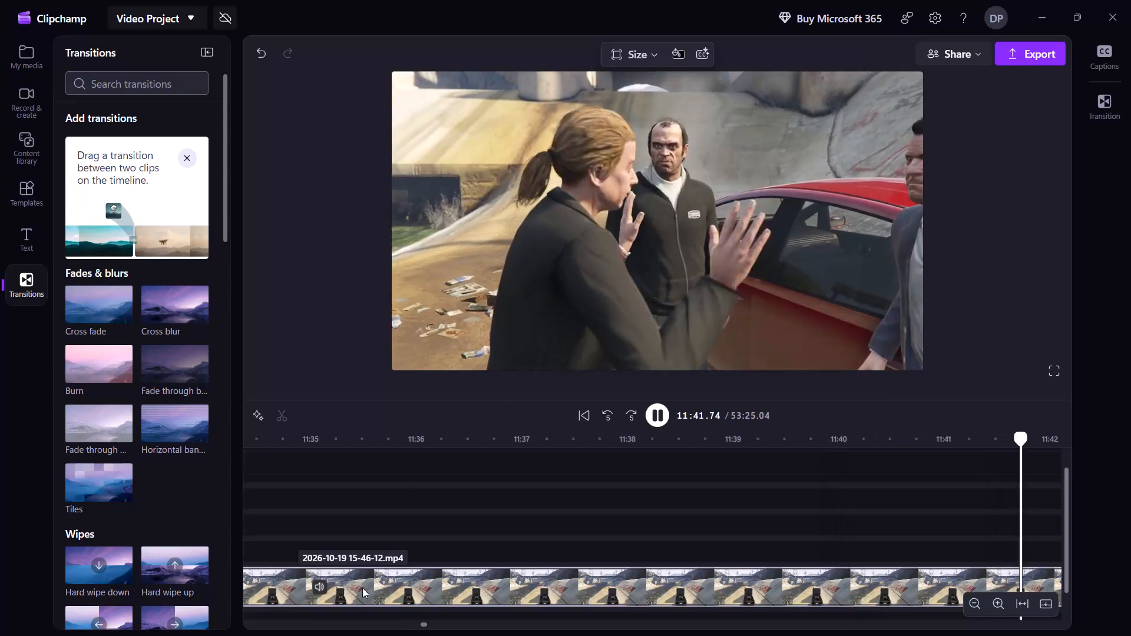
Skip past the river-channel cutscene and split the clip at about 13:27.7, where Michael stands beside the road.
key("shift+Right")
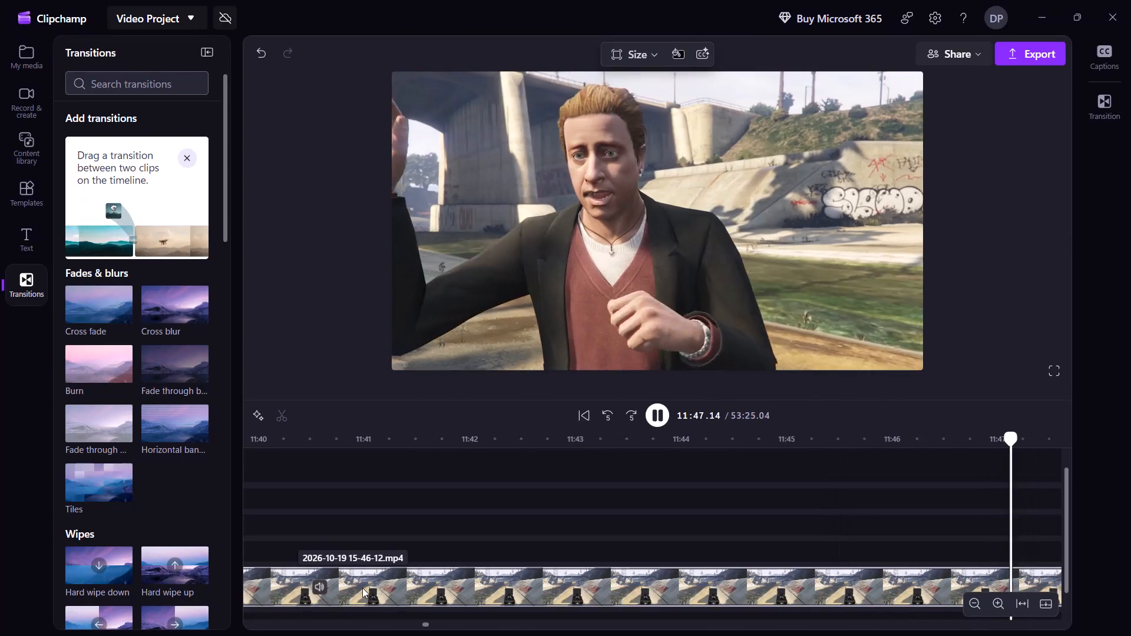
key("shift+Right")
key("shift+Right")
key("shift+Right")
key("shift+Right")
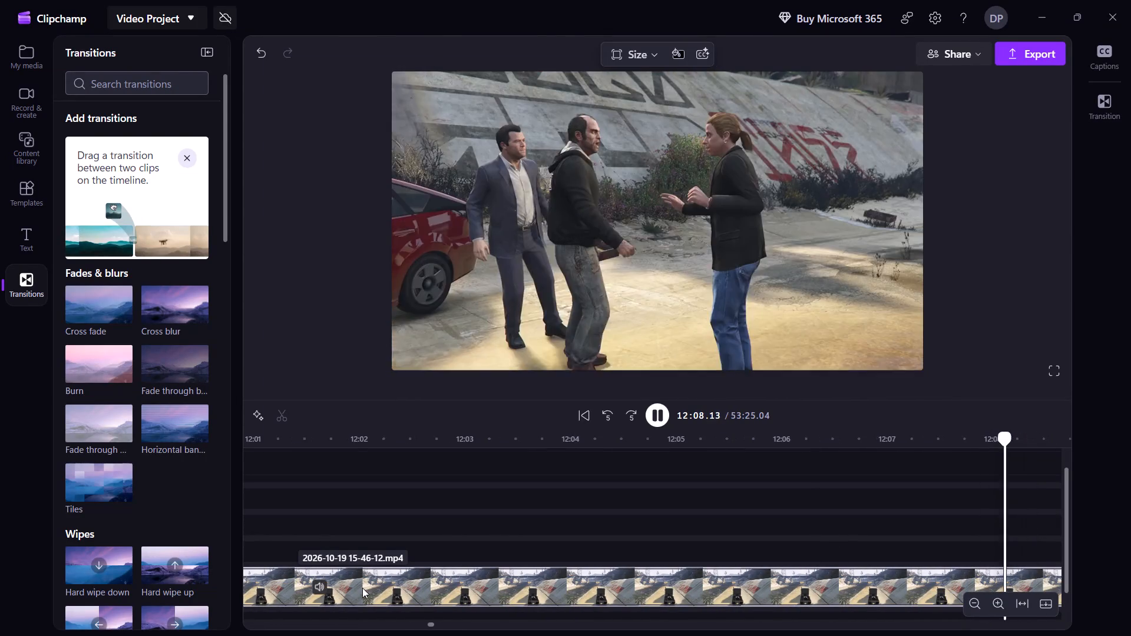
key("shift+Right")
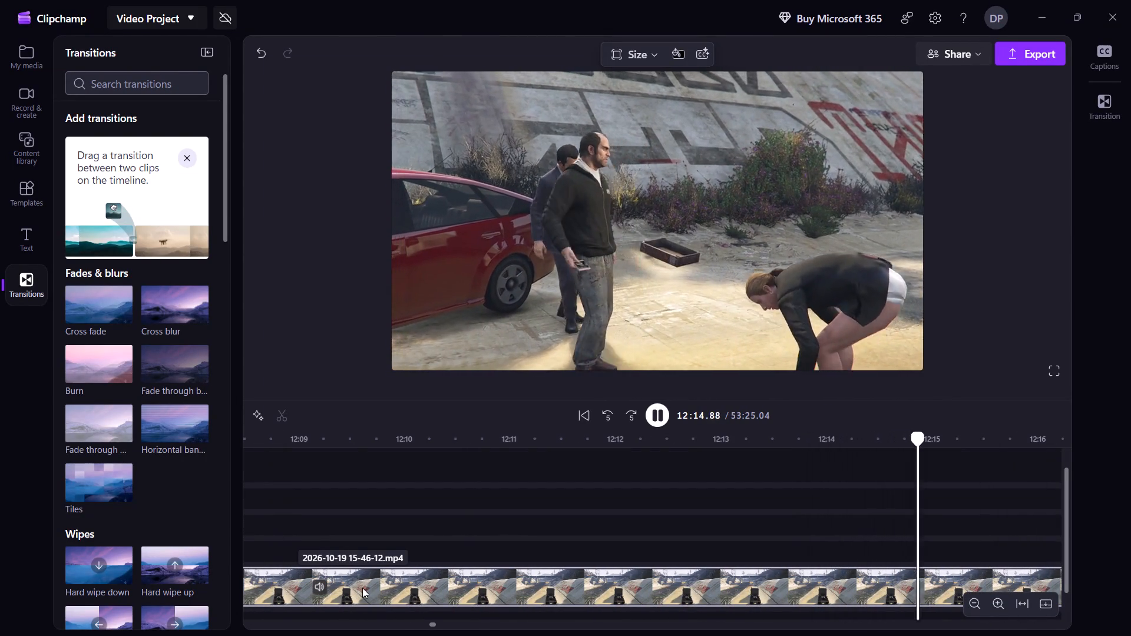
key("shift+Right")
key("shift+Right")
key("shift+Right")
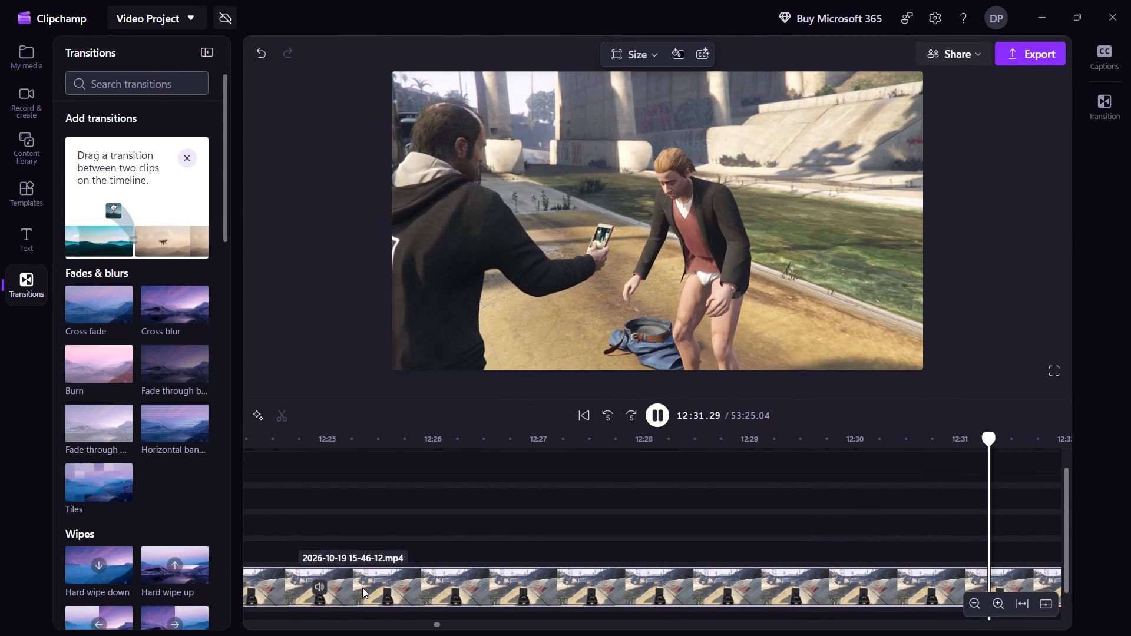
key("shift+Right")
key("shift+Right")
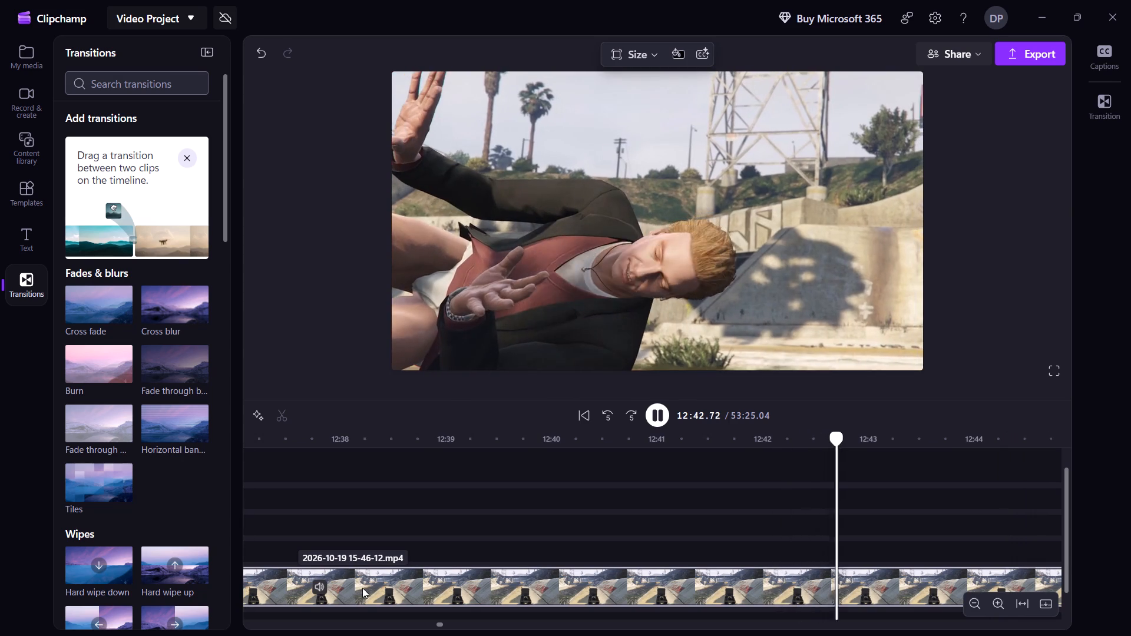
key("shift+Right")
key("shift+Right")
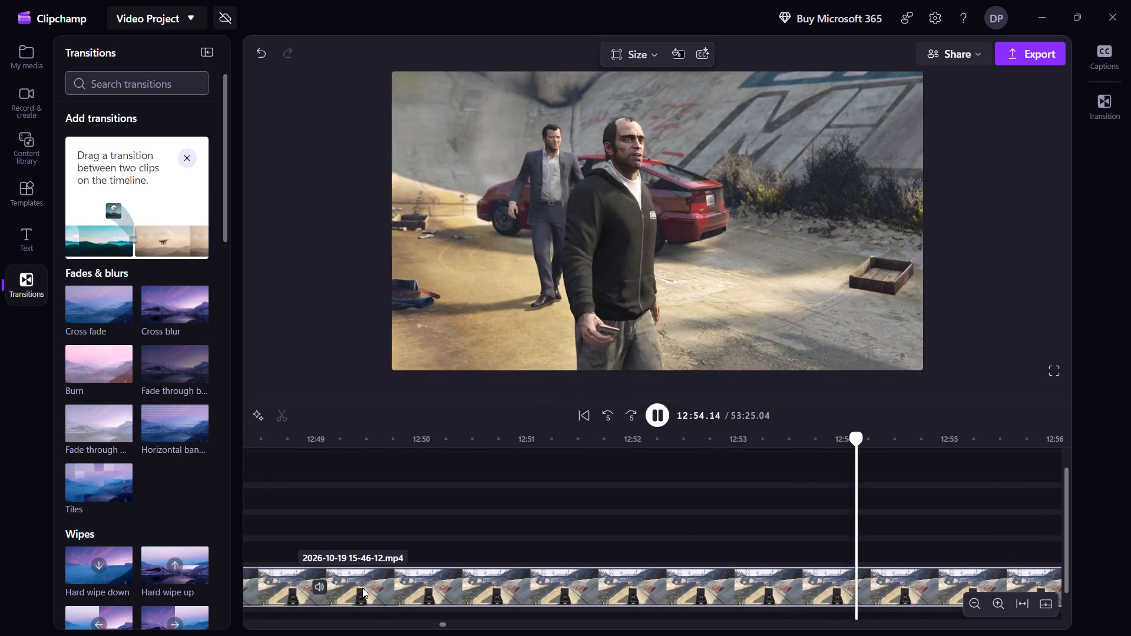
key("shift+Right")
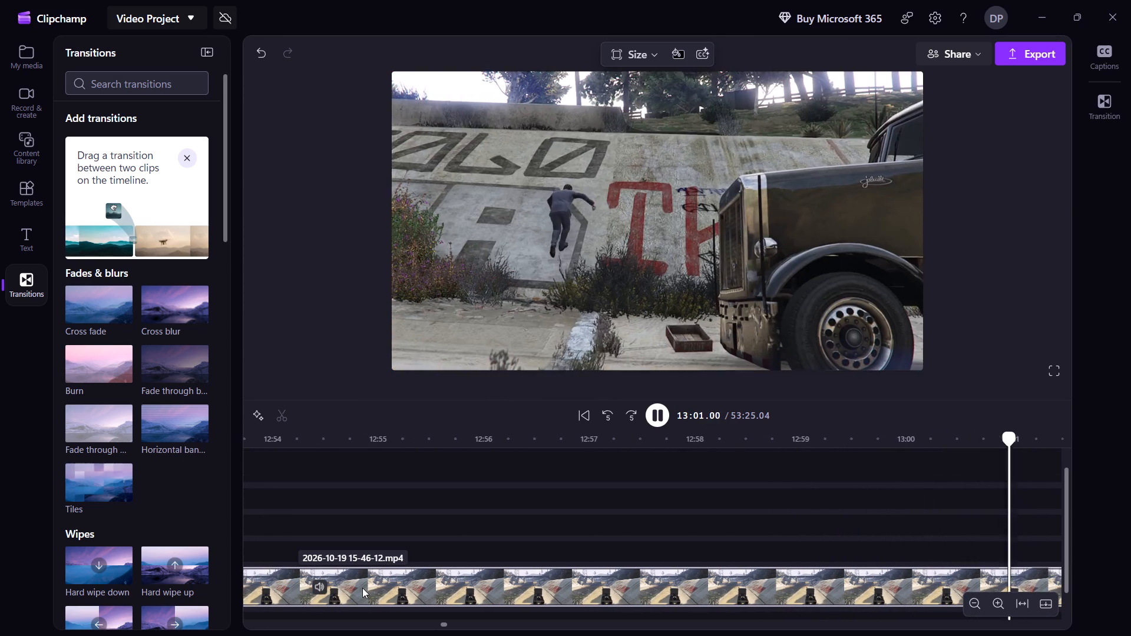
key("shift+Right")
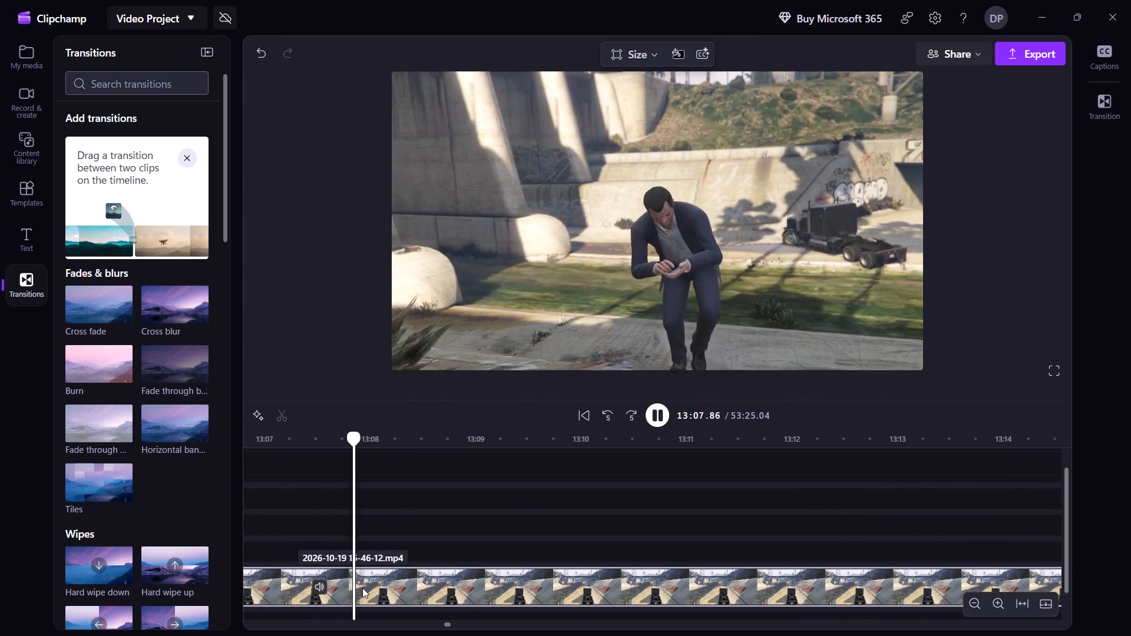
key("shift+Right")
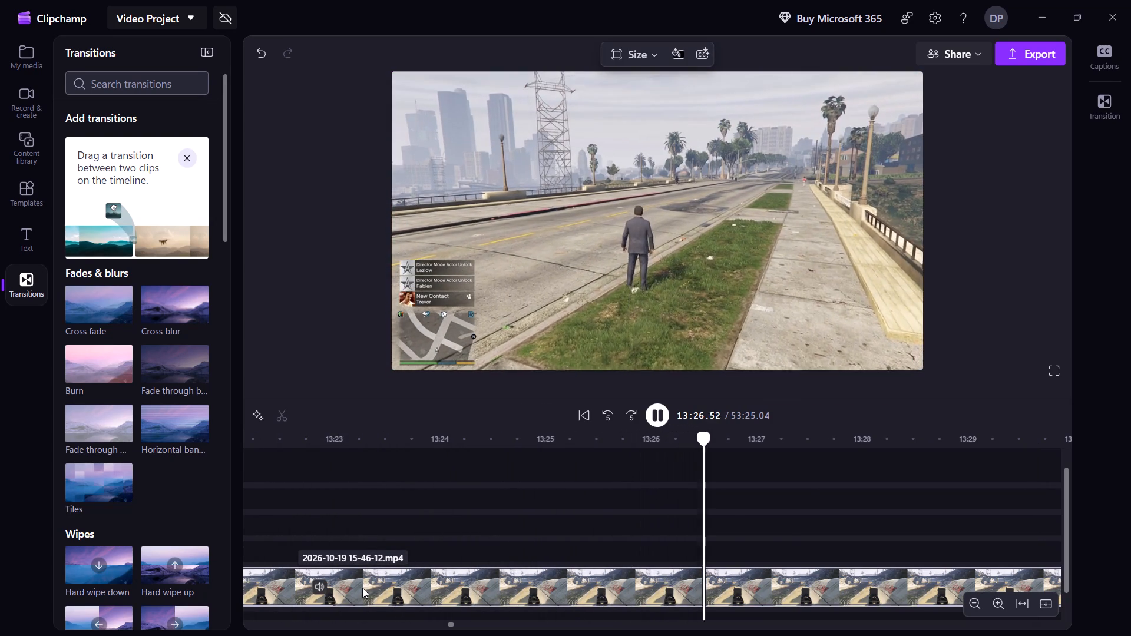
key("s")
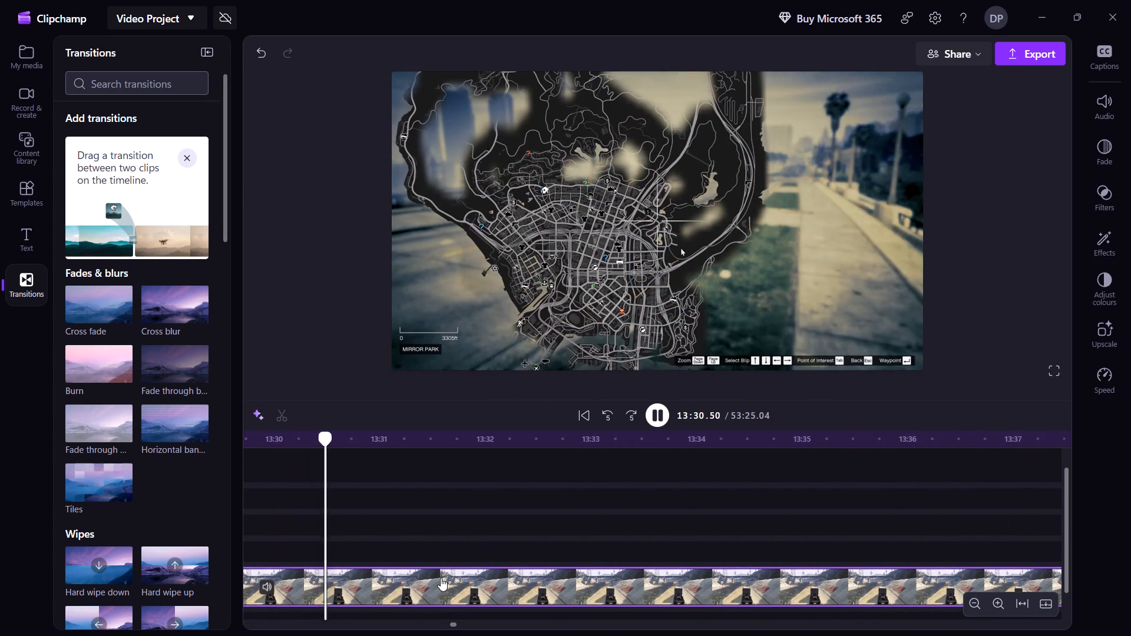
Skim the footage from about 13:30 to 15:10, covering the drive, the for-sale property and the map, for the next cut point.
key("shift+Right")
key("shift+Right")
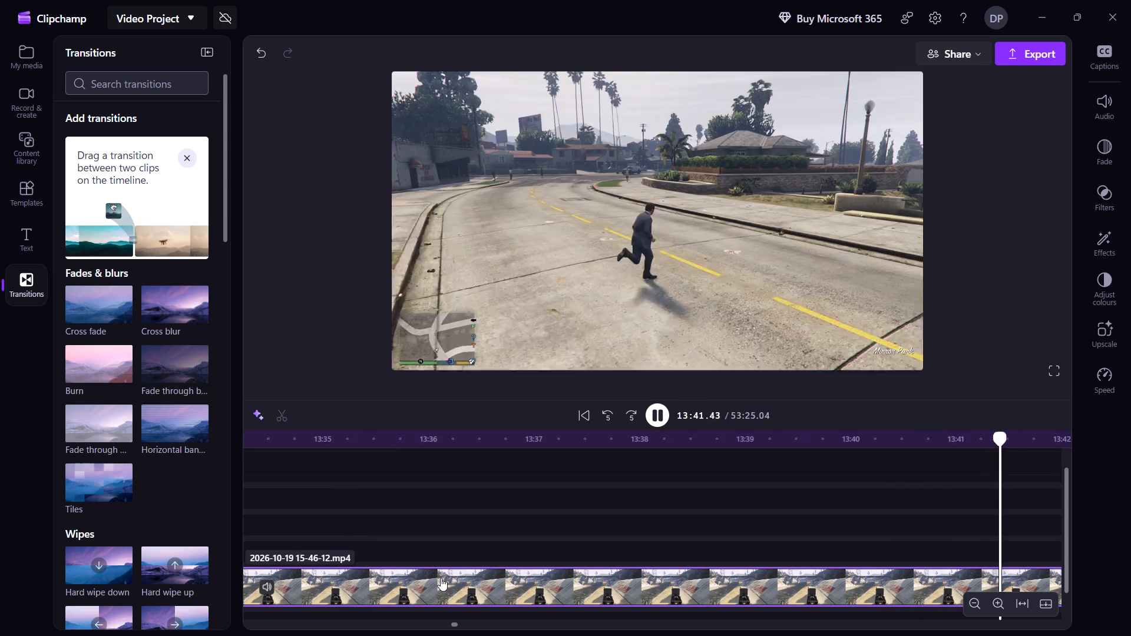
key("shift+Right")
key("shift+Right")
key("shift+Right")
key("shift+Right")
key("shift+Right")
key("shift+Right")
key("shift+Right")
key("shift+Right")
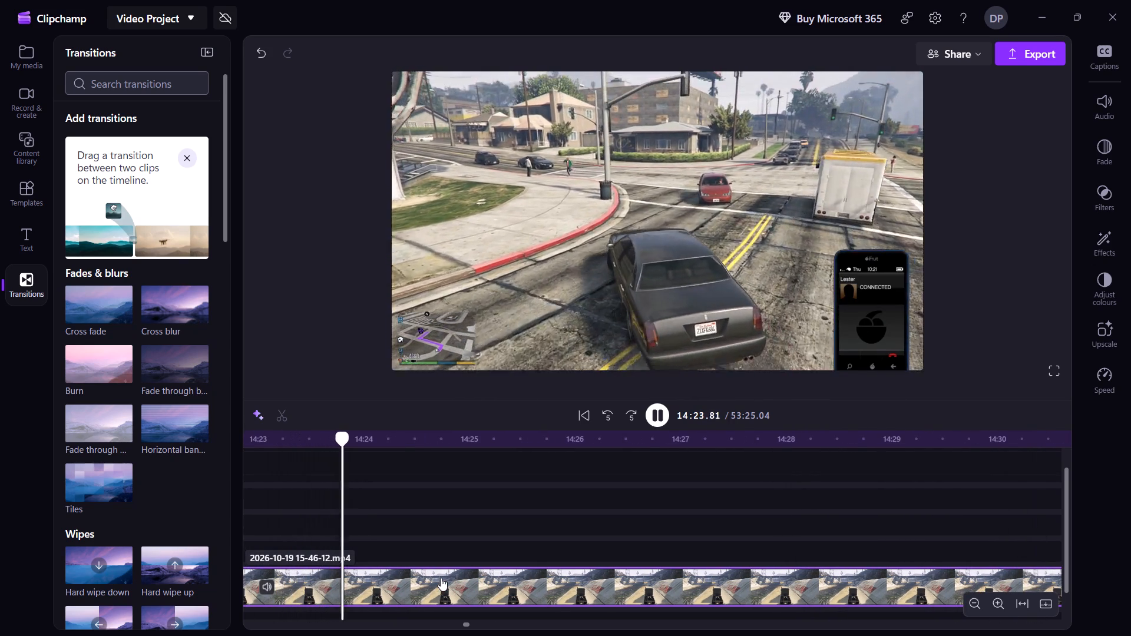
key("shift+Right")
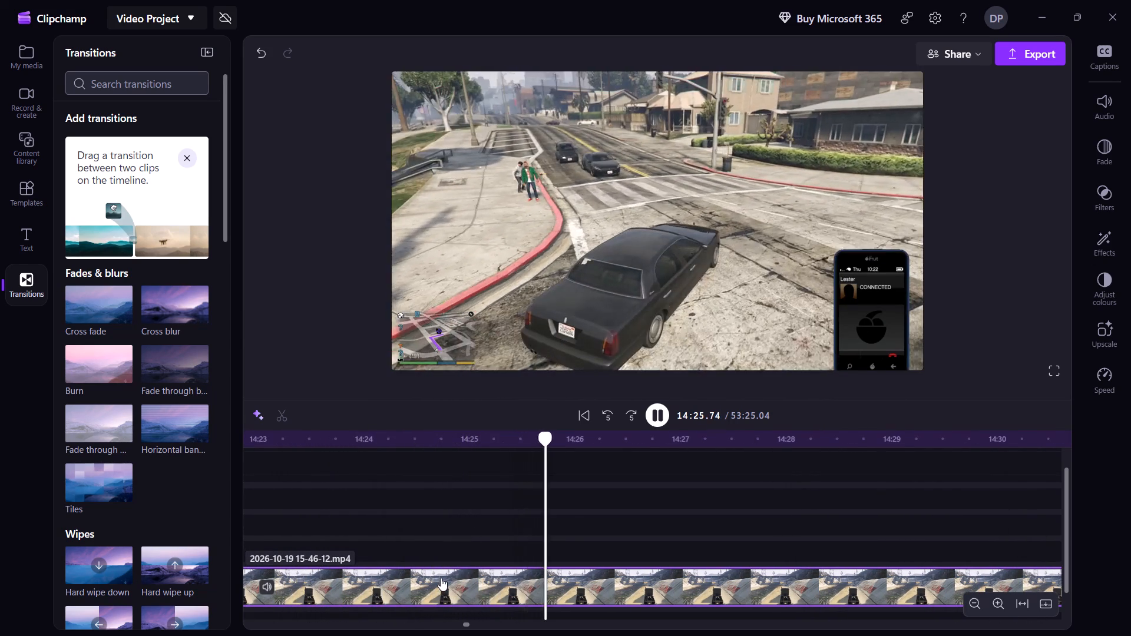
key("shift+Right")
key("shift+Right")
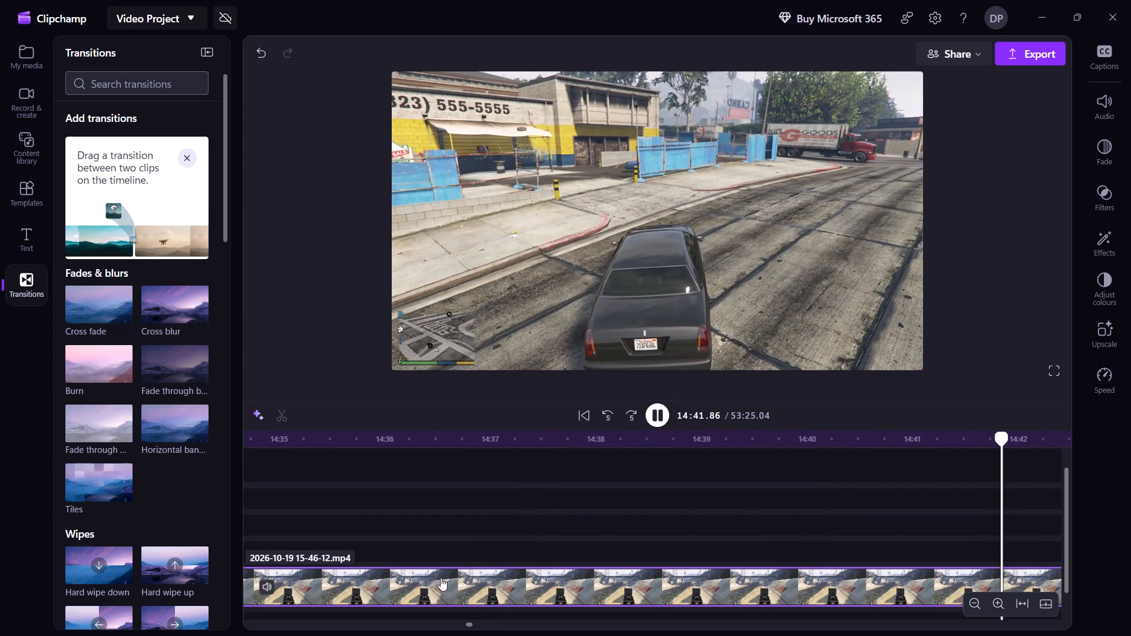
key("shift+Right")
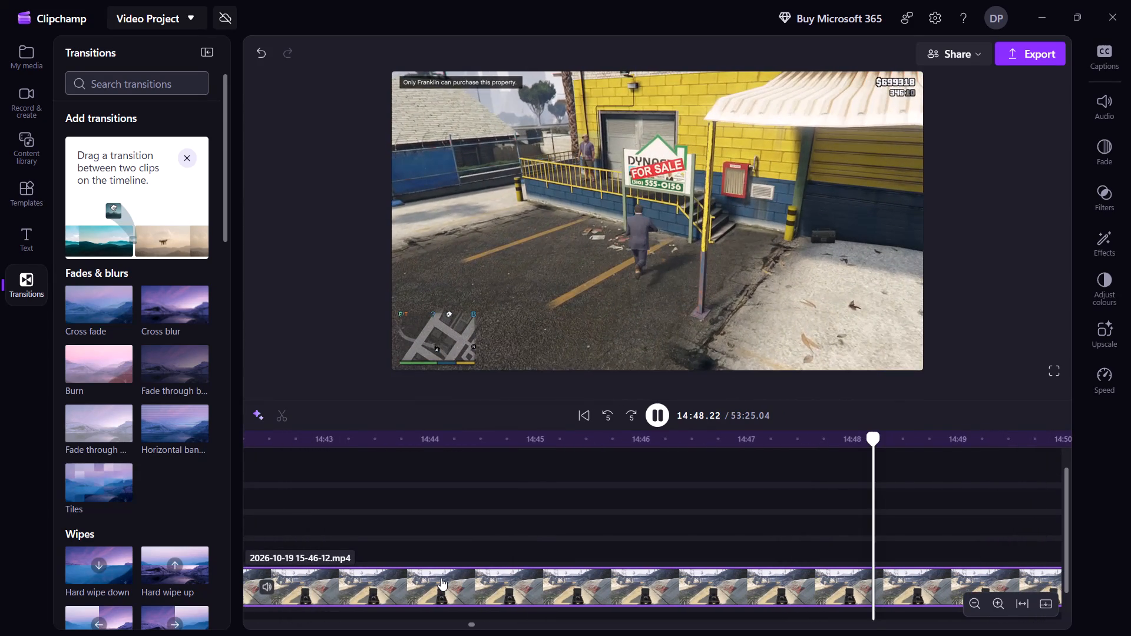
key("shift+Right")
key("shift+Right")
key("shift+Right")
key("shift+Right")
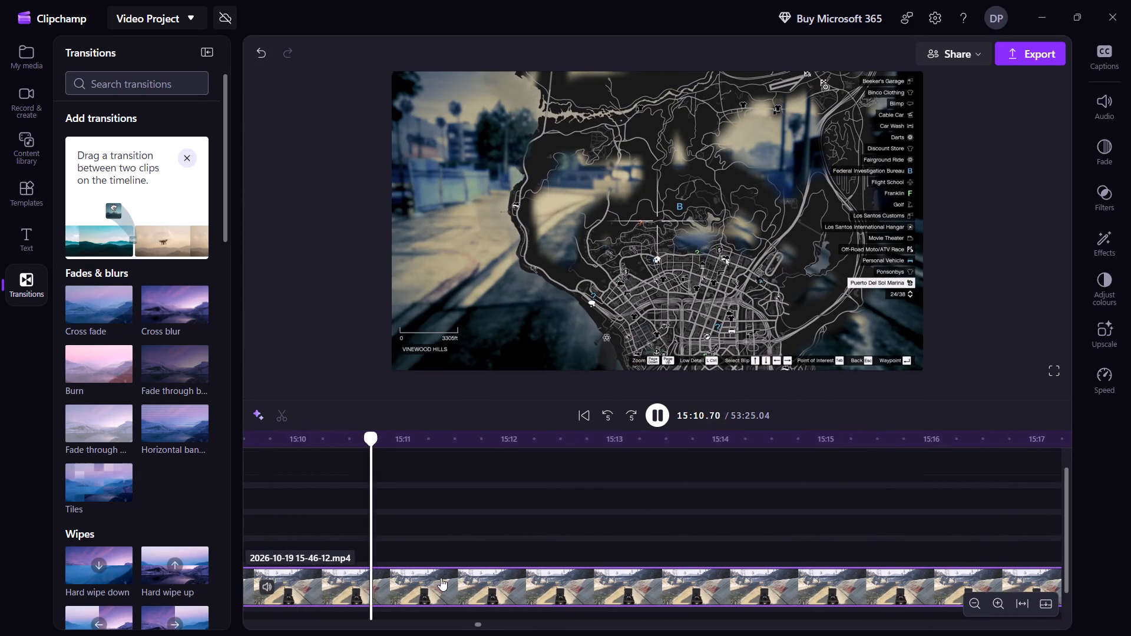
Skim the footage from about 15:10 to 17:48, up to Michael getting into the tow truck, for the next cut point.
key("shift+Right")
key("shift+Right")
key("shift+Right")
key("shift+Right")
key("shift+Right")
key("shift+Right")
key("shift+Right")
key("shift+Right")
key("shift+Right")
key("shift+Right")
key("shift+Right")
key("shift+Right")
key("shift+Right")
key("shift+Right")
key("shift+Right")
key("shift+Right")
key("shift+Right")
key("shift+Right")
key("shift+Right")
key("shift+Right")
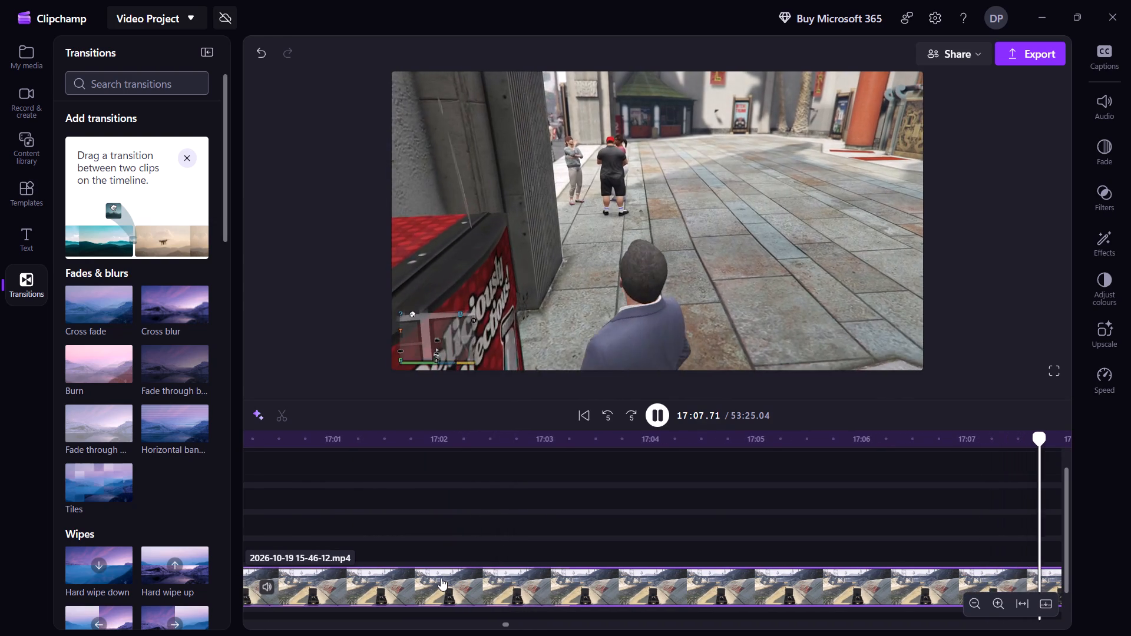
key("shift+Right")
key("shift+Right")
key("shift+Right")
key("shift+Right")
key("shift+Right")
key("shift+Right")
key("shift+Right")
key("shift+Right")
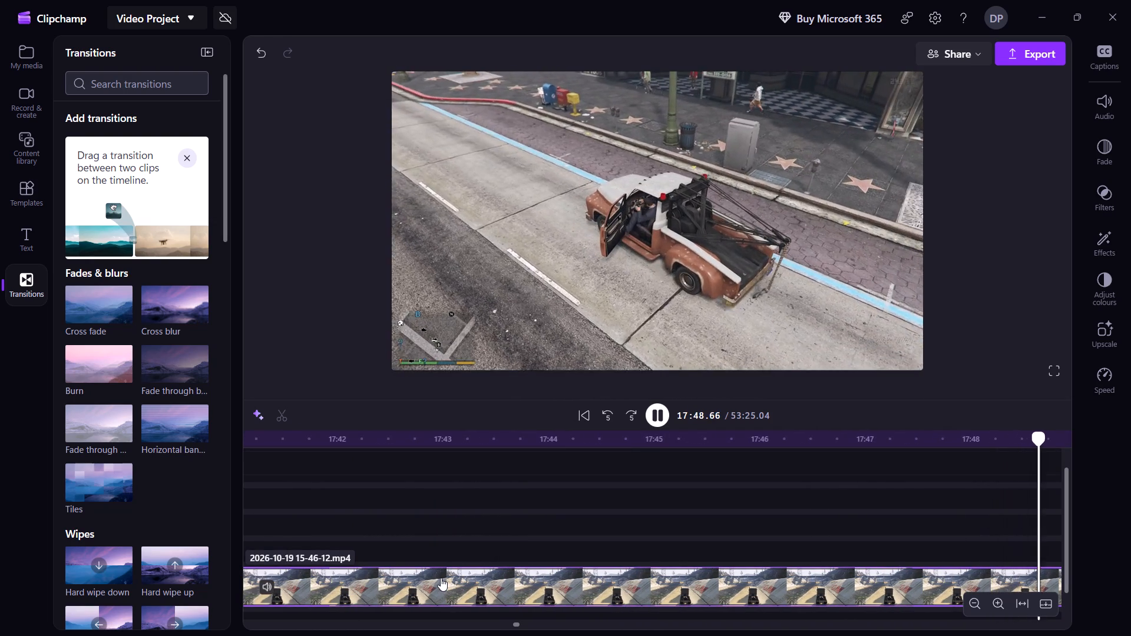
Skim the tow truck driving footage from about 17:48 to 20:03 for the end of the unwanted travel.
key("shift+Right")
key("shift+Right")
key("shift+Right")
key("shift+Right")
key("shift+Right")
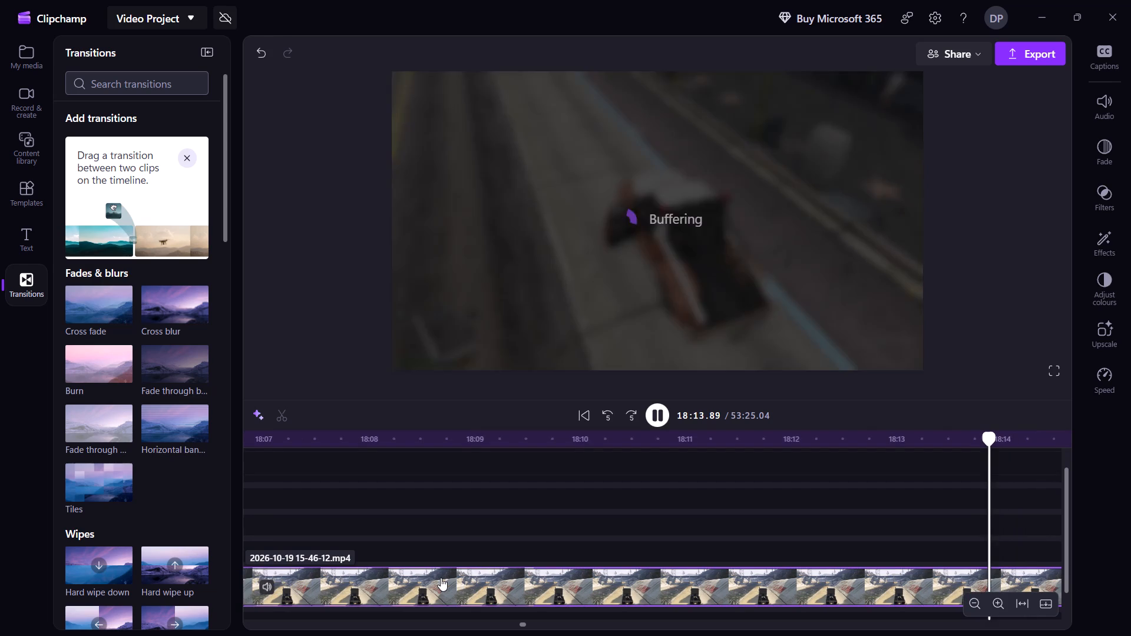
key("shift+Right")
key("shift+Right")
key("shift+Right")
key("shift+Right")
key("shift+Right")
key("shift+Right")
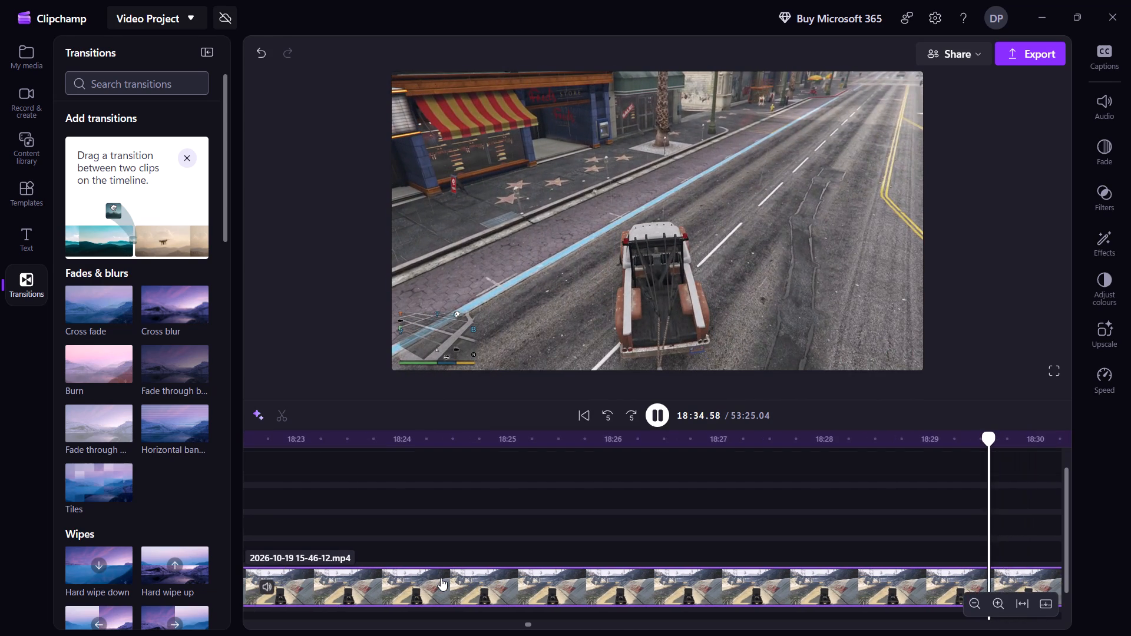
key("shift+Right")
key("shift+Right")
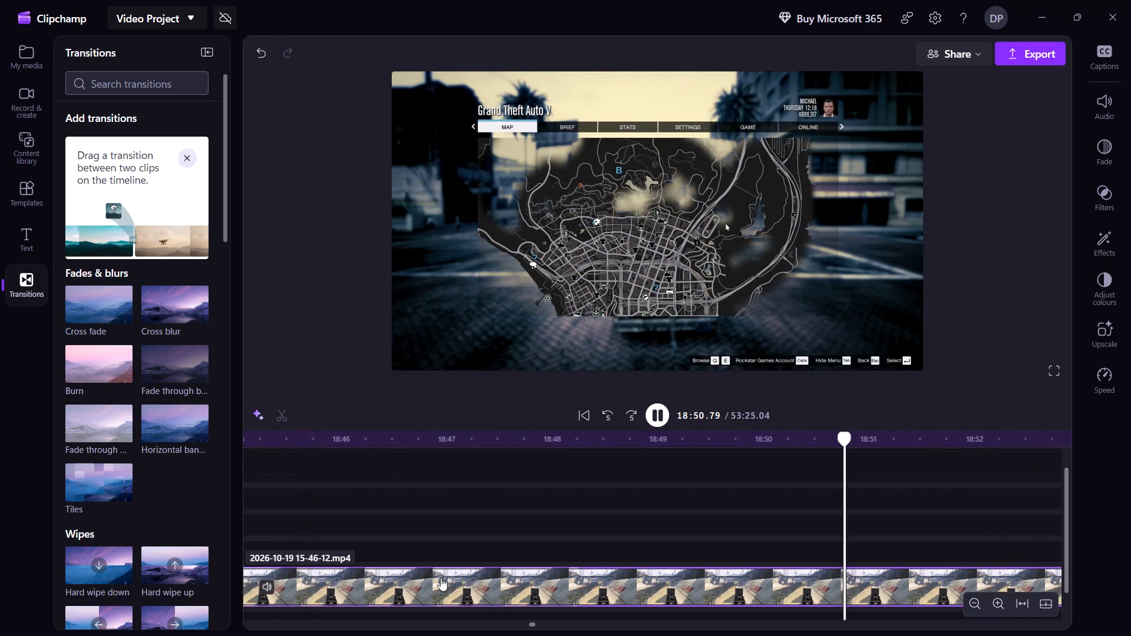
key("shift+Right")
key("shift+Right")
key("shift+Right")
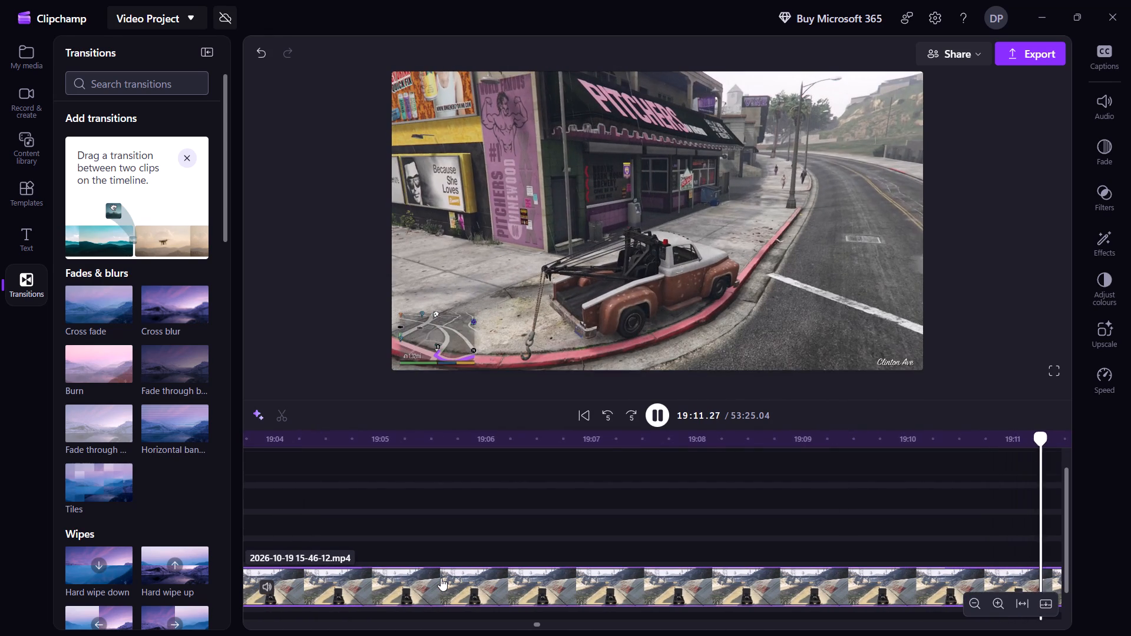
key("shift+Right")
key("shift+Right")
key("shift+Right")
key("shift+Right")
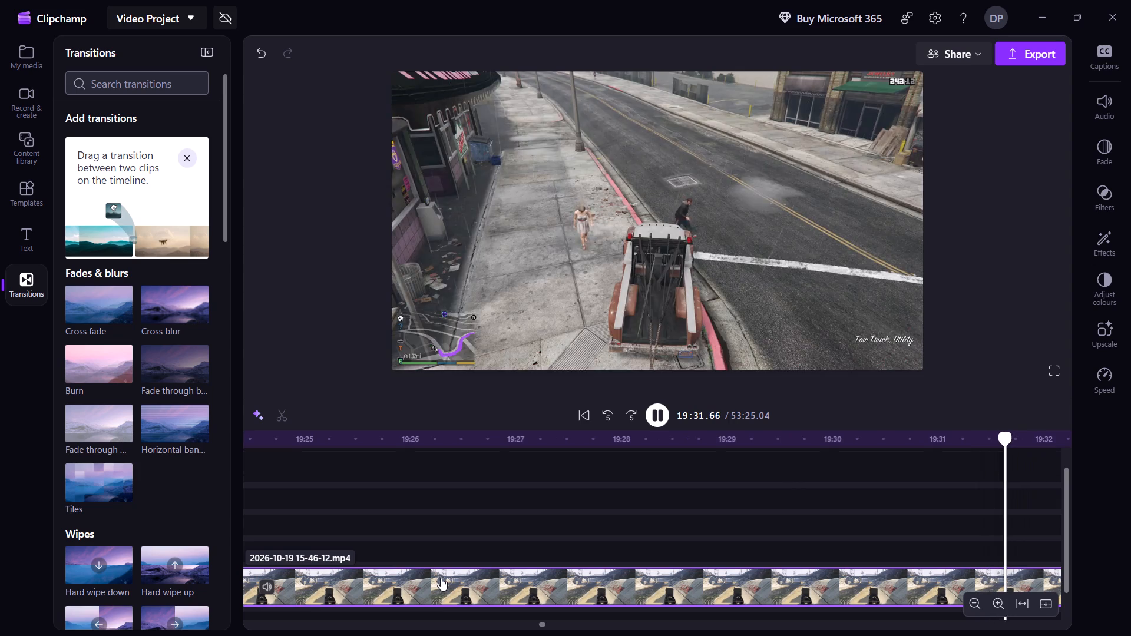
key("shift+Right")
key("shift+Right")
key("shift+Right")
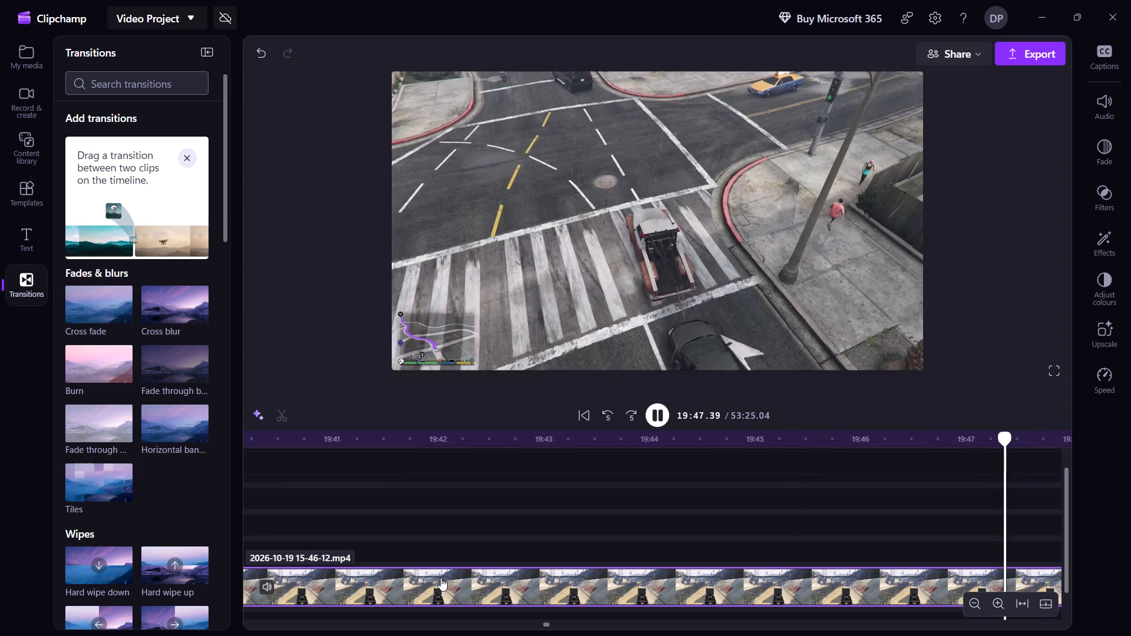
key("shift+Right")
key("shift+Right")
key("shift+Right")
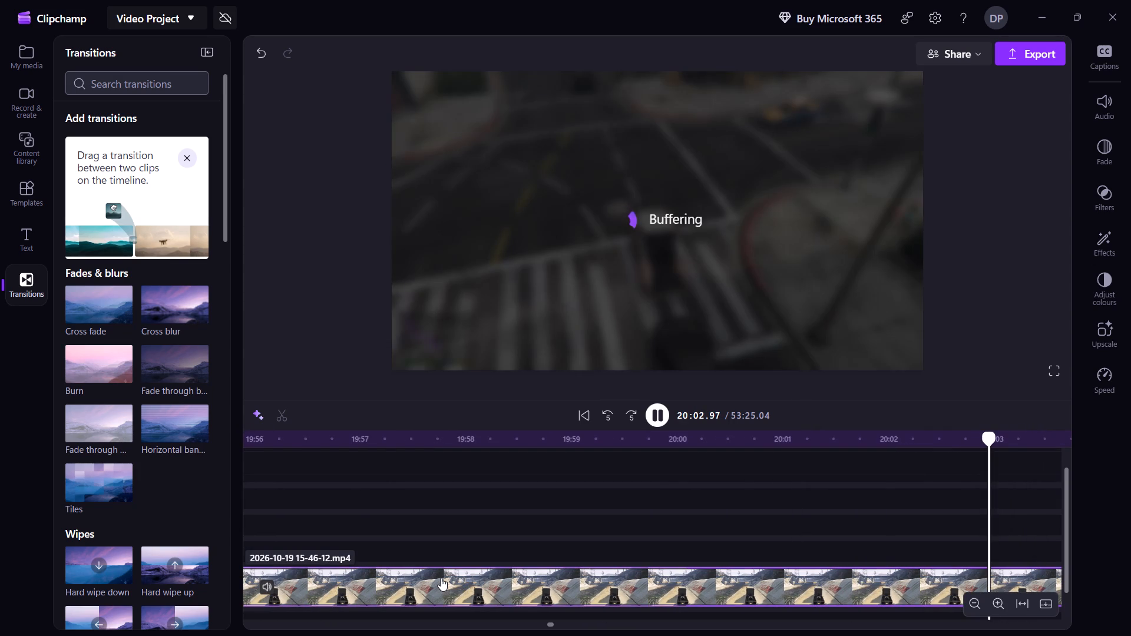
Skim the motorbike ride from about 20:03 to the Galileo Observatory arrival, looking for where the kept footage should resume.
key("shift+Right")
key("shift+Right")
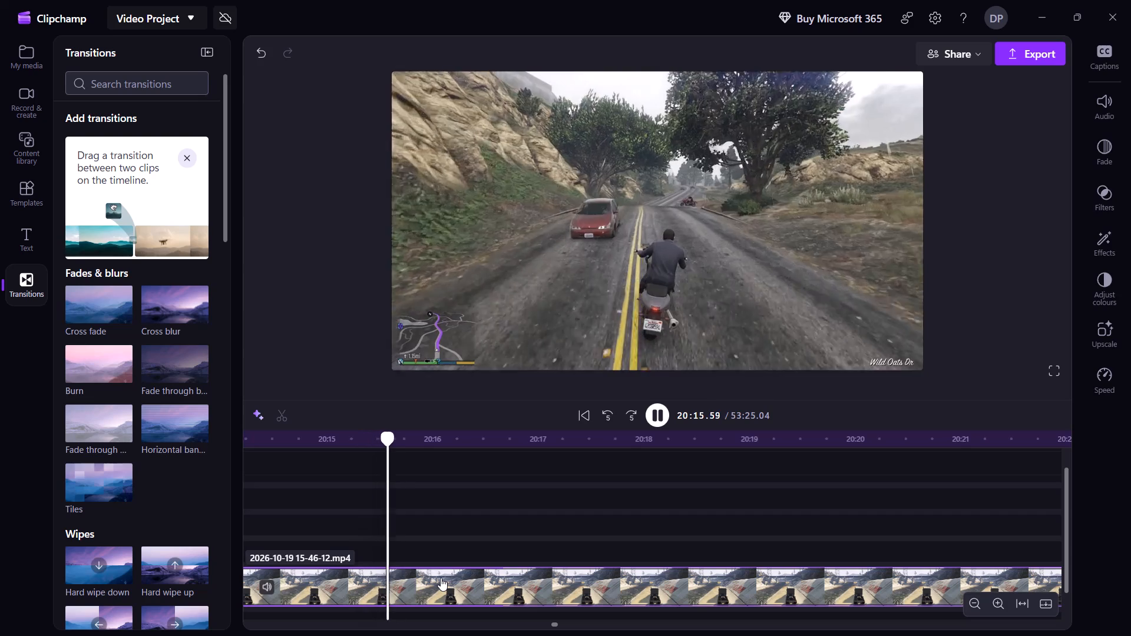
key("shift+Right")
key("shift+Right")
key("shift+Right")
key("shift+Right")
key("shift+Right")
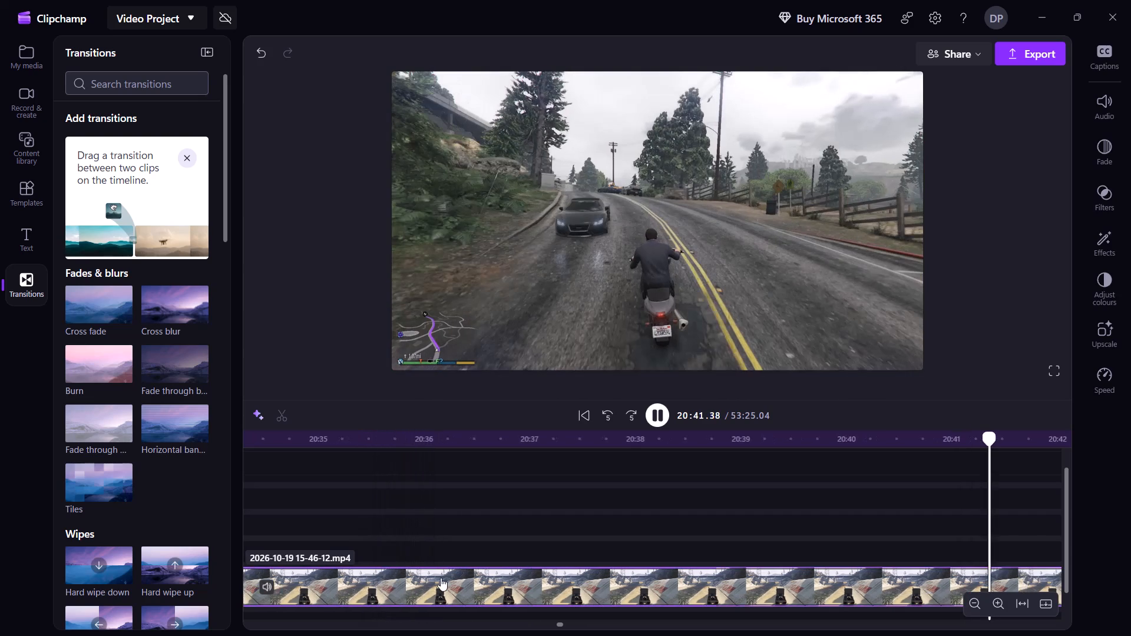
key("shift+Right")
key("shift+Right")
key("shift+Right")
key("shift+Right")
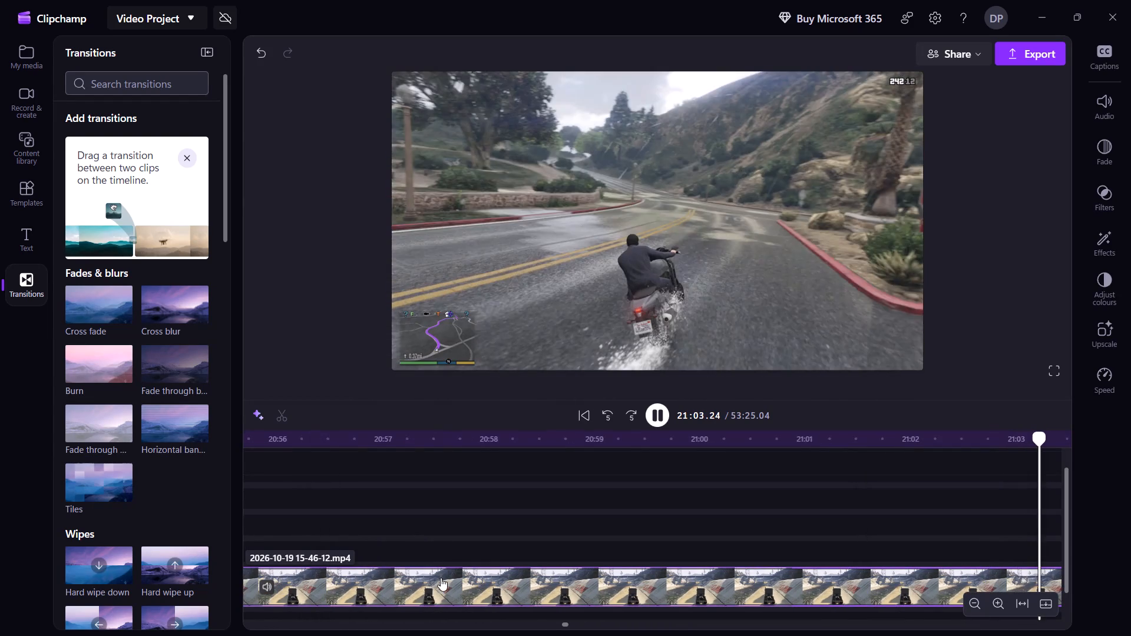
key("shift+Right")
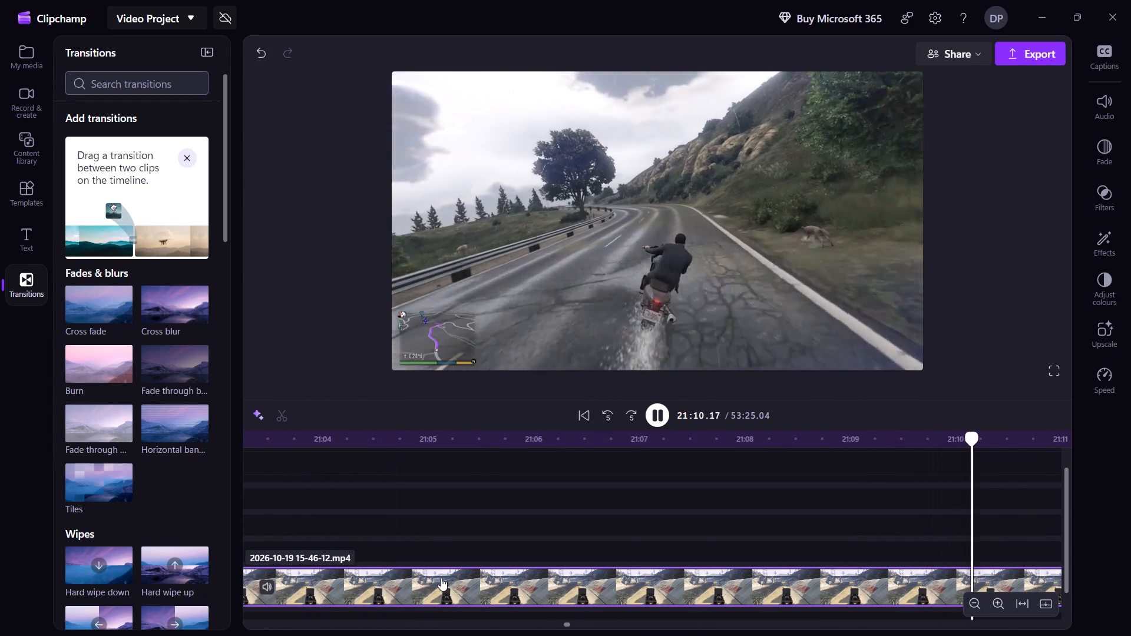
key("shift+Right")
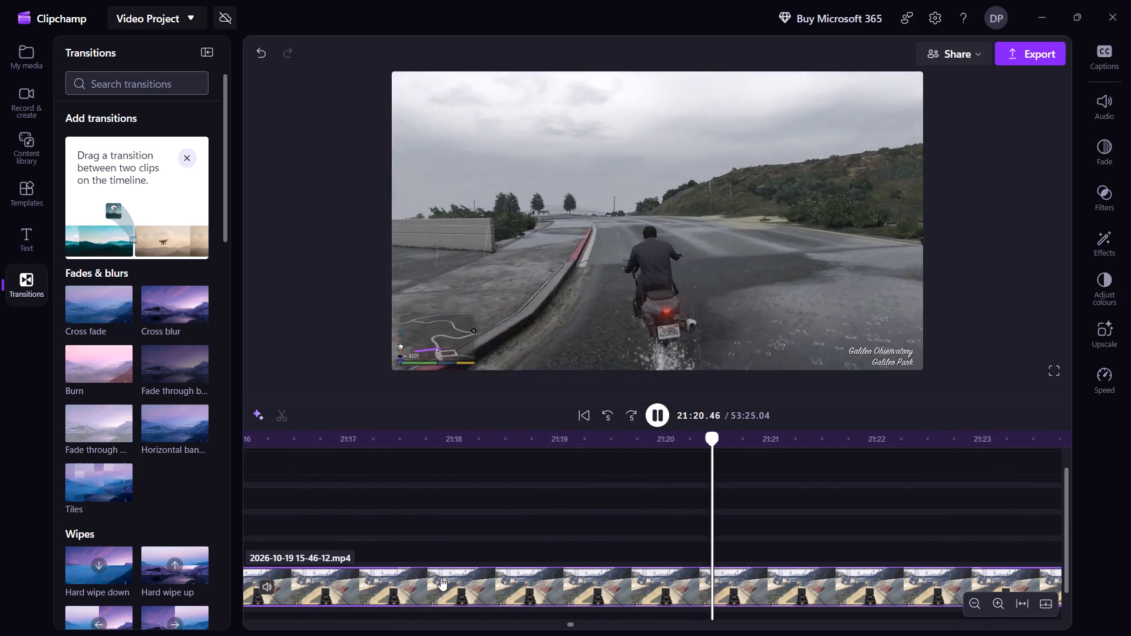
key("shift+Right")
Go back to the motorbike ride before the observatory and split the clip at 20:59.50.
key("shift+Left")
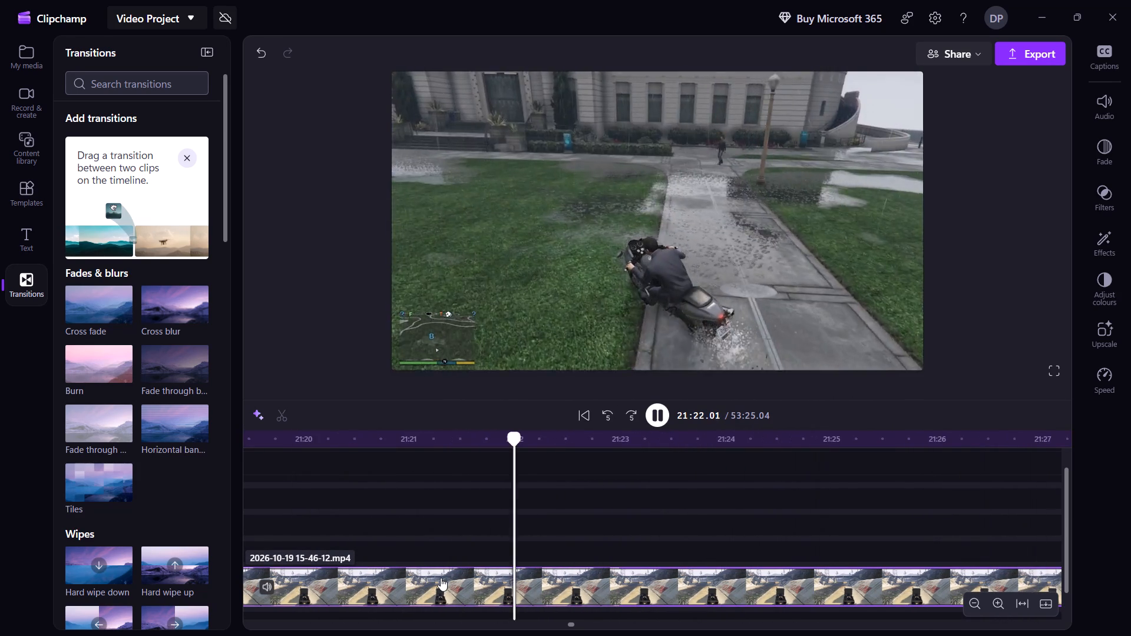
key("shift+Left")
key("shift+Left")
key("shift+Left")
key("shift+Left")
key("shift+Left")
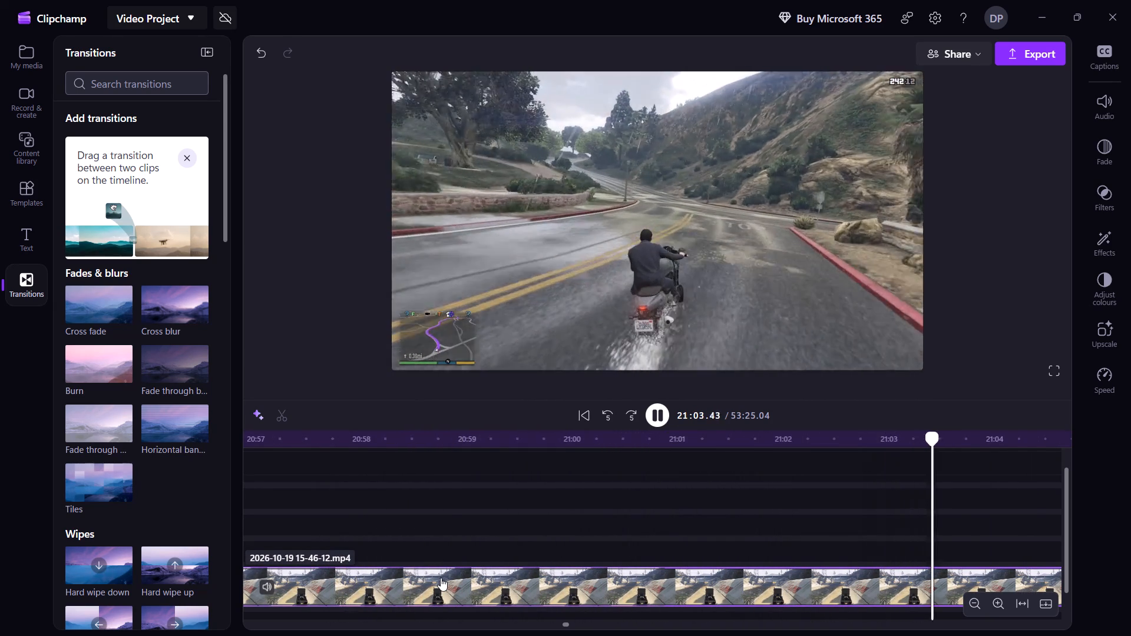
key("shift+Left")
key("space")
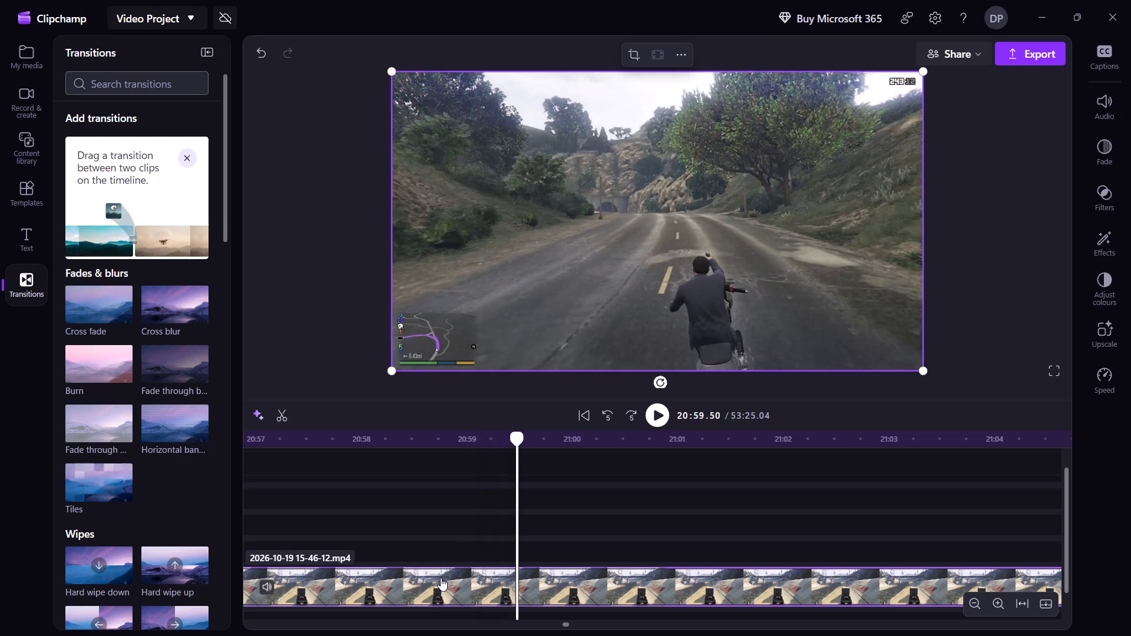
key("s")
Delete the travel segment between the 13:27.7 and 20:59.50 splits and close the gap it leaves.
left_click(401, 577)
right_click(401, 577)
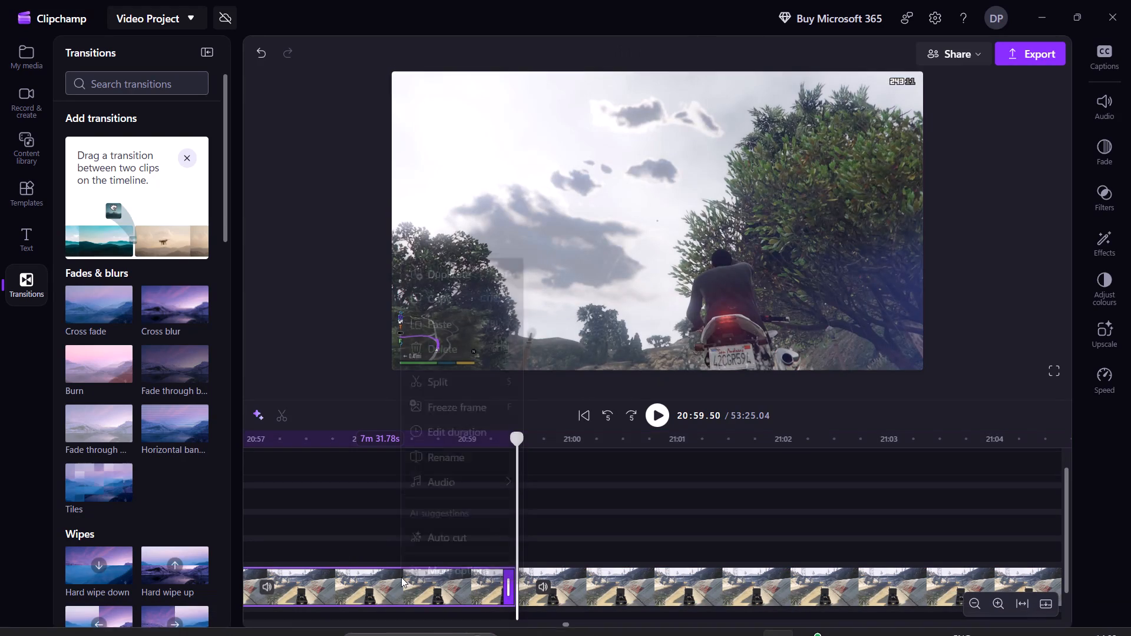
left_click(473, 331)
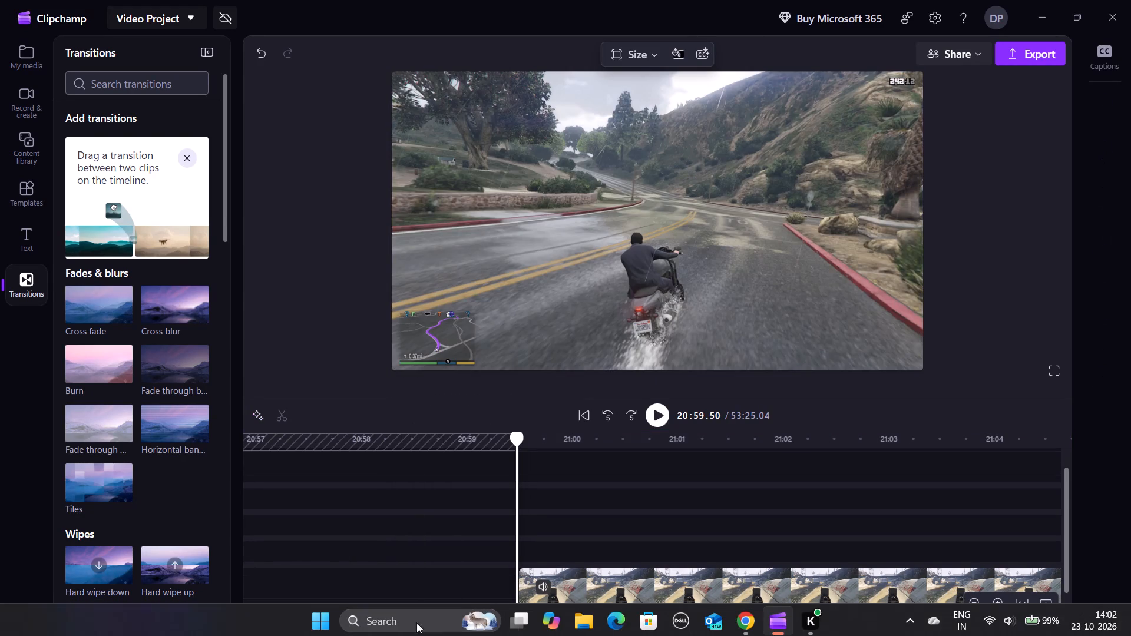
left_click(382, 580)
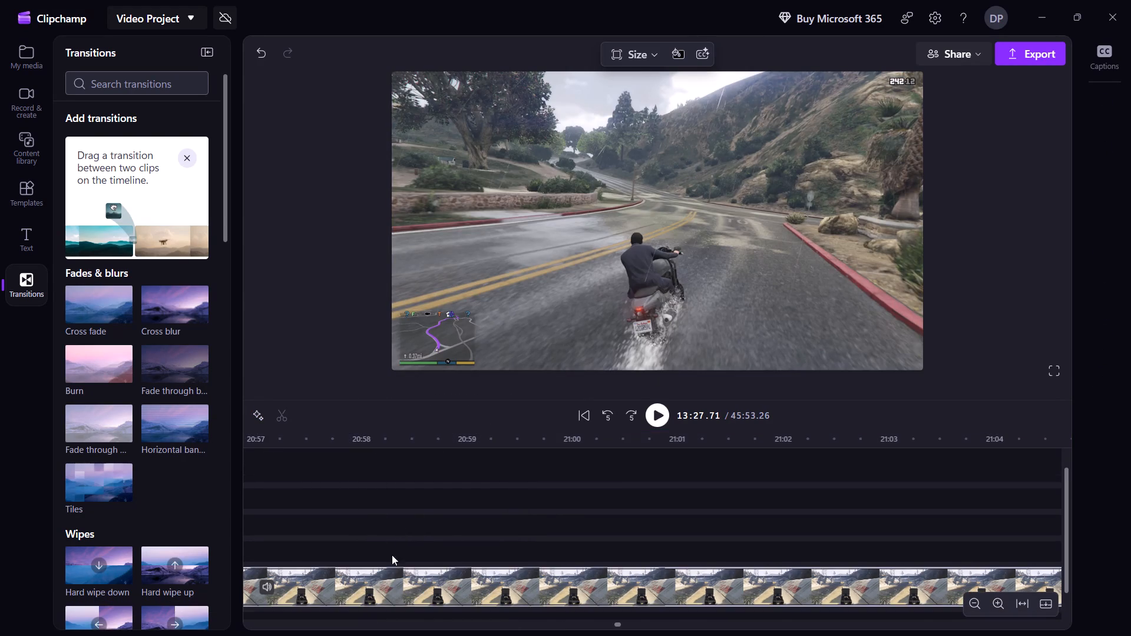
Add a Tiles transition between the two clips at the 13:27.7 cut.
key("Left")
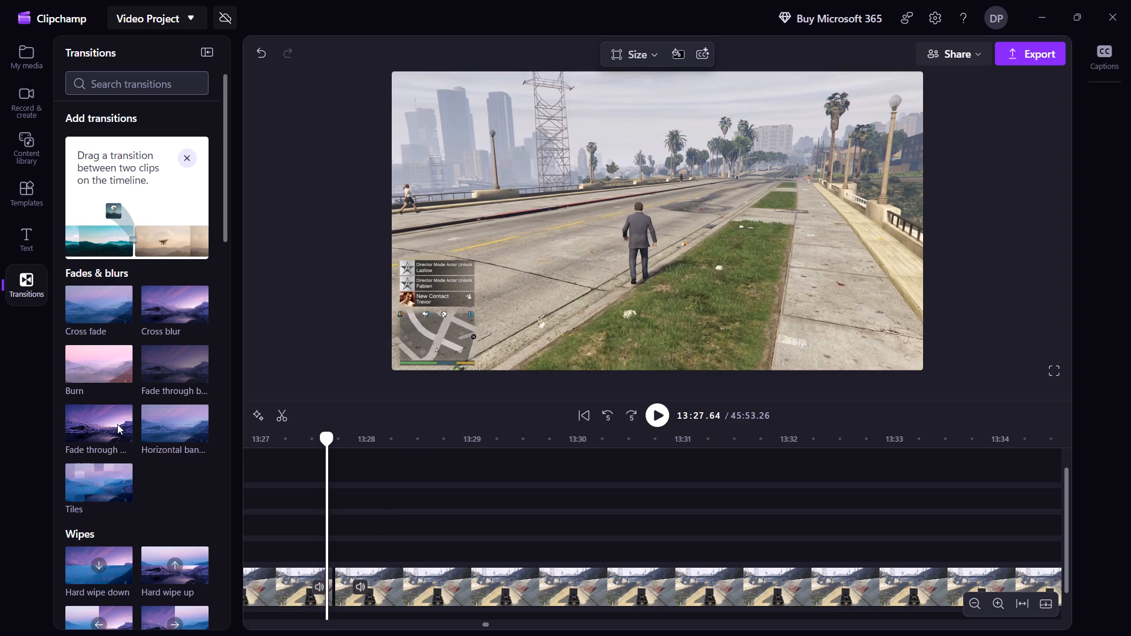
scroll(117, 424, "down", 2)
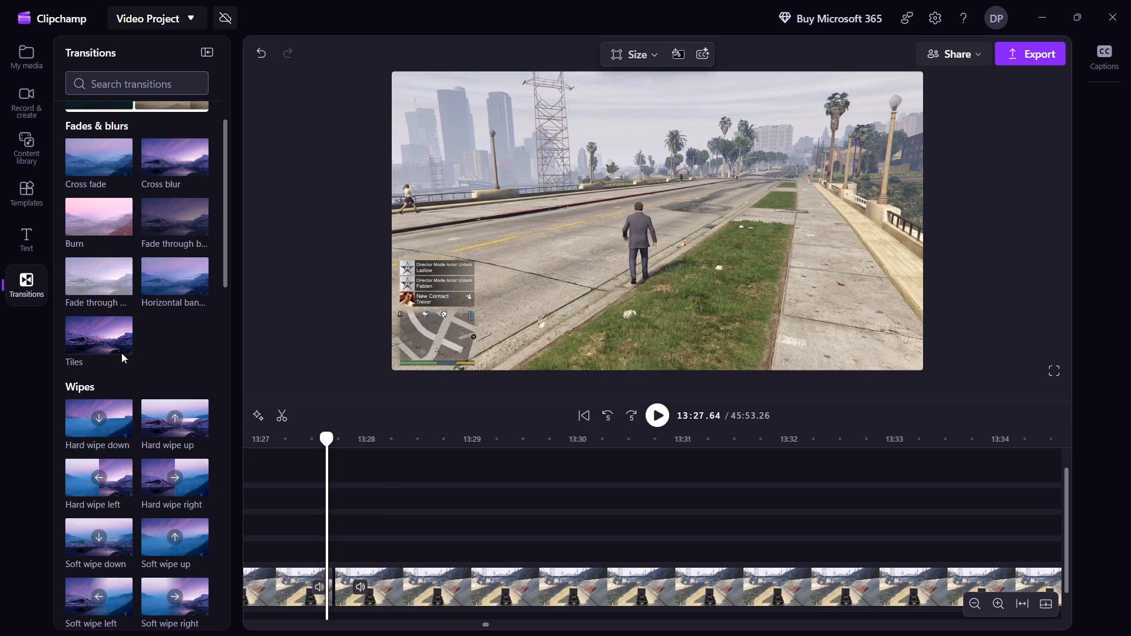
left_click_drag(118, 342, 372, 581)
Preview the Tiles transition by playing from about 13:26.8, shortly before the cut.
key("Left")
key("Left")
key("Left")
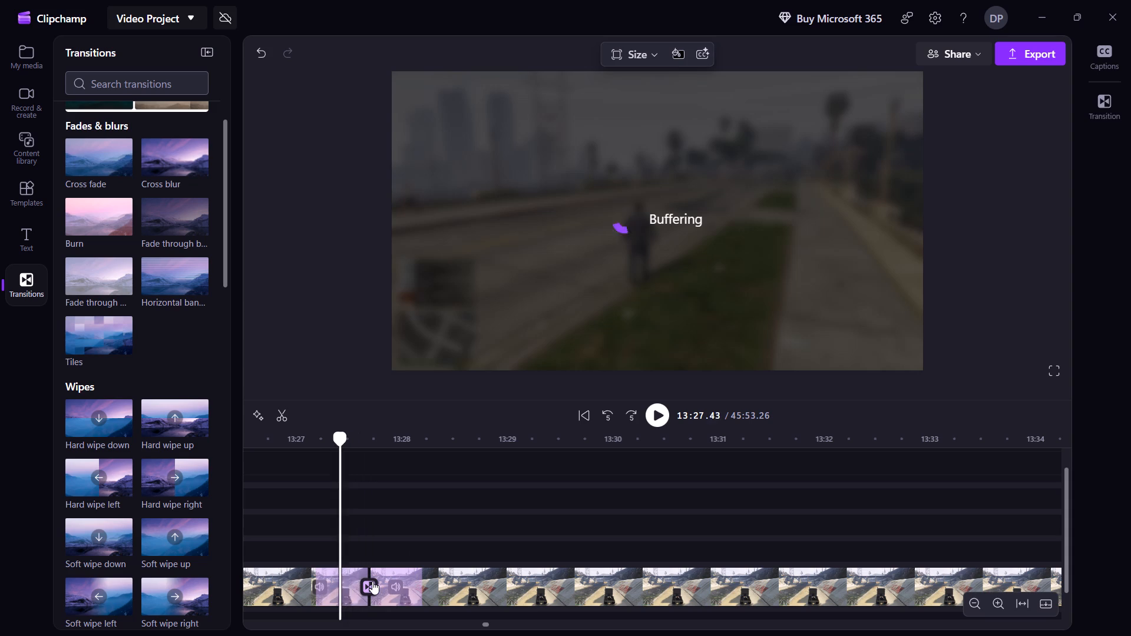
key("Left")
key("Left")
key("Left")
key("Left")
key("Left")
key("Left")
key("Left")
key("Left")
key("Left")
key("space")
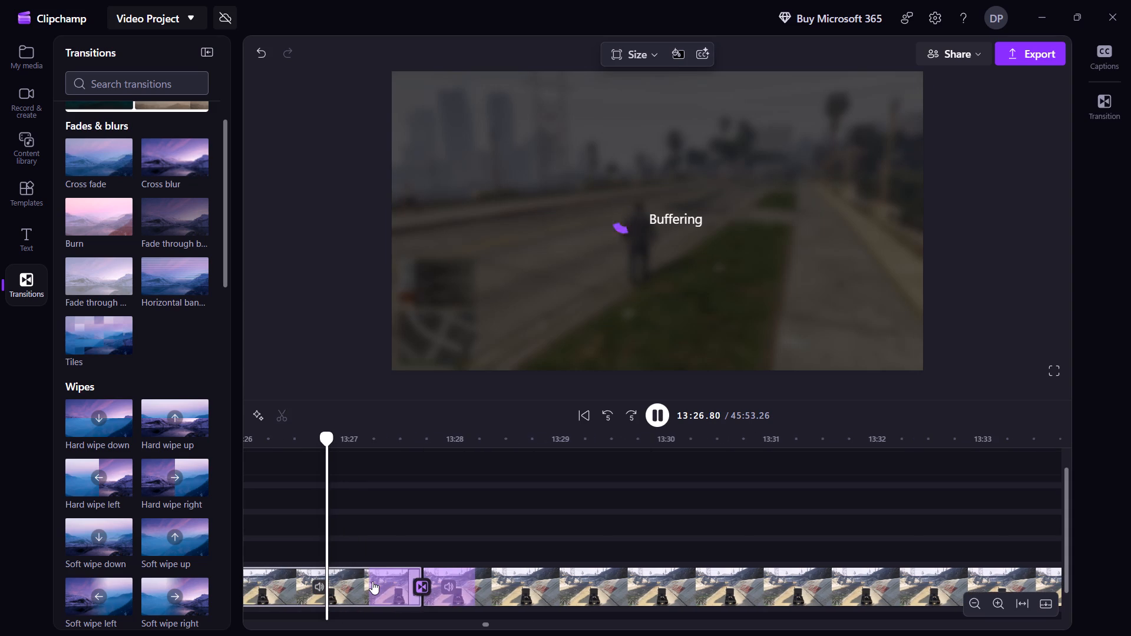
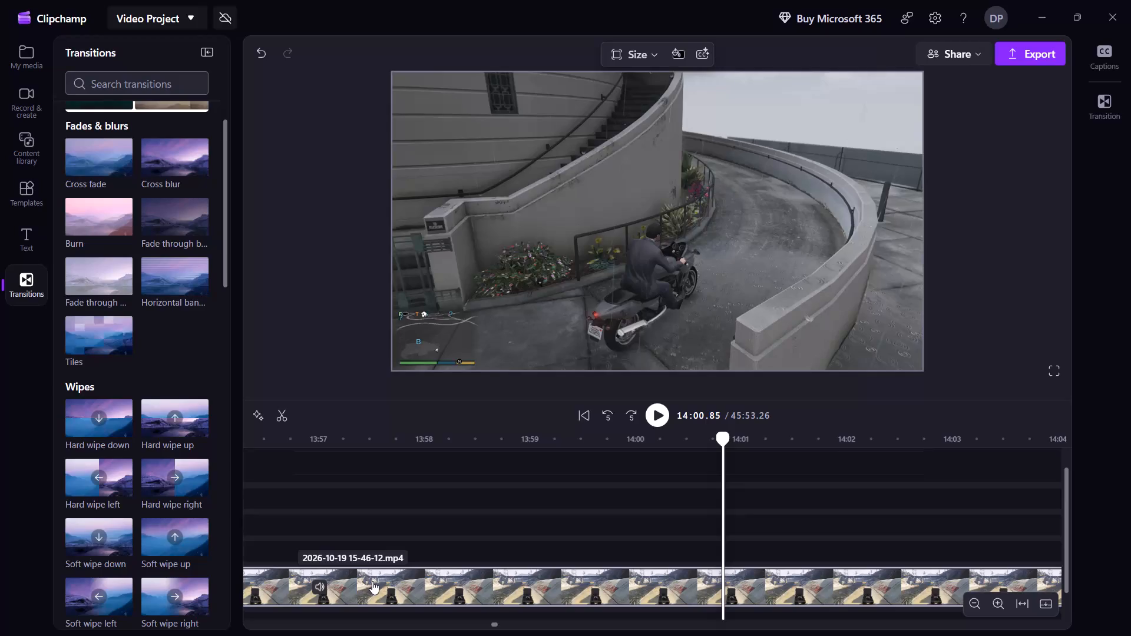
Skim forward through the observatory arrival and cutscene footage from about 14:00 to 16:50.
key("shift+Right")
key("shift+Right")
key("shift+Right")
key("shift+Right")
key("shift+Right")
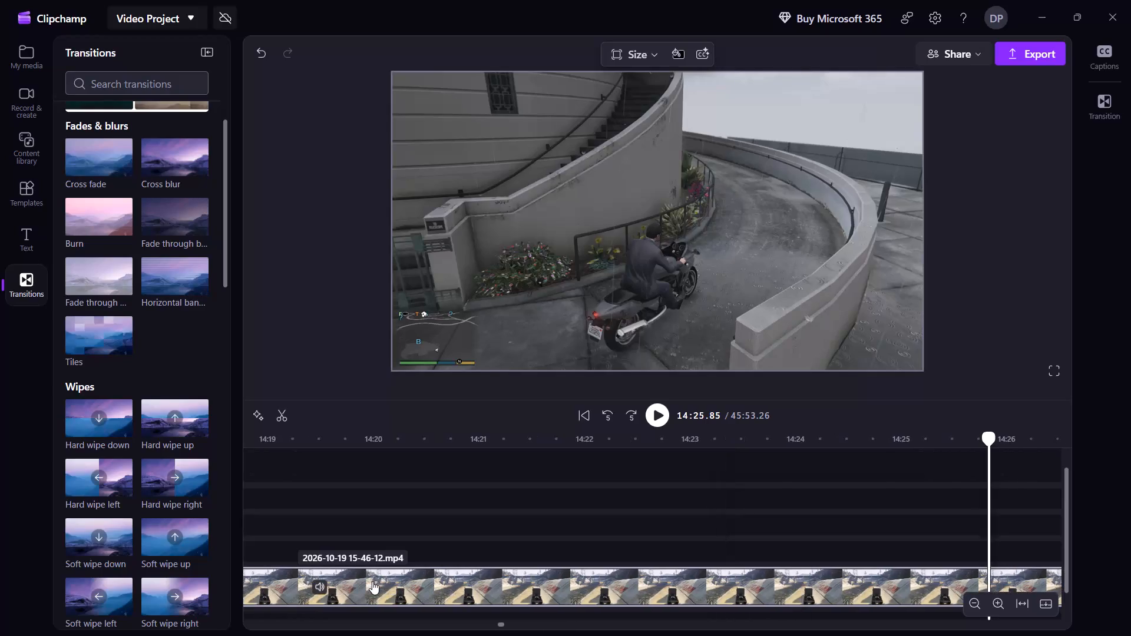
key("shift+Right")
key("shift+Right")
key("shift+Right")
key("shift+Right")
key("shift+Right")
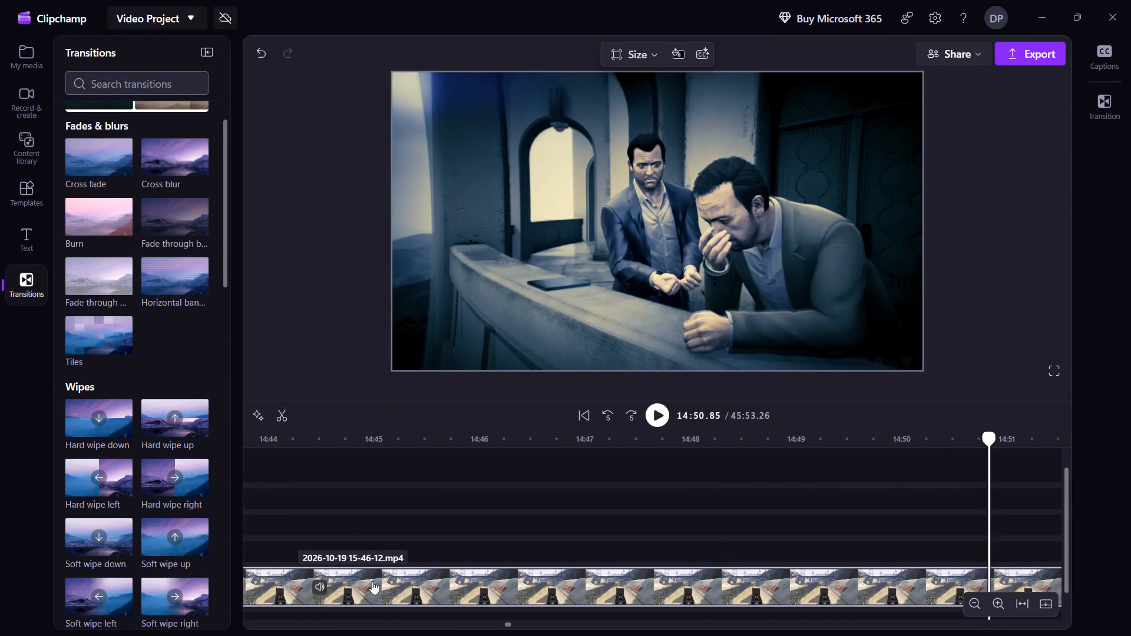
key("shift+Right")
key("shift+Right")
key("shift+Right")
key("shift+Right")
key("shift+Right")
key("shift+Right")
key("shift+Right")
key("shift+Right")
key("shift+Right")
key("shift+Right")
key("shift+Right")
key("shift+Right")
key("shift+Right")
key("shift+Right")
key("shift+Right")
key("shift+Right")
key("shift+Right")
key("shift+Right")
key("shift+Right")
key("shift+Right")
key("shift+Right")
key("shift+Right")
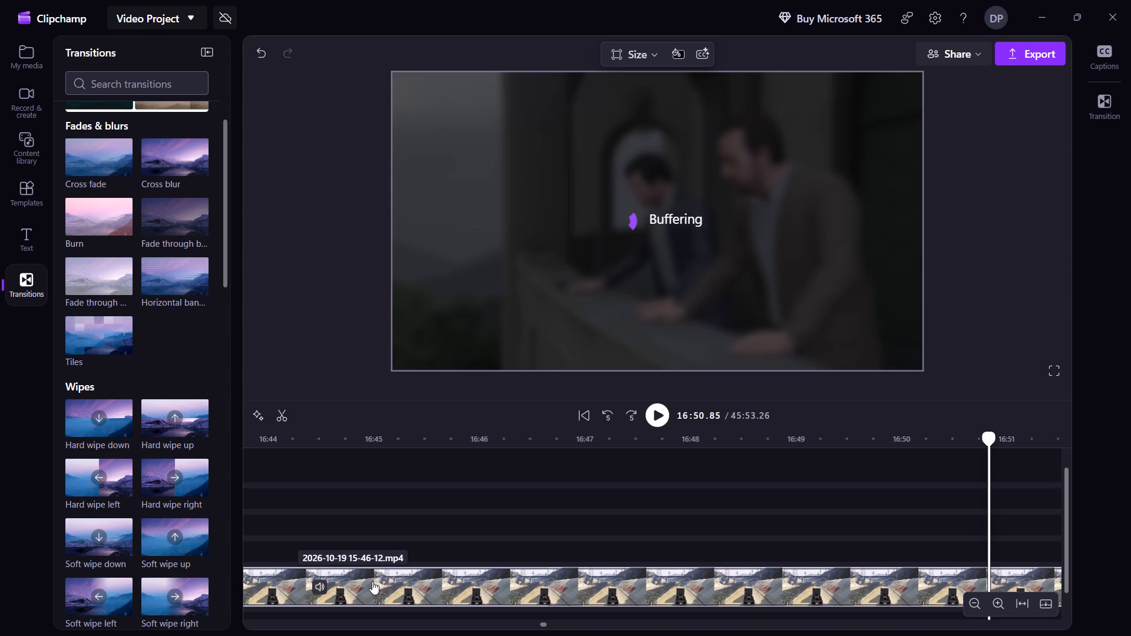
key("space")
key("shift+Right")
key("shift+Right")
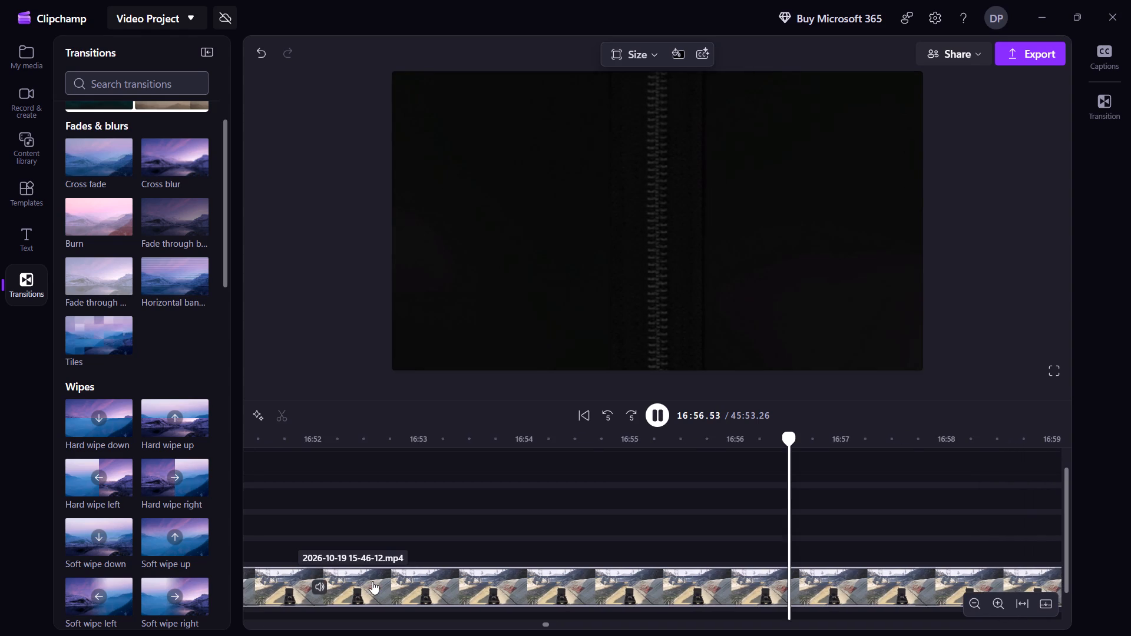
key("shift+Right")
key("shift+Right")
key("shift+Right")
key("shift+Right")
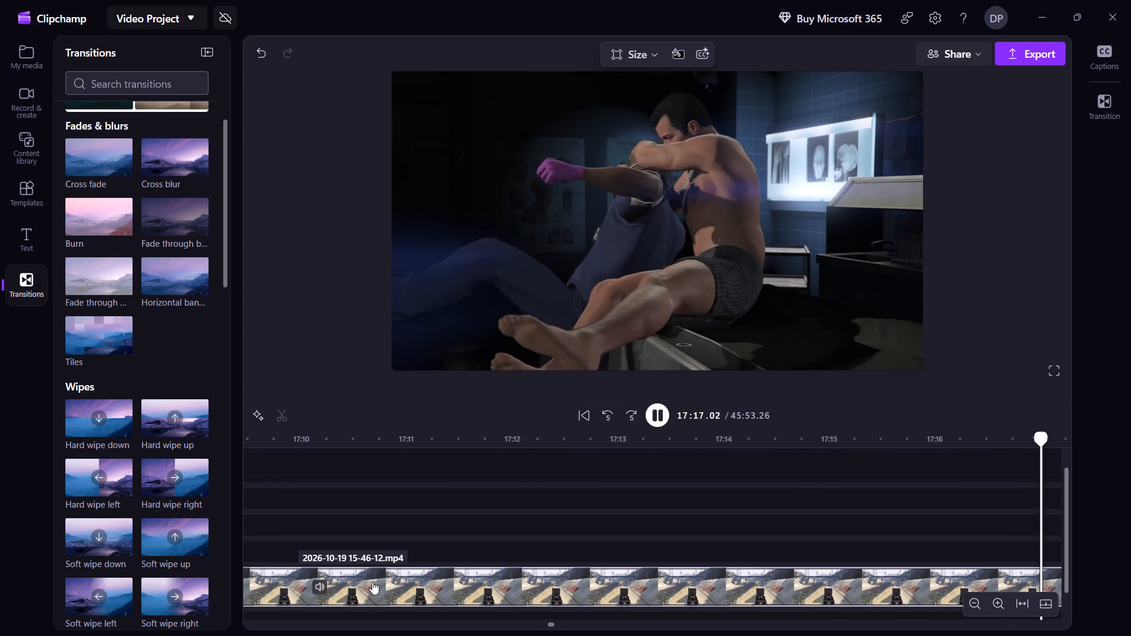
key("shift+Right")
key("shift+Right")
key("shift+Right")
key("shift+Right")
key("shift+Right")
key("shift+Right")
key("shift+Right")
key("shift+Right")
key("shift+Right")
key("shift+Right")
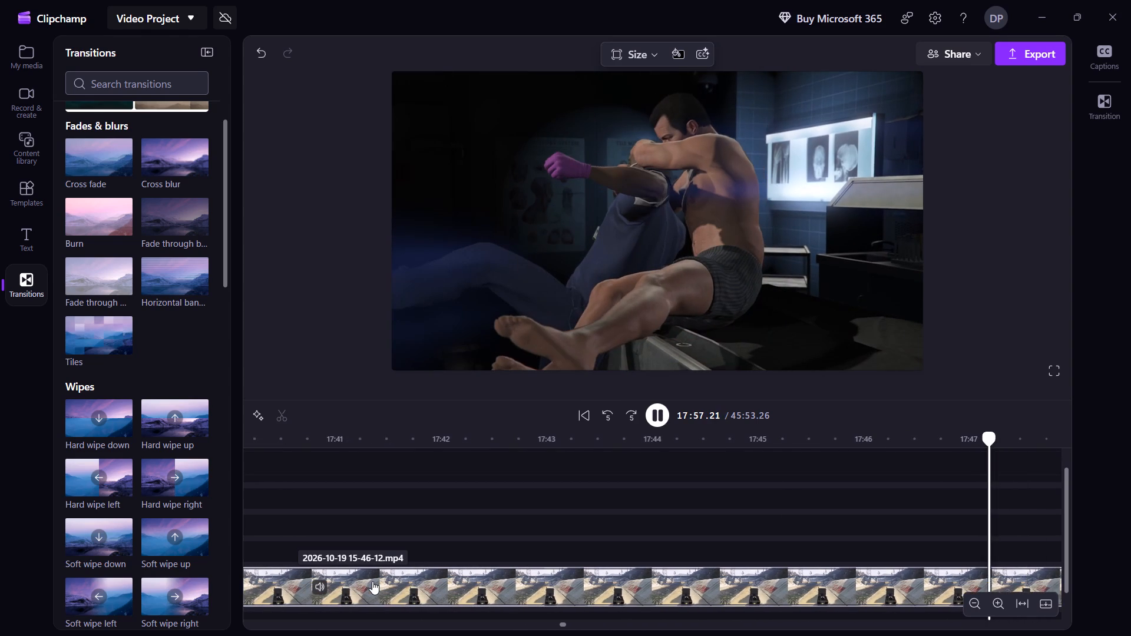
key("shift+Right")
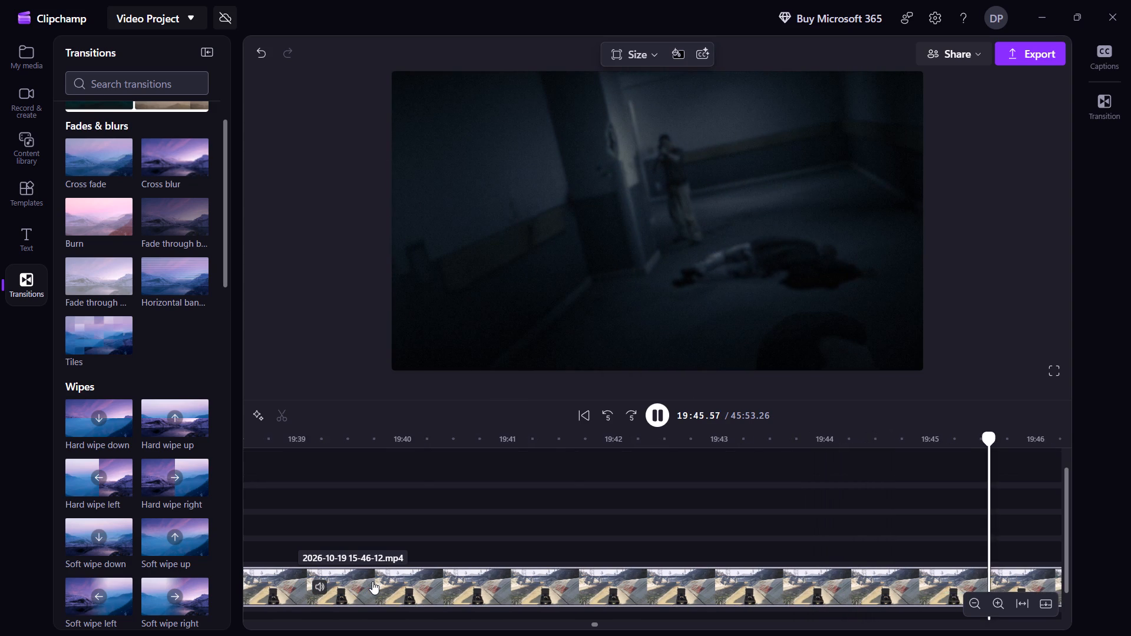
key("shift+Right")
key("shift+Right")
key("shift+Right")
key("shift+Right")
key("shift+Right")
key("shift+Right")
key("shift+Right")
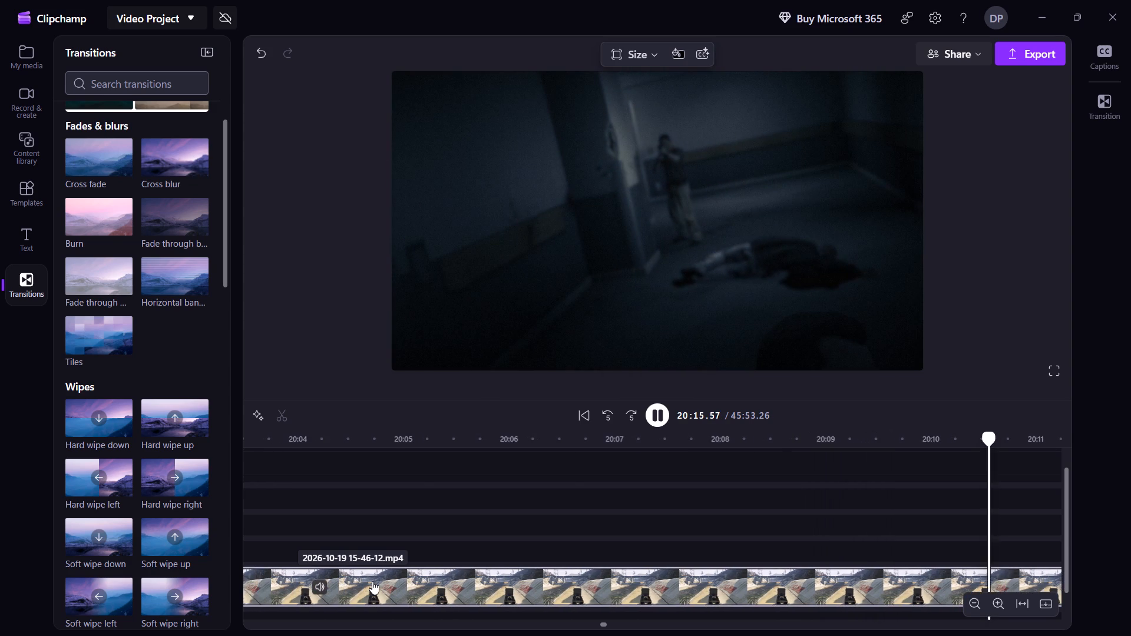
key("shift+Right")
key("shift+Right")
key("shift+Right")
key("shift+Right")
key("shift+Right")
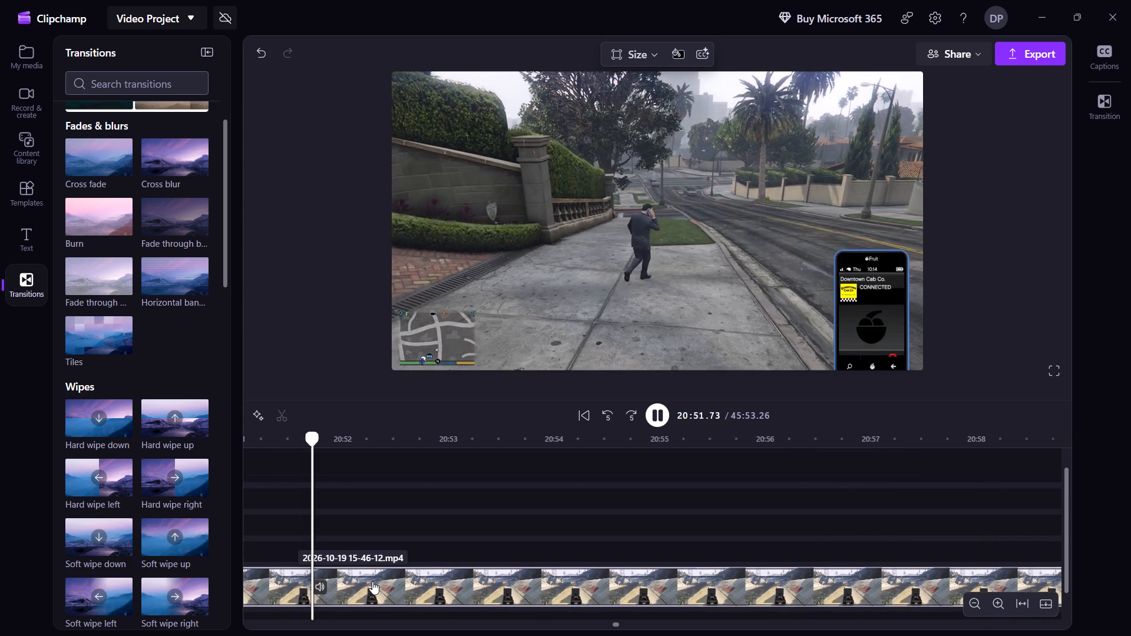
Skim through the taxi ride and the white car's drive up to the observatory lawn at about 23:55.
key("shift+Right")
key("shift+Right")
key("shift+Right")
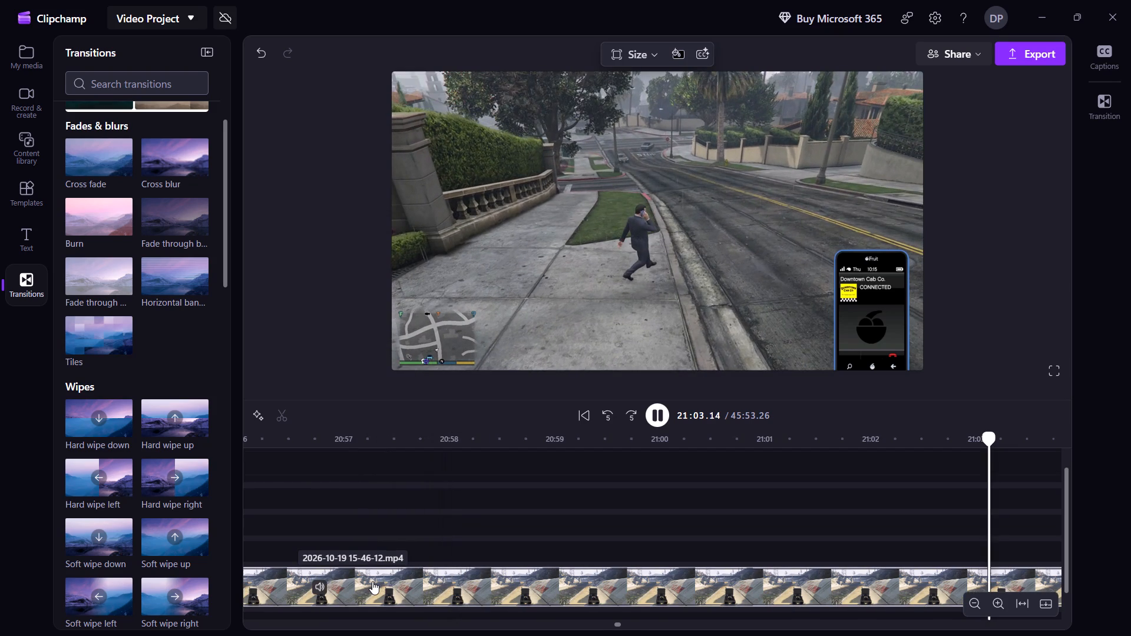
key("shift+Right")
key("shift+Right")
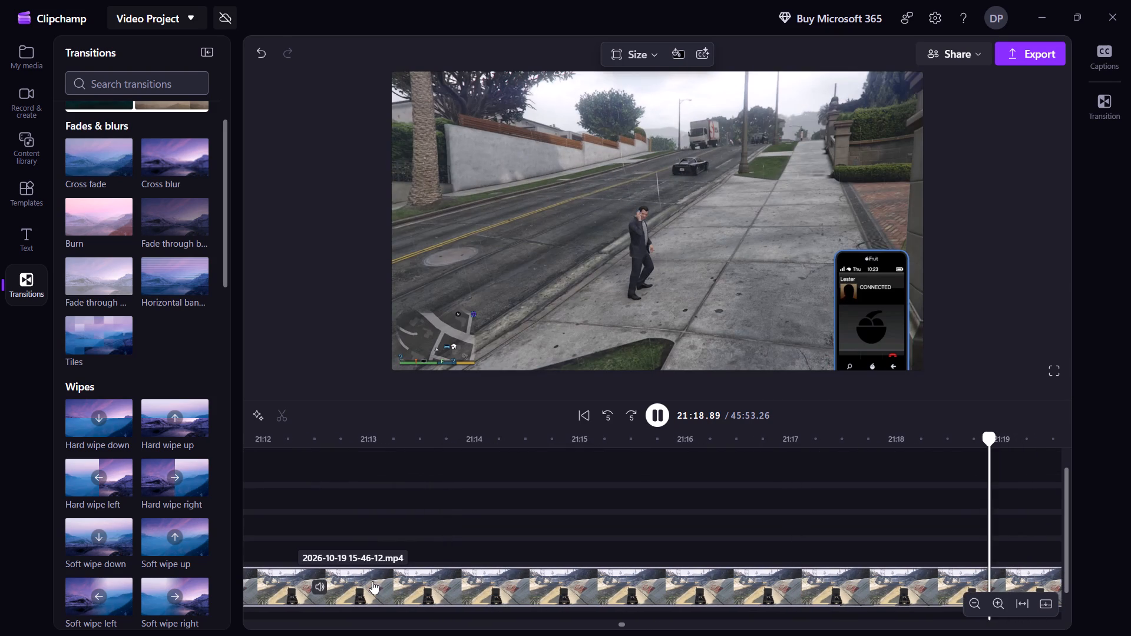
key("shift+Right")
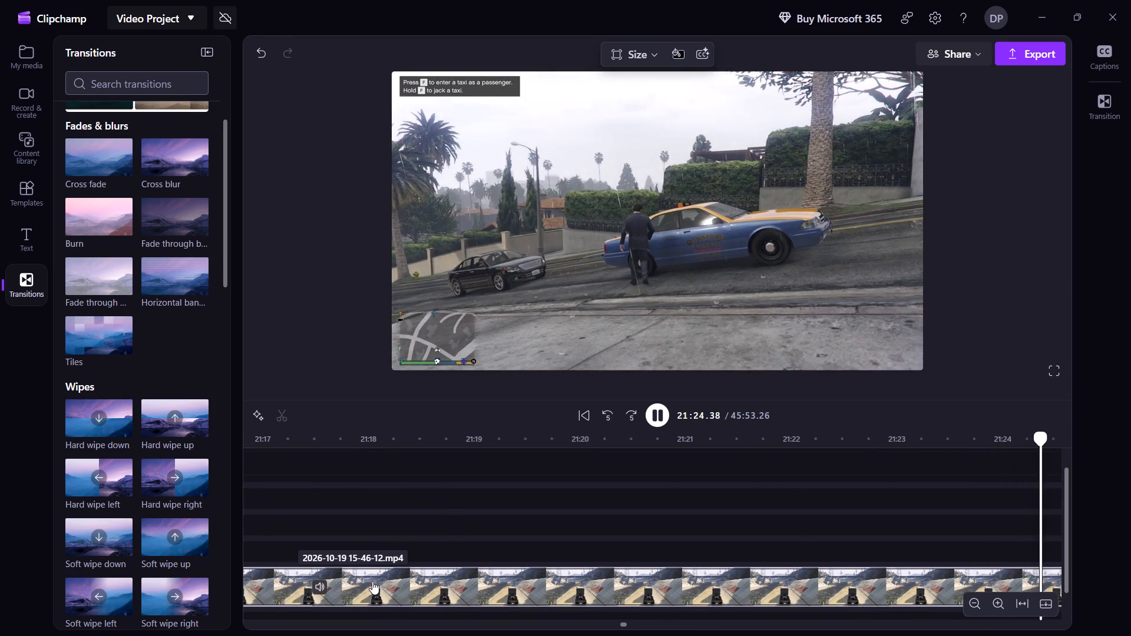
key("shift+Right")
key("shift+Right")
key("shift+Right")
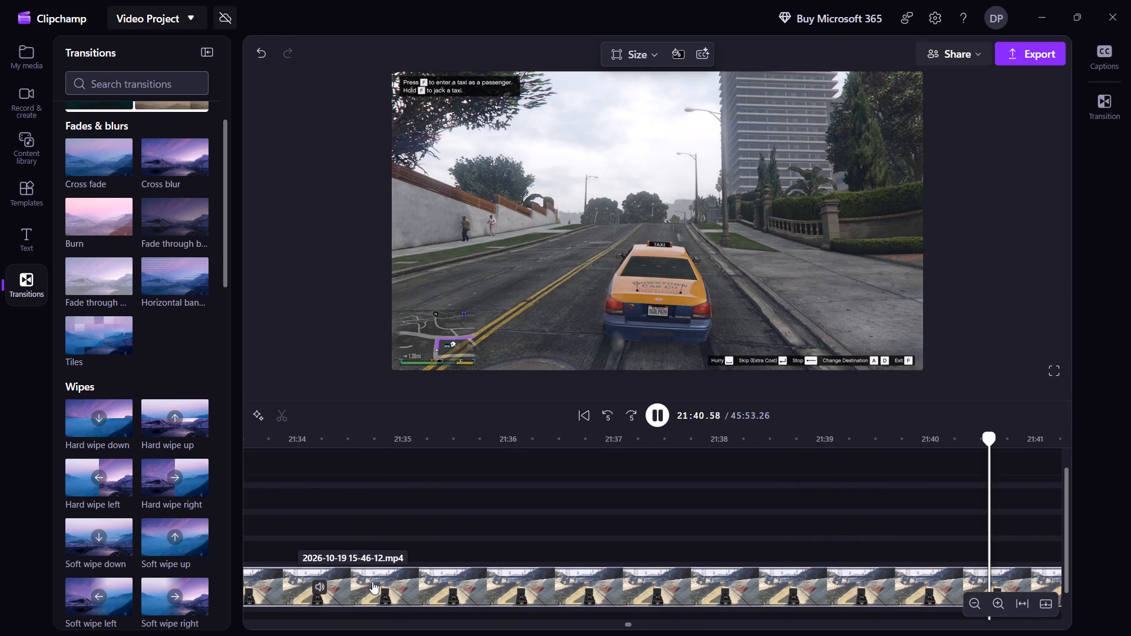
key("shift+Right")
key("shift+Right")
key("shift+Right")
key("shift+Right")
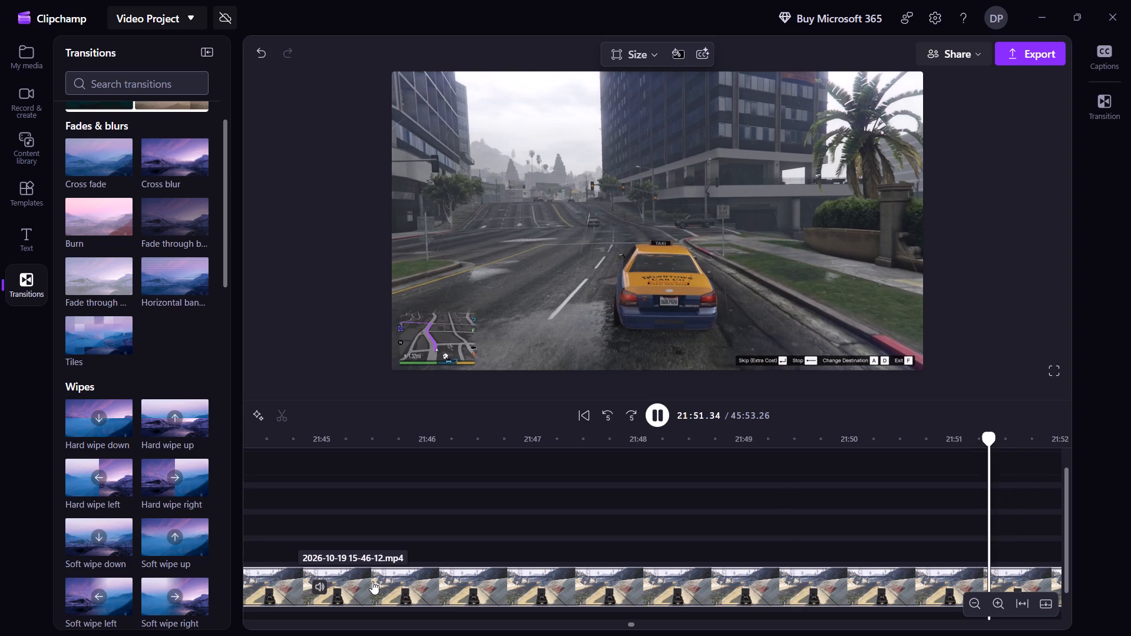
key("shift+Right")
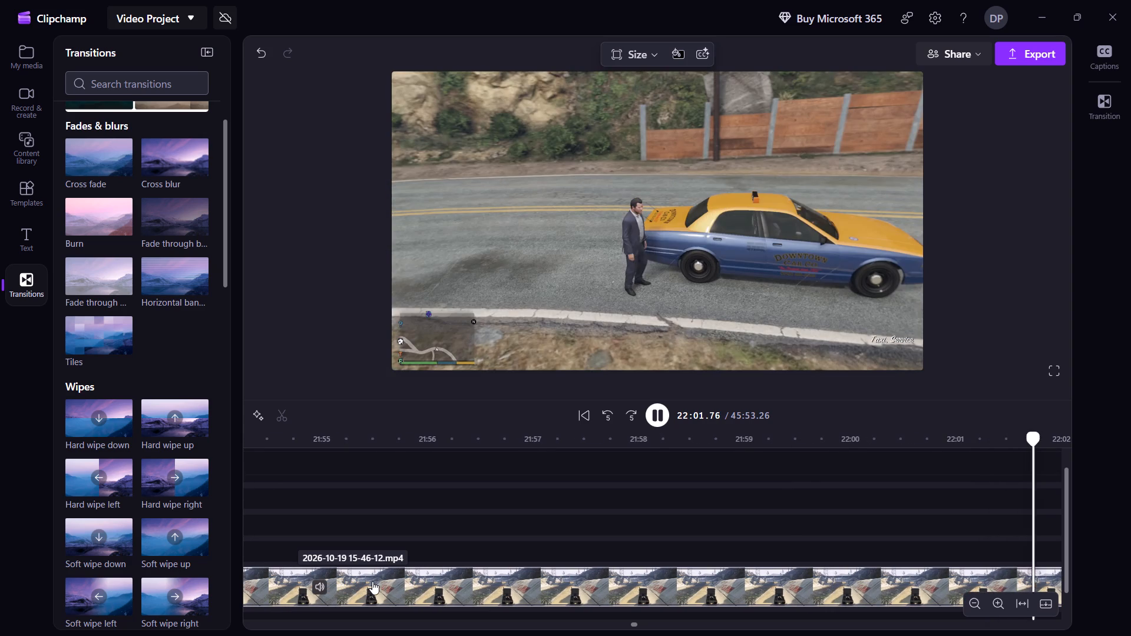
key("shift+Right")
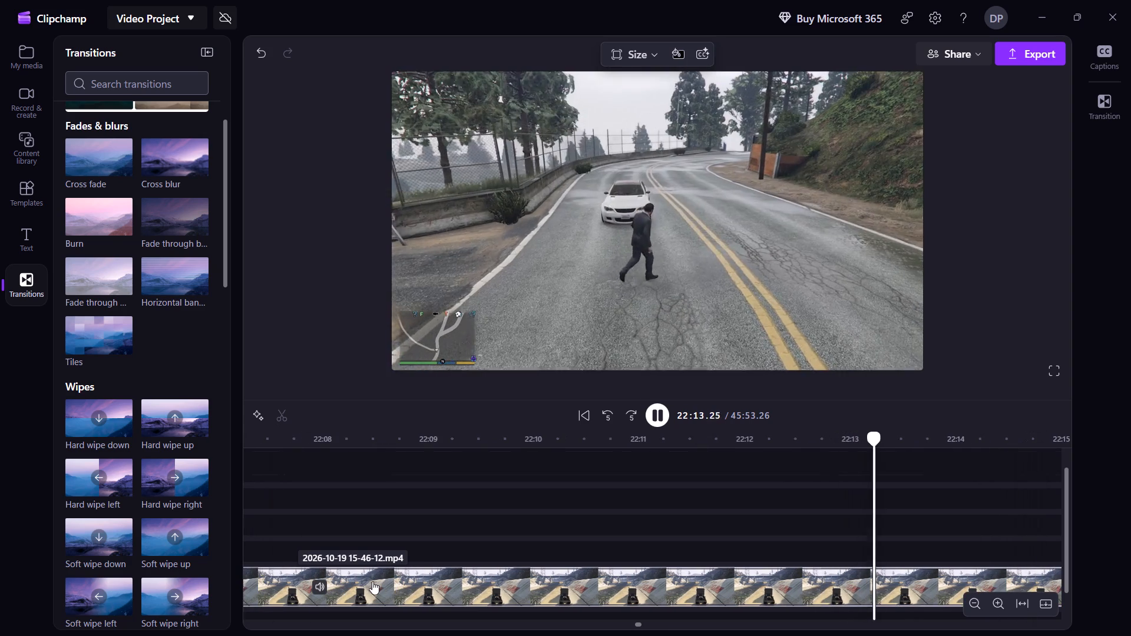
key("shift+Right")
key("shift+Right")
key("shift+Right")
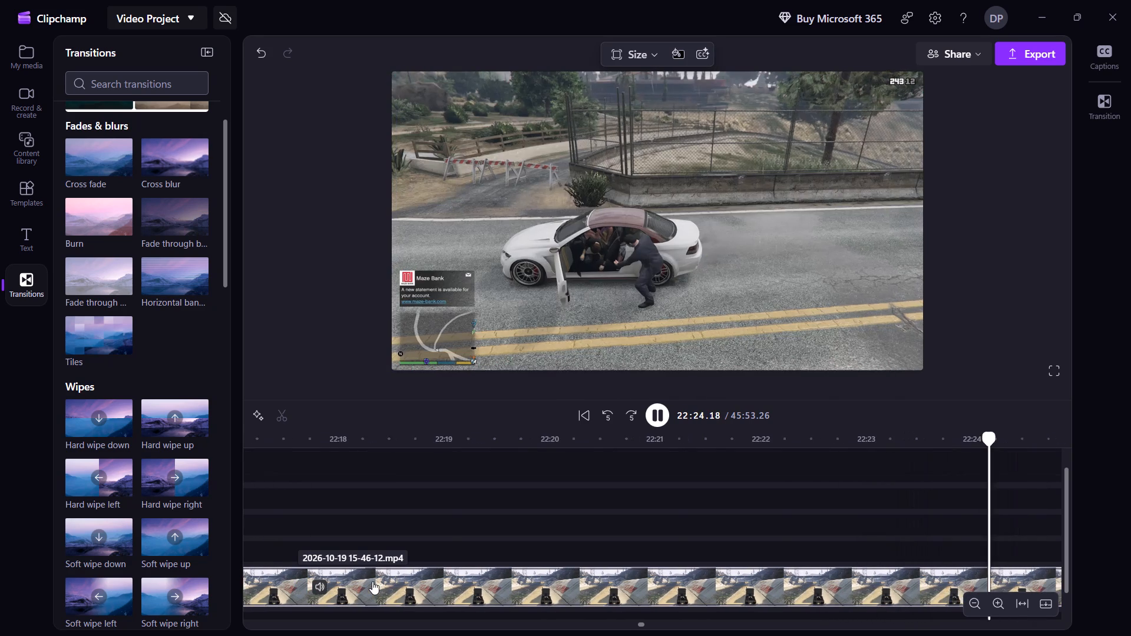
key("shift+Right")
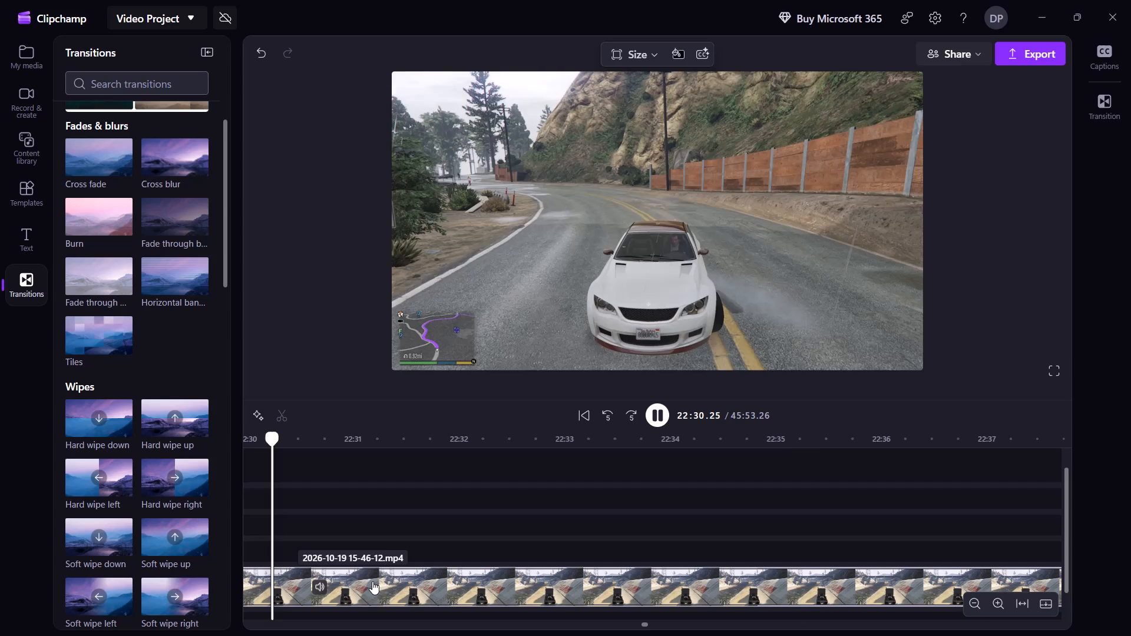
key("shift+Right")
key("shift+Right")
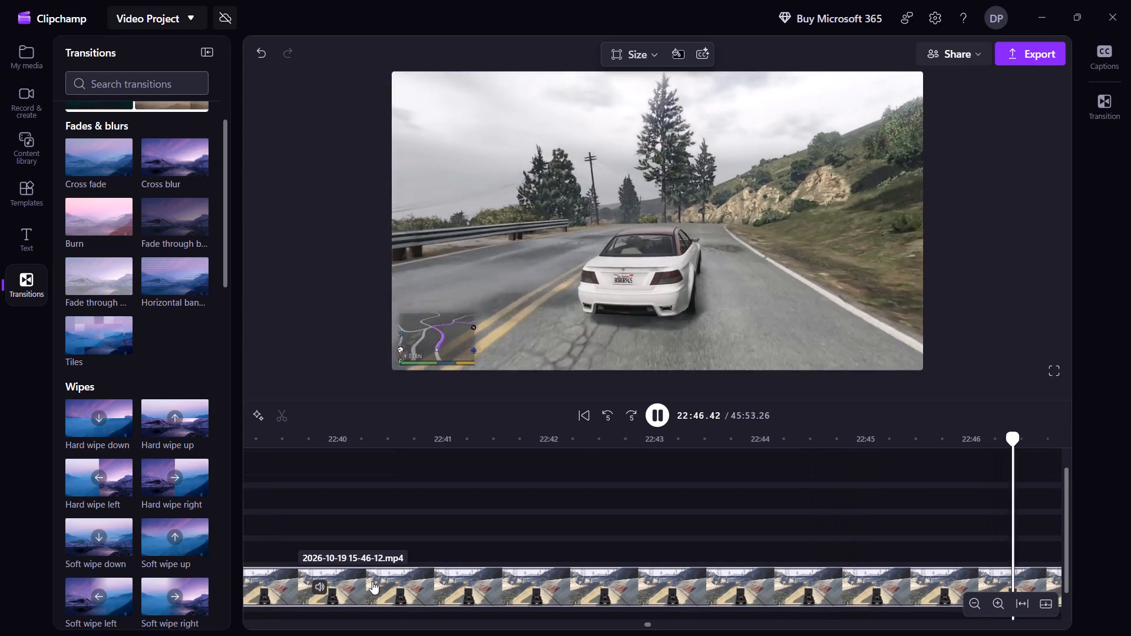
key("shift+Right")
key("shift+Right")
key("shift+Right")
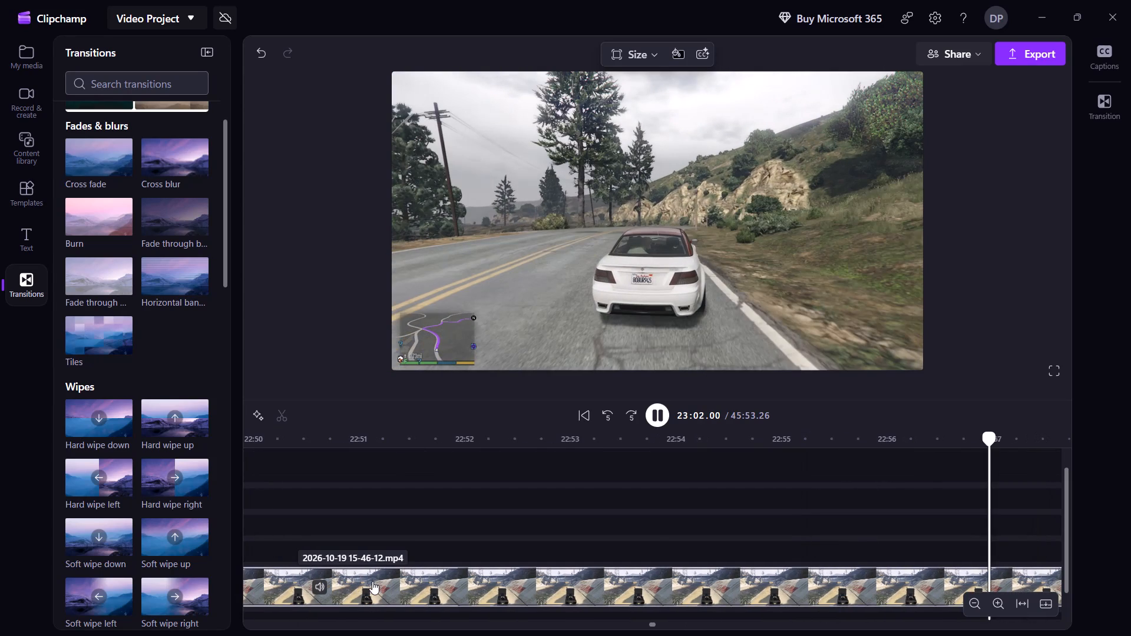
key("shift+Right")
key("shift+Right")
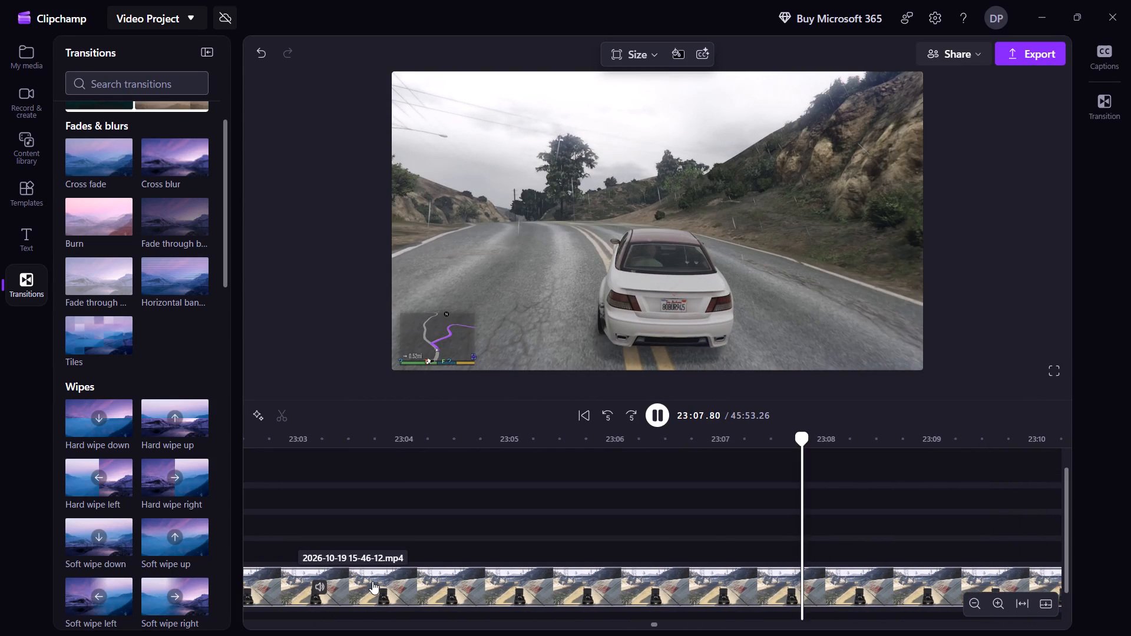
key("shift+Right")
key("shift+Right")
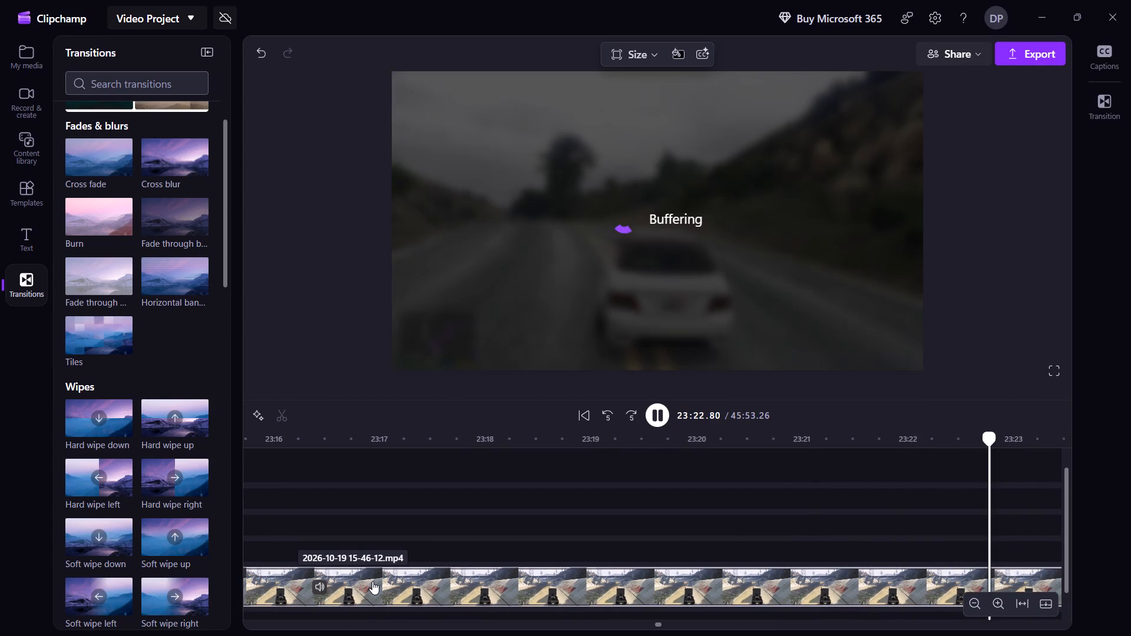
key("shift+Right")
key("shift+Right")
key("shift+Right")
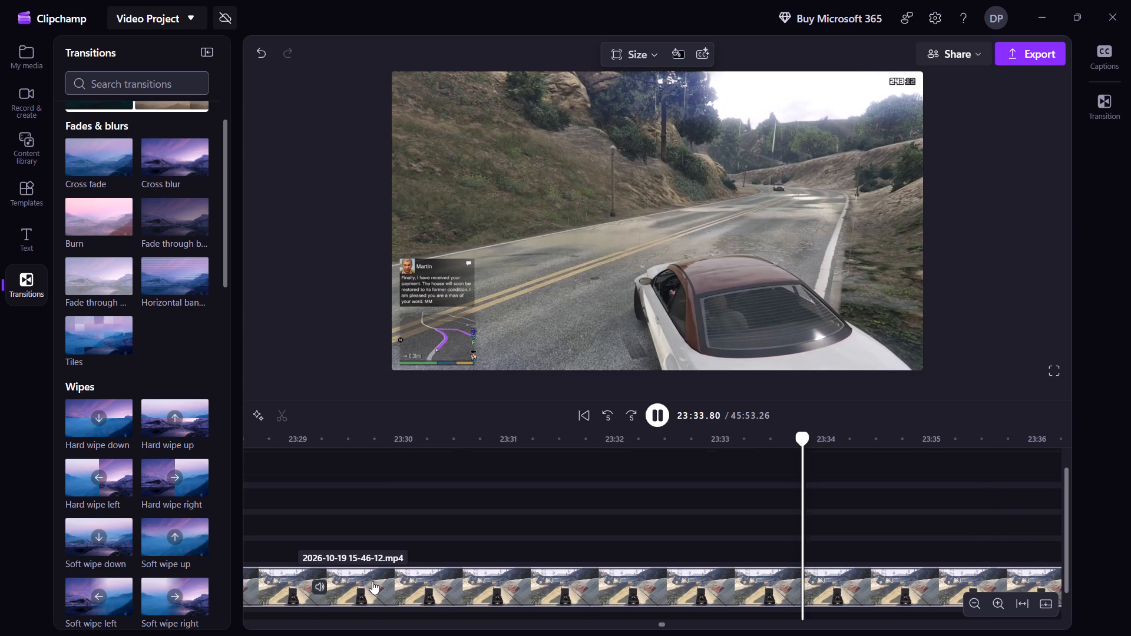
key("shift+Right")
key("shift+Right")
key("shift+Right")
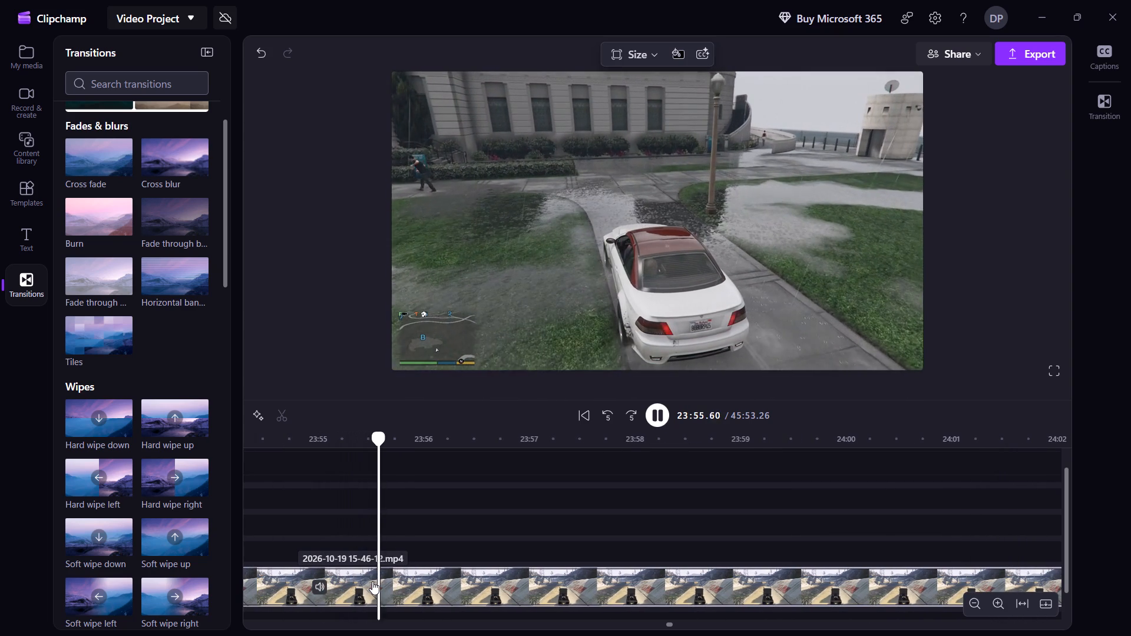
Go back to the white car turning off the road toward the observatory lawn, split the clip at 23:50.22 and check it briefly.
key("space")
key("Left")
key("Left")
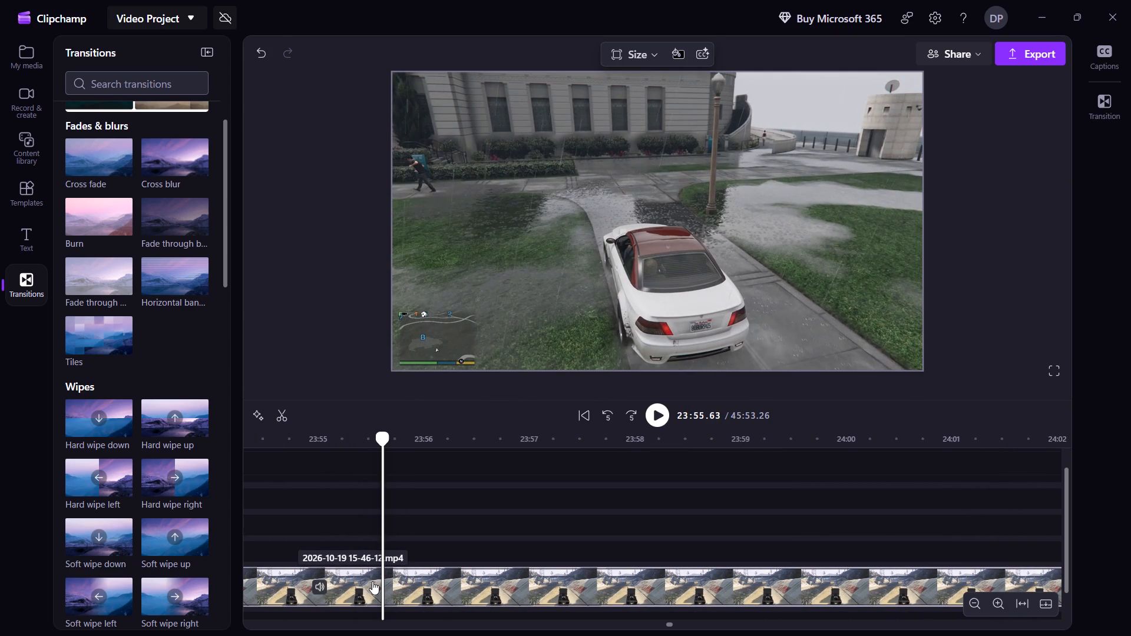
key("Left")
key("Left")
key("Left")
key("Left")
key("Left")
key("Left")
key("shift+Left")
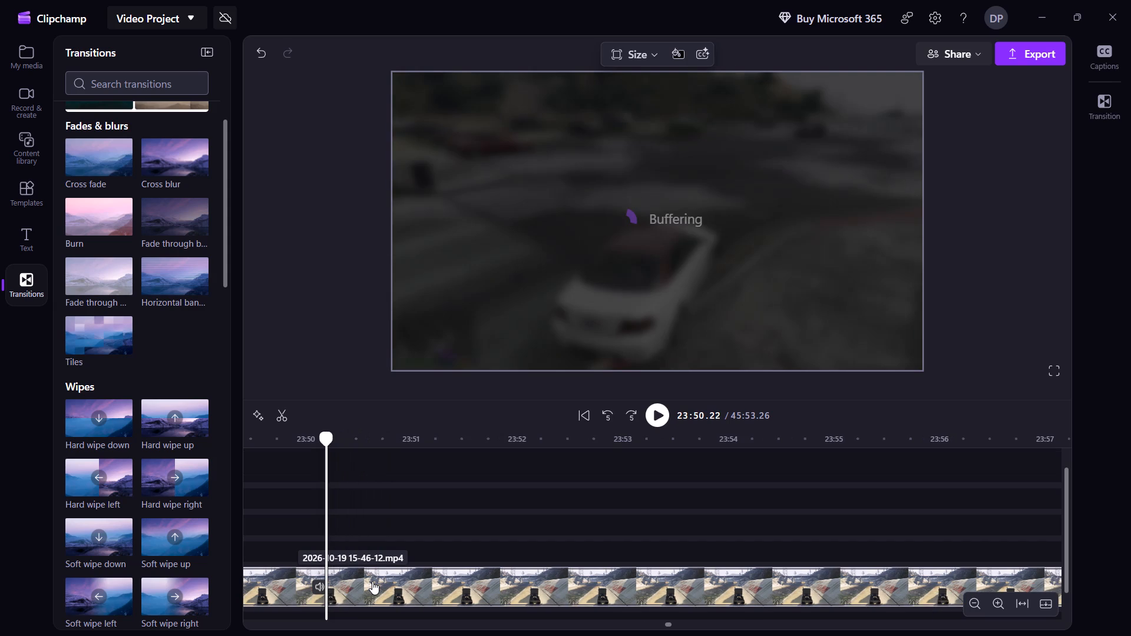
key("s")
key("space")
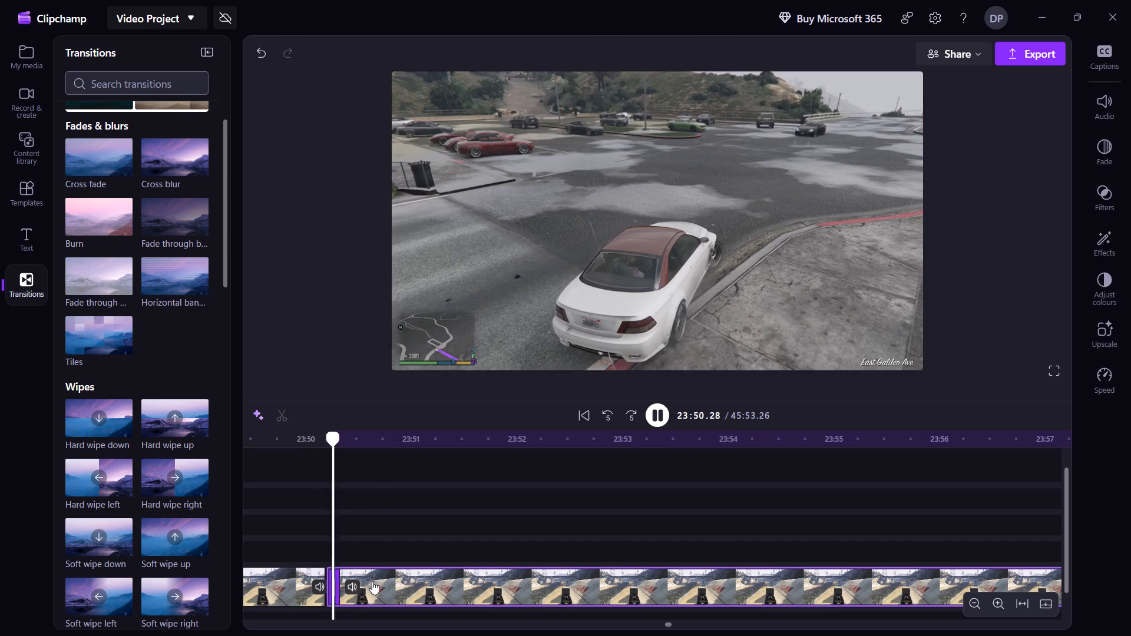
key("space")
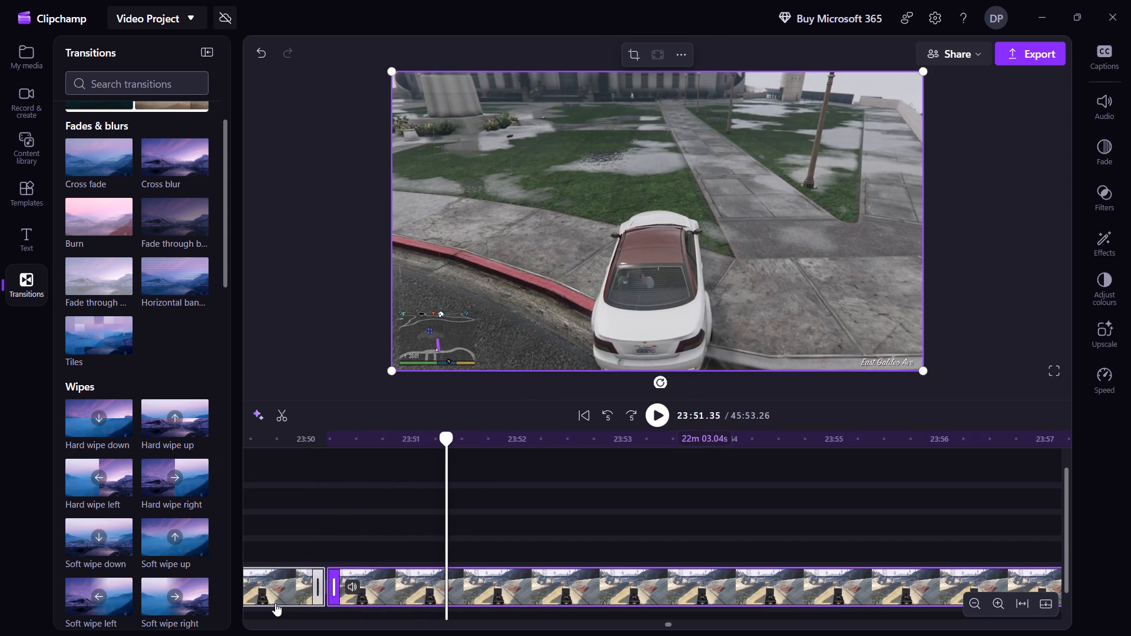
Delete the segment between the 13:27.7 cut and the 23:50.22 split and close the gap it leaves.
left_click(275, 599)
right_click(275, 599)
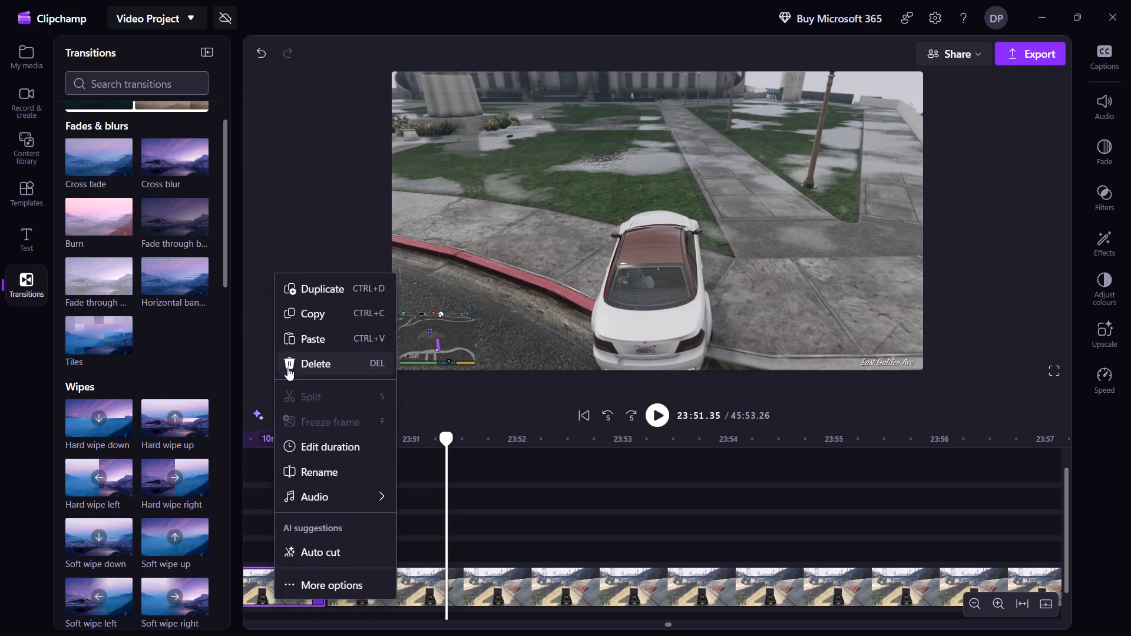
left_click(287, 367)
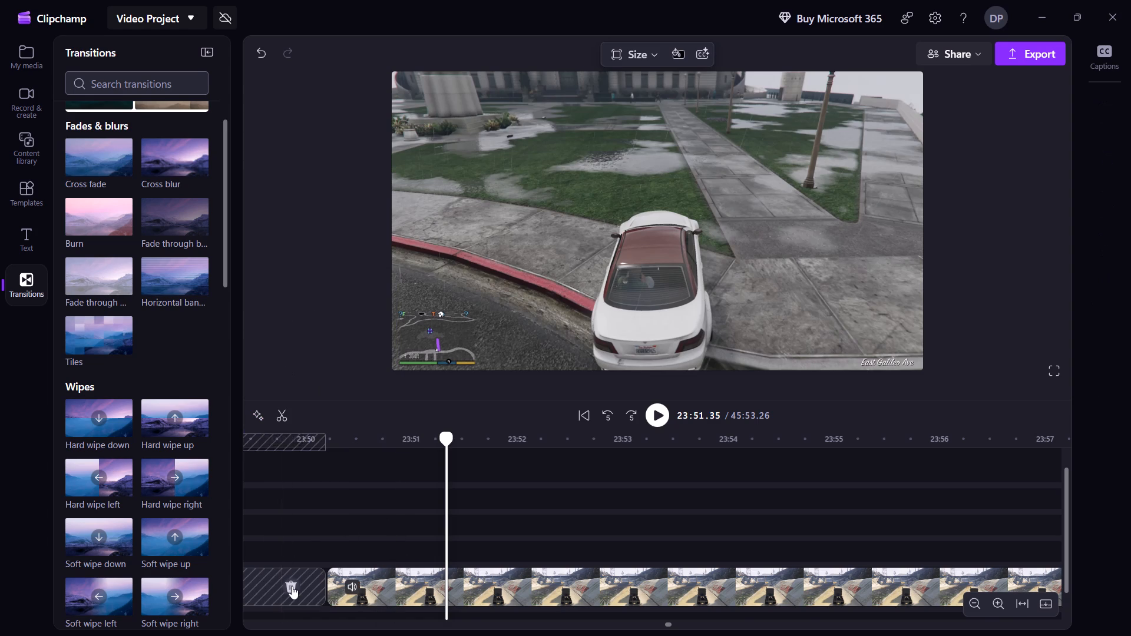
left_click(292, 586)
key("Left")
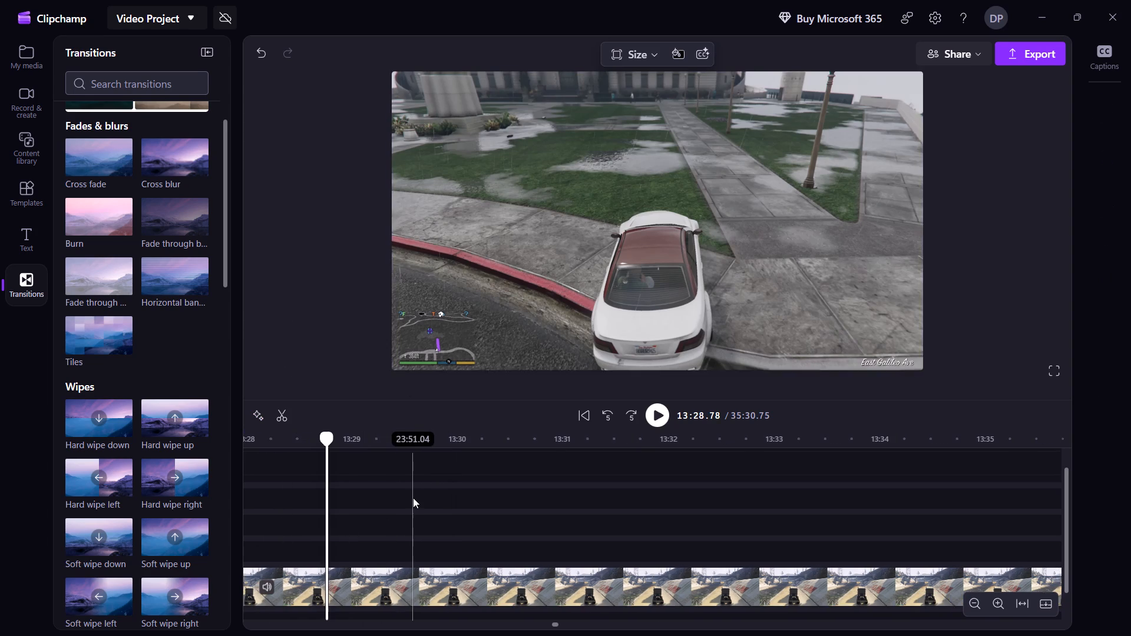
Add a Blinds transition at the 13:27.7 cut between the two driving clips.
key("Left")
key("Left")
key("Left")
key("Left")
key("Left")
key("Left")
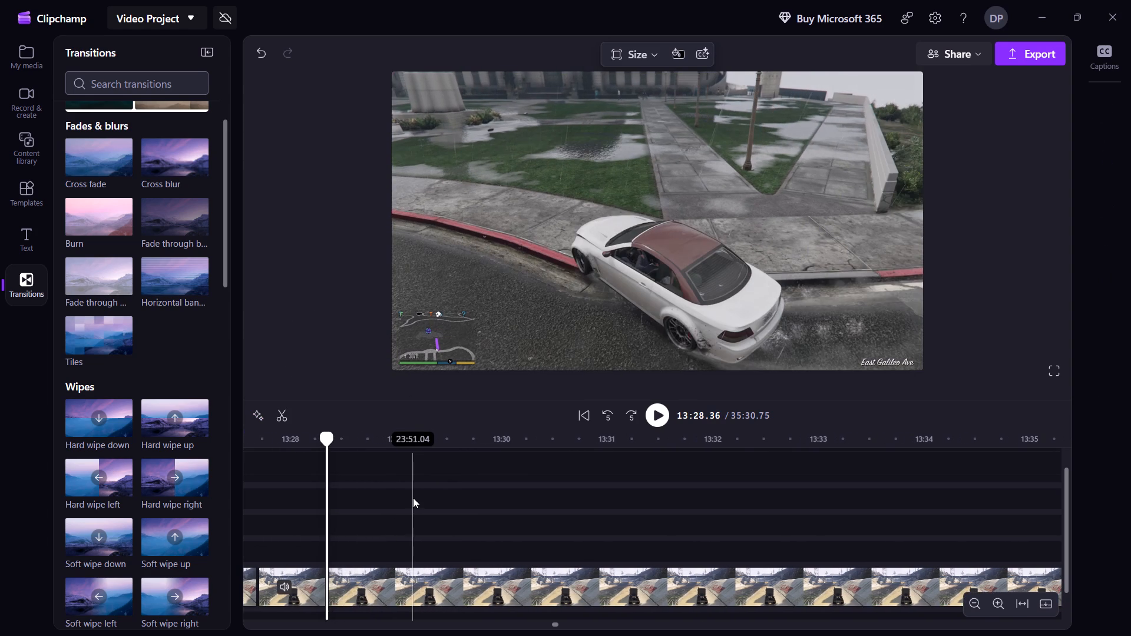
key("Left")
key("Left")
key("Left")
key("Left")
key("Left")
key("Left")
key("Left")
key("Left")
key("Left")
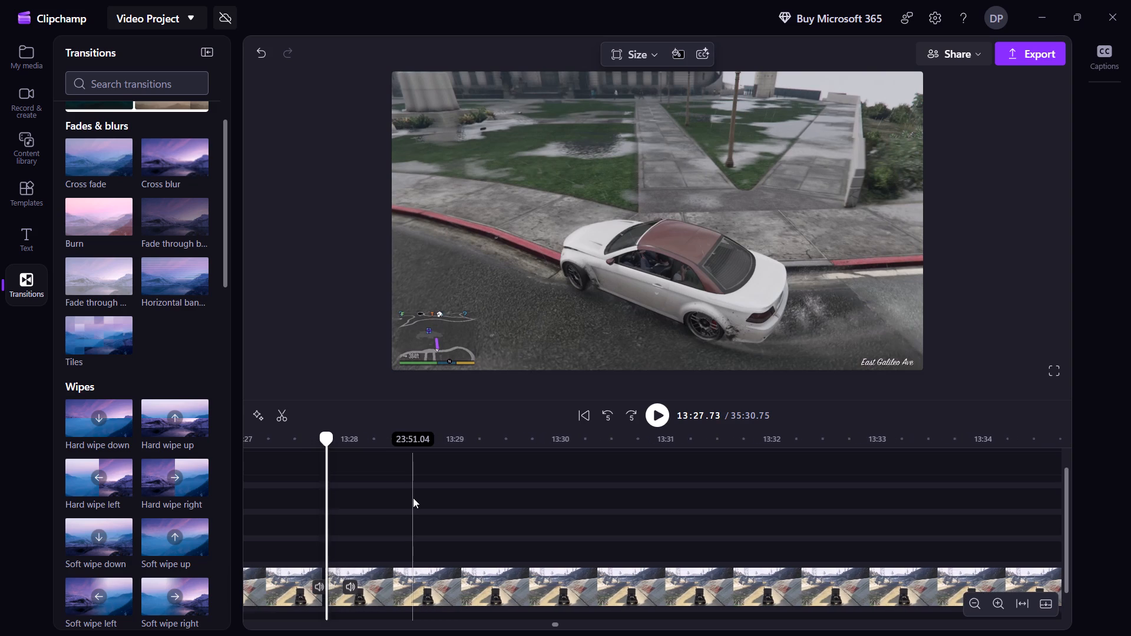
scroll(376, 462, "down", 3)
scroll(171, 516, "down", 2)
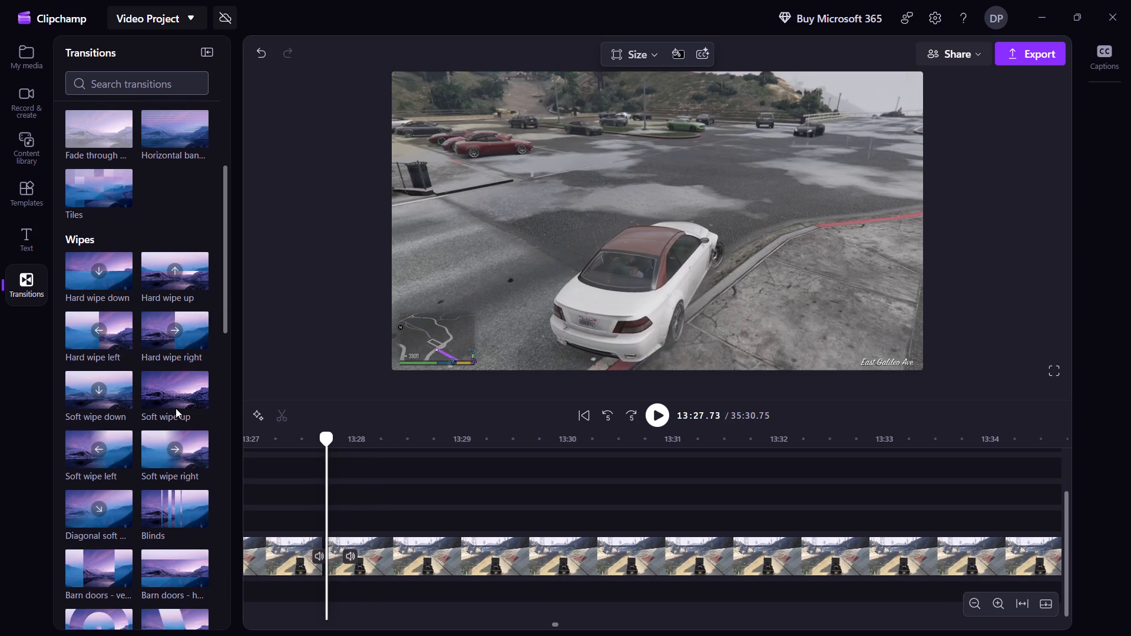
left_click_drag(172, 509, 597, 536)
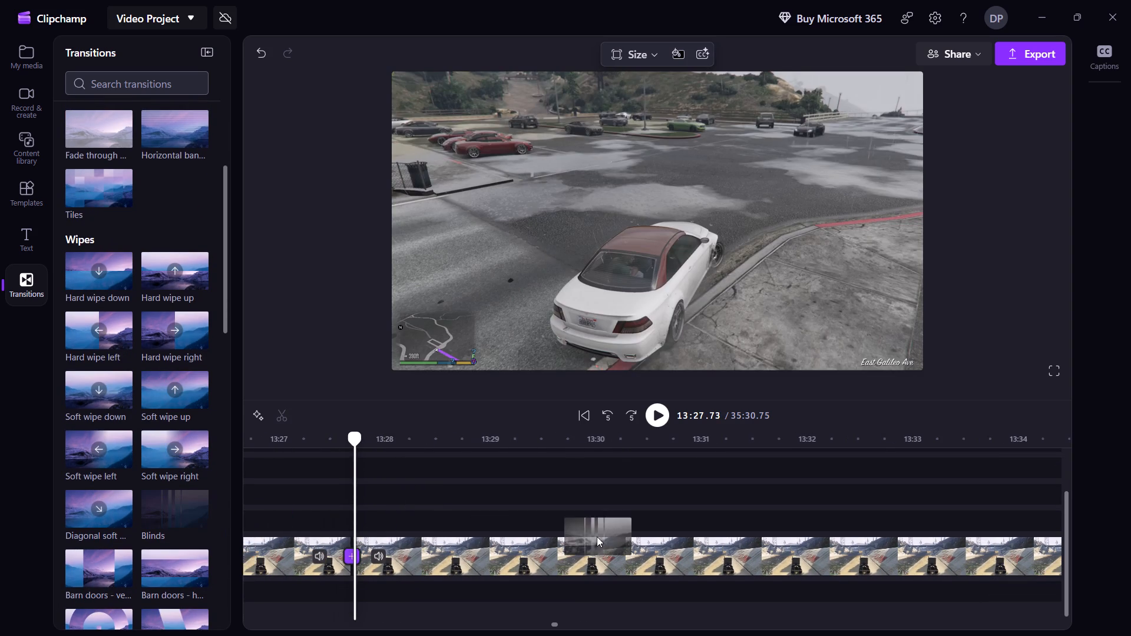
left_click_drag(597, 536, 349, 566)
Go back to about 13:26.4 and play through the Blinds transition into the observatory lawn footage.
key("Left")
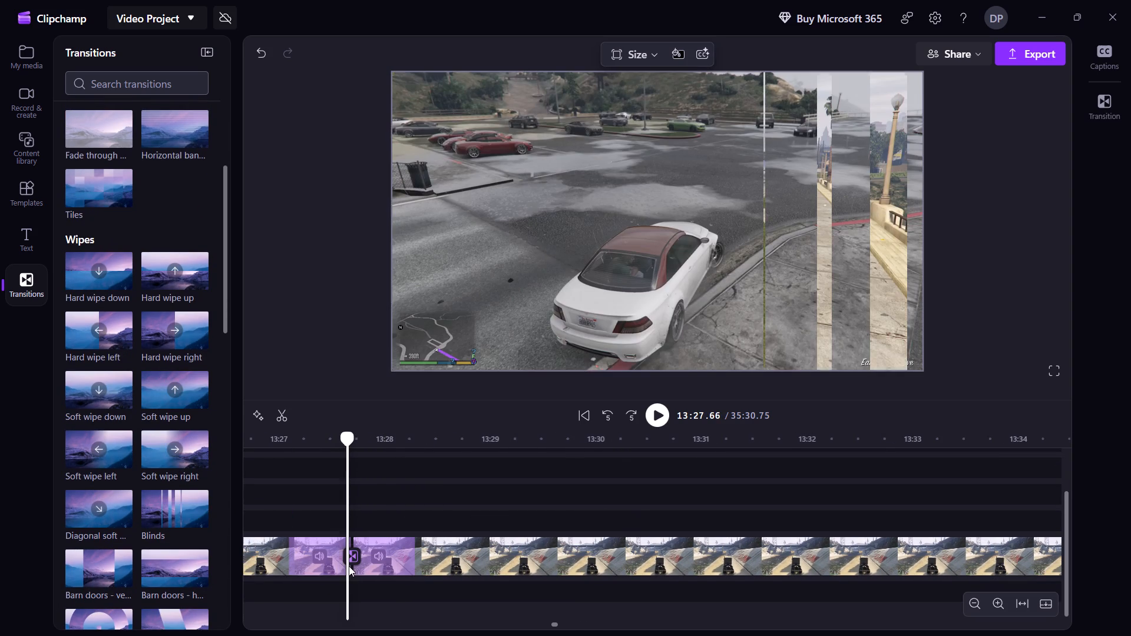
key("Left")
key("Left")
key("Left")
key("Left")
key("Left")
key("Left")
key("Left")
key("Left")
key("Left")
key("Left")
key("Left")
key("Left")
key("Left")
key("Left")
key("Left")
key("Left")
key("Left")
key("Left")
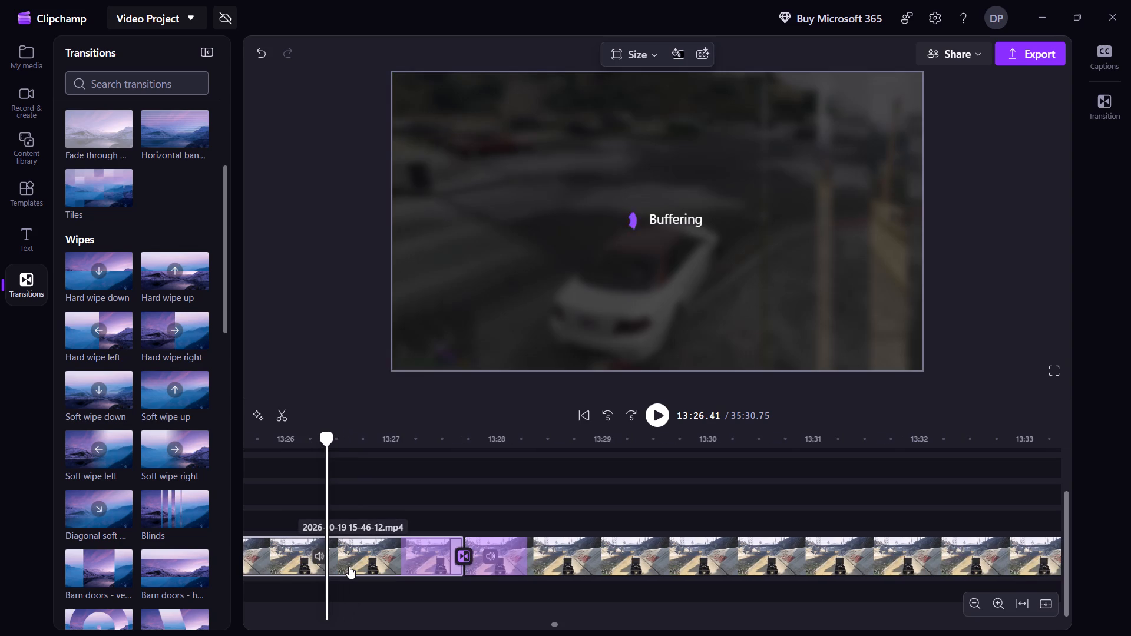
key("space")
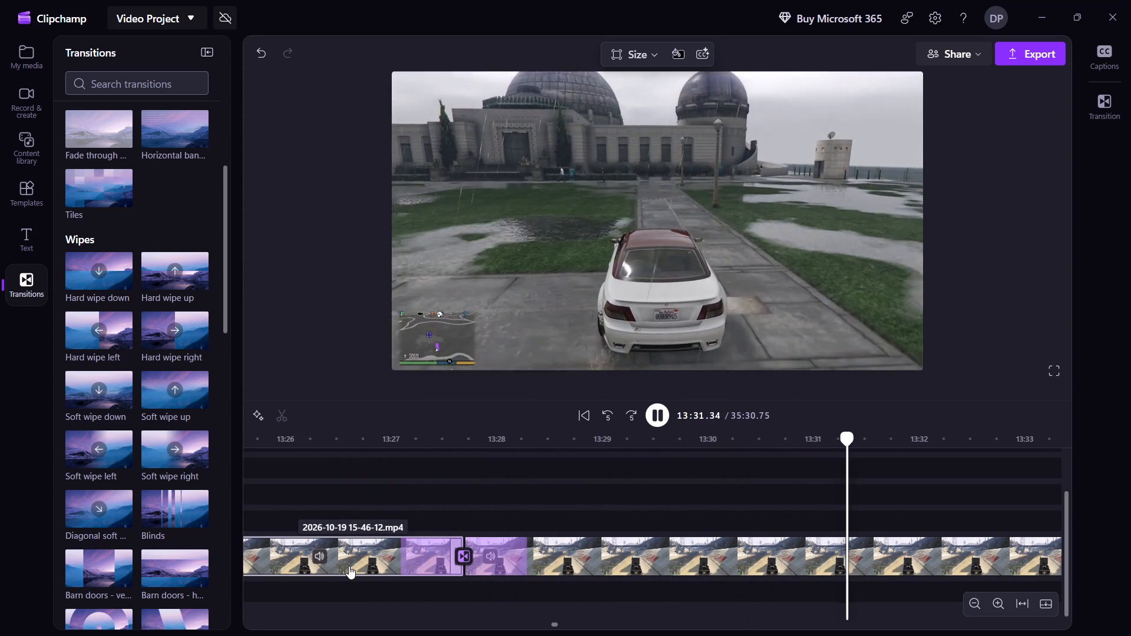
Skim through the observatory arrival and the two men's balcony cutscene up to about 16:08.
key("shift+Right")
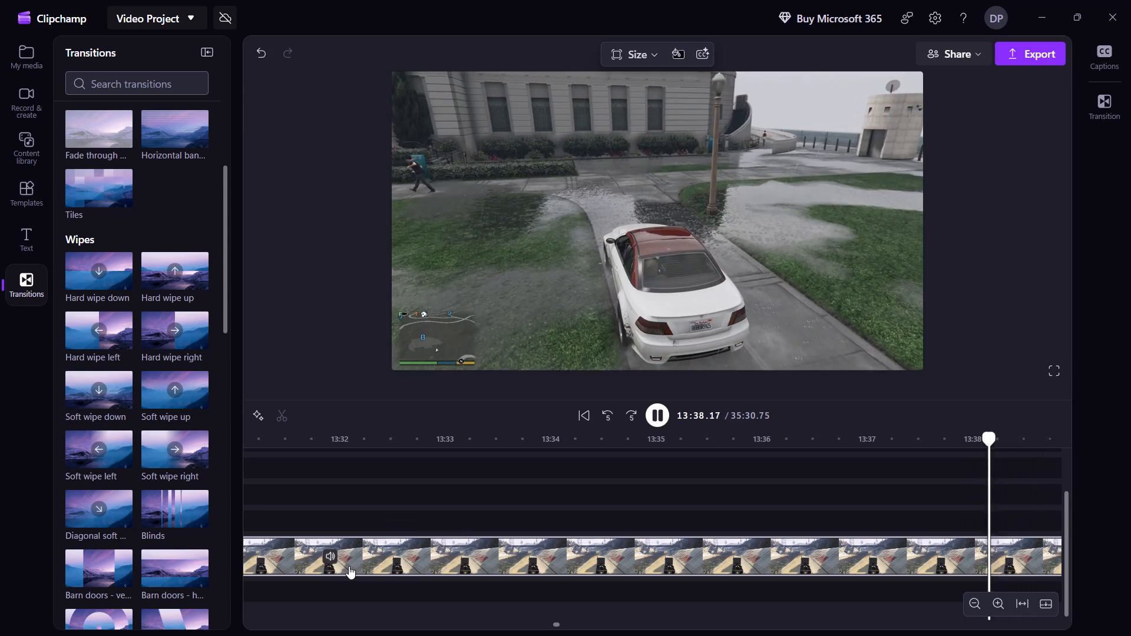
key("shift+Right")
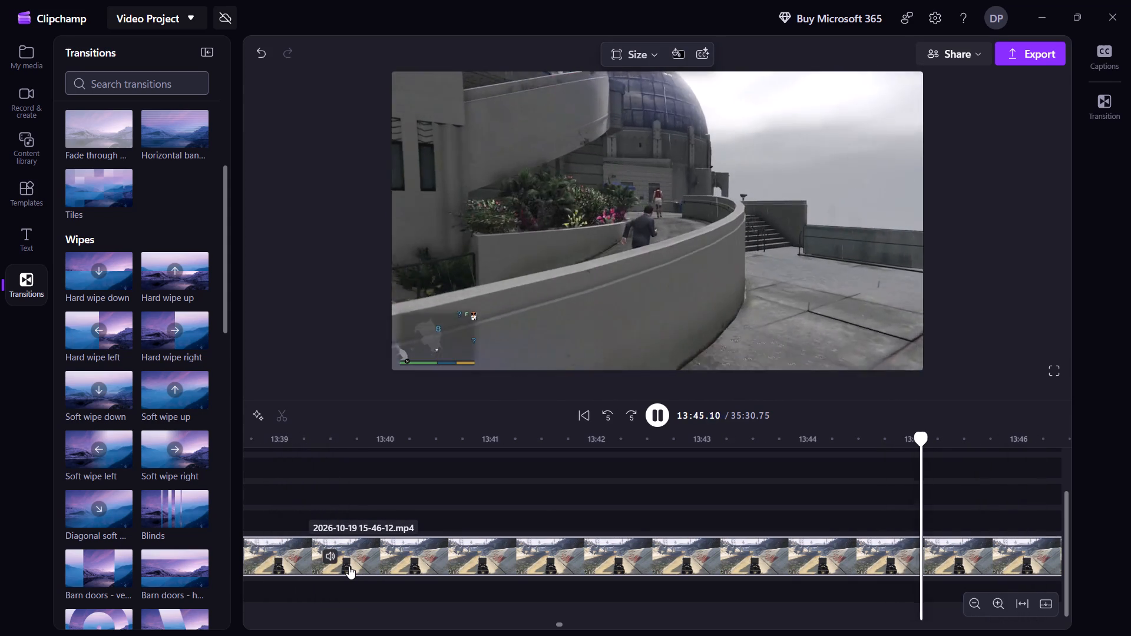
key("shift+Right")
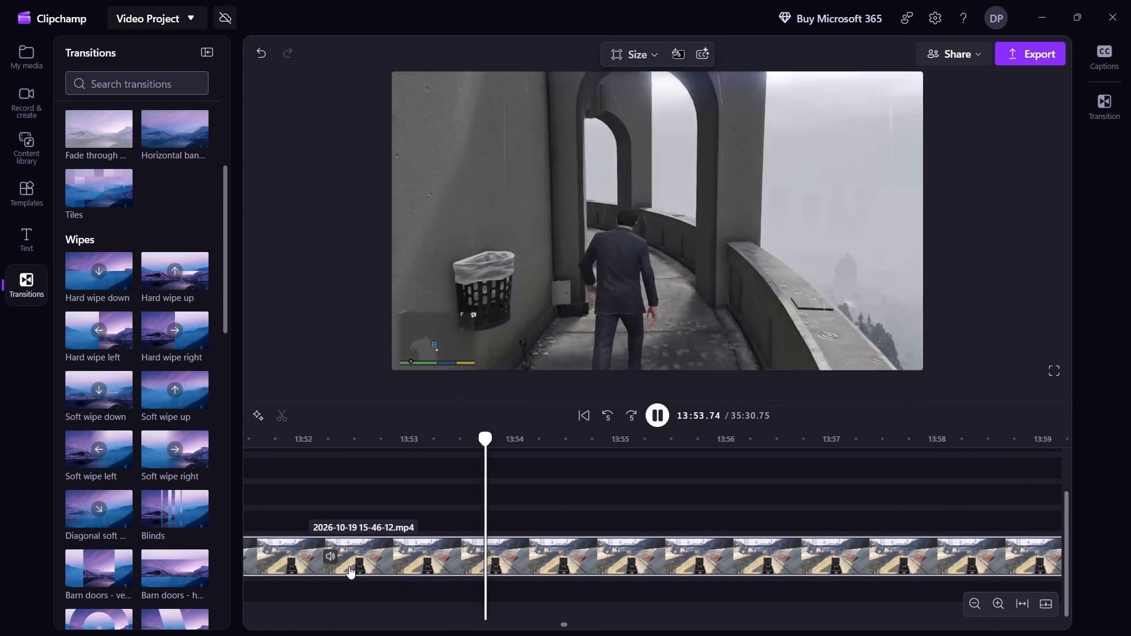
key("shift+Right")
key("shift+Right")
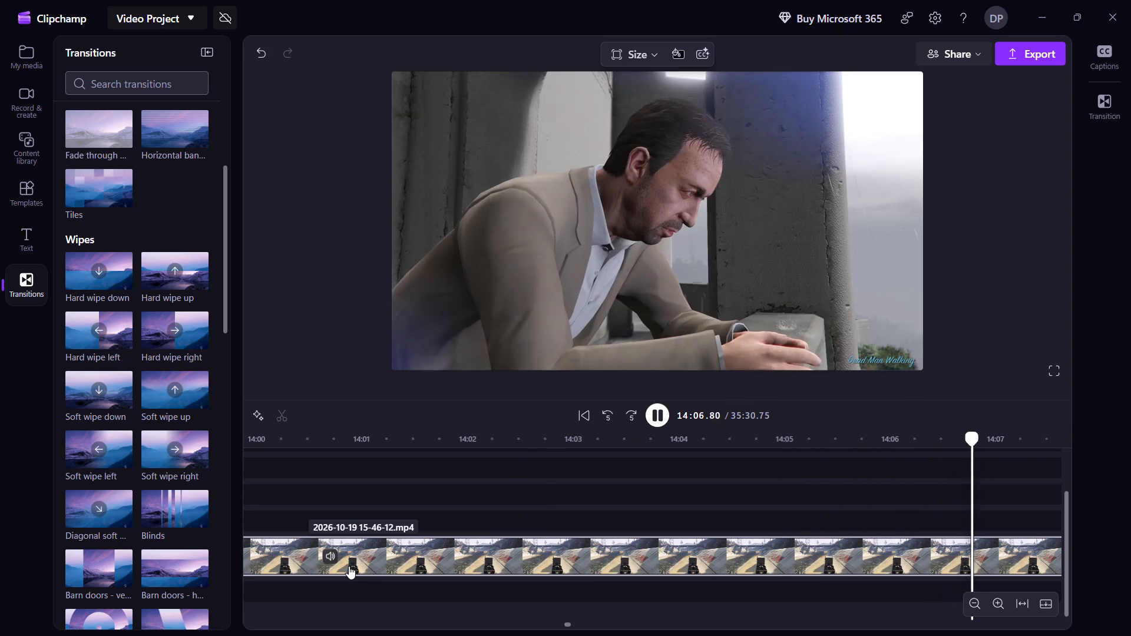
key("shift+Right")
key("shift+Right")
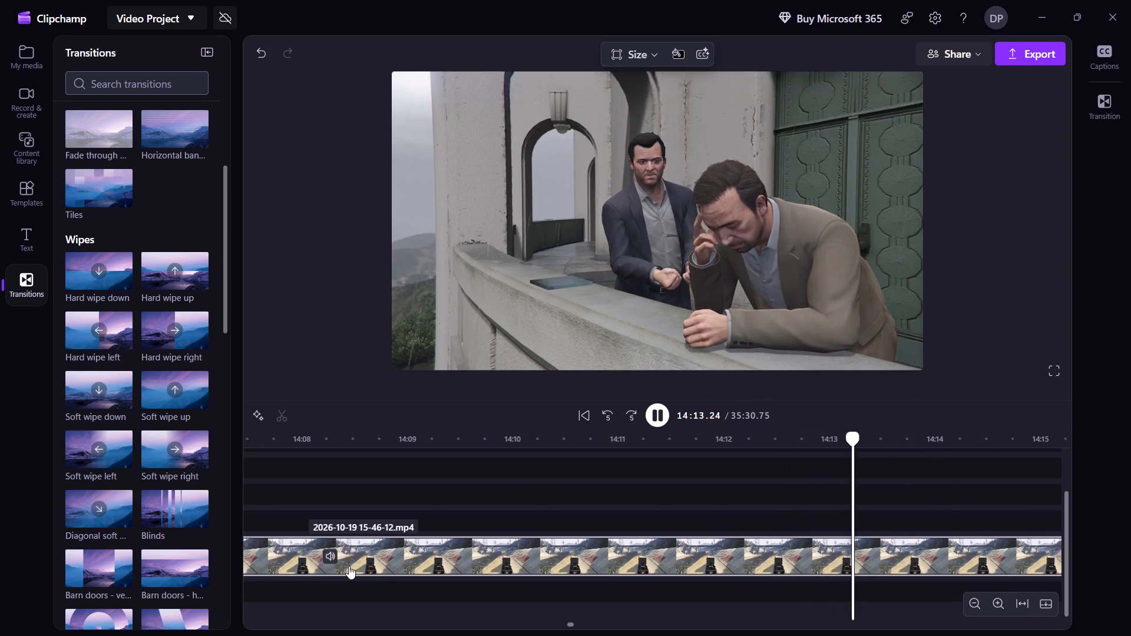
key("shift+Right")
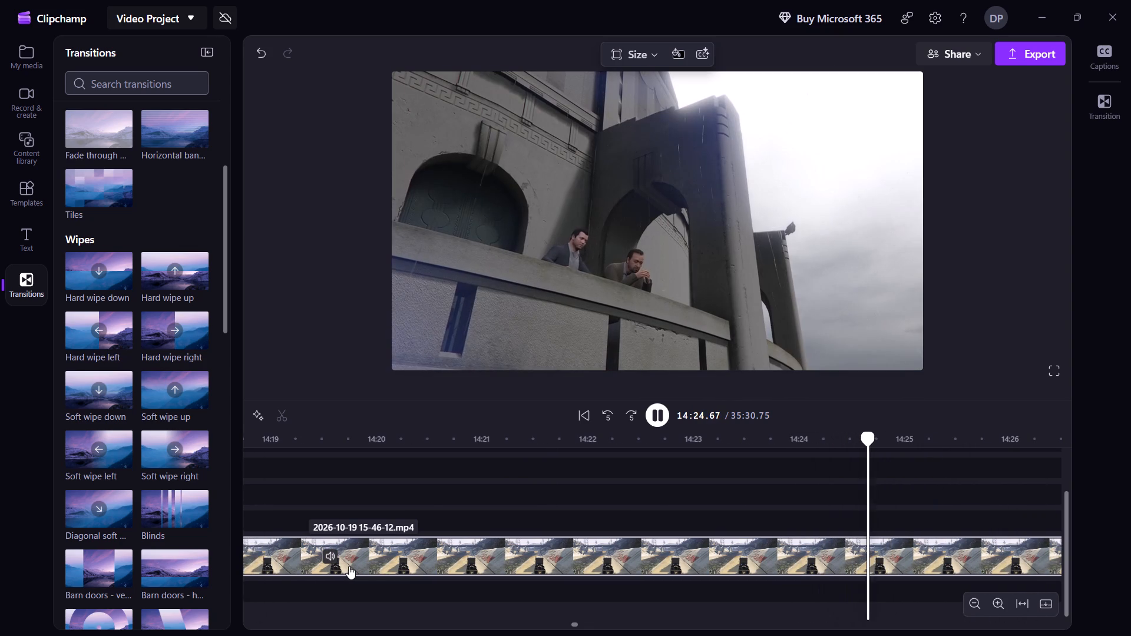
key("shift+Right")
key("shift+Right")
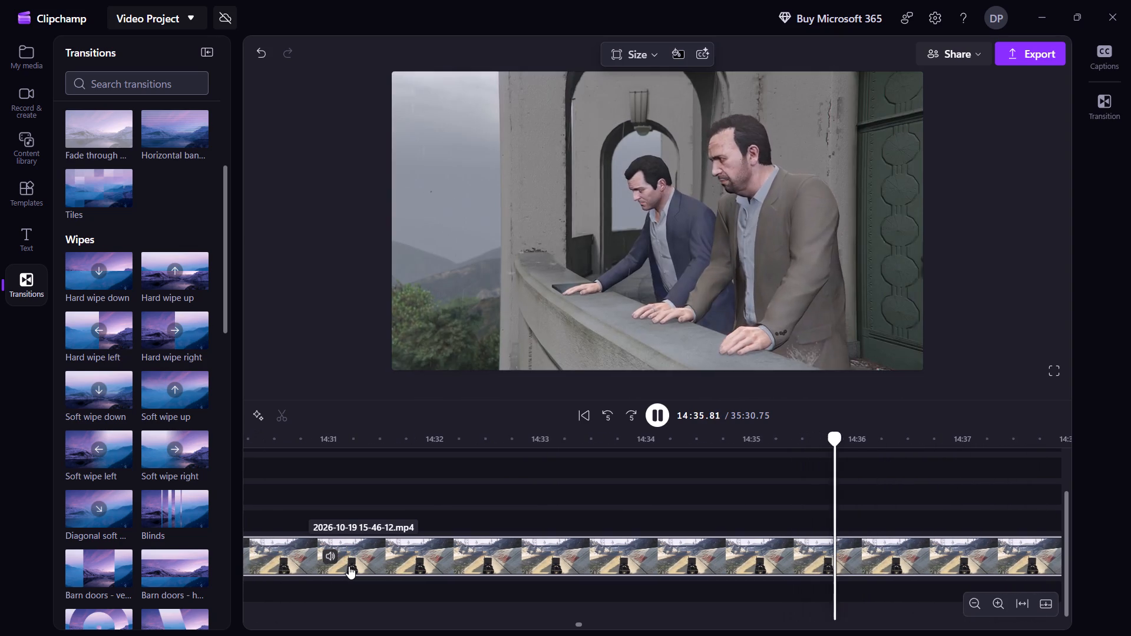
key("shift+Right")
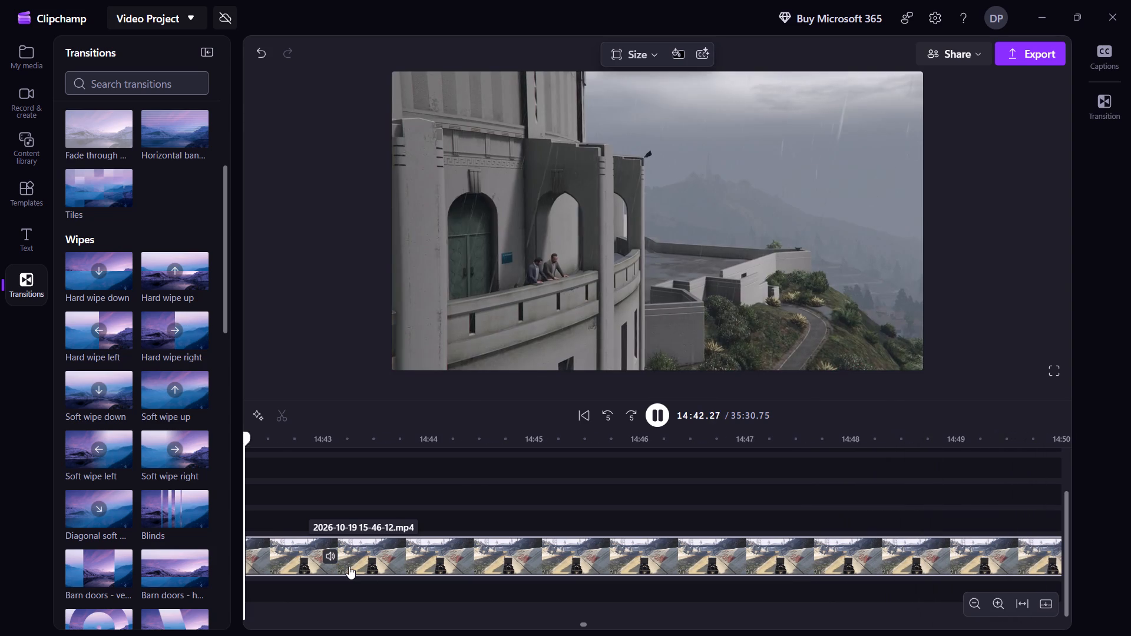
key("shift+Right")
key("shift+Right")
key("shift+Right")
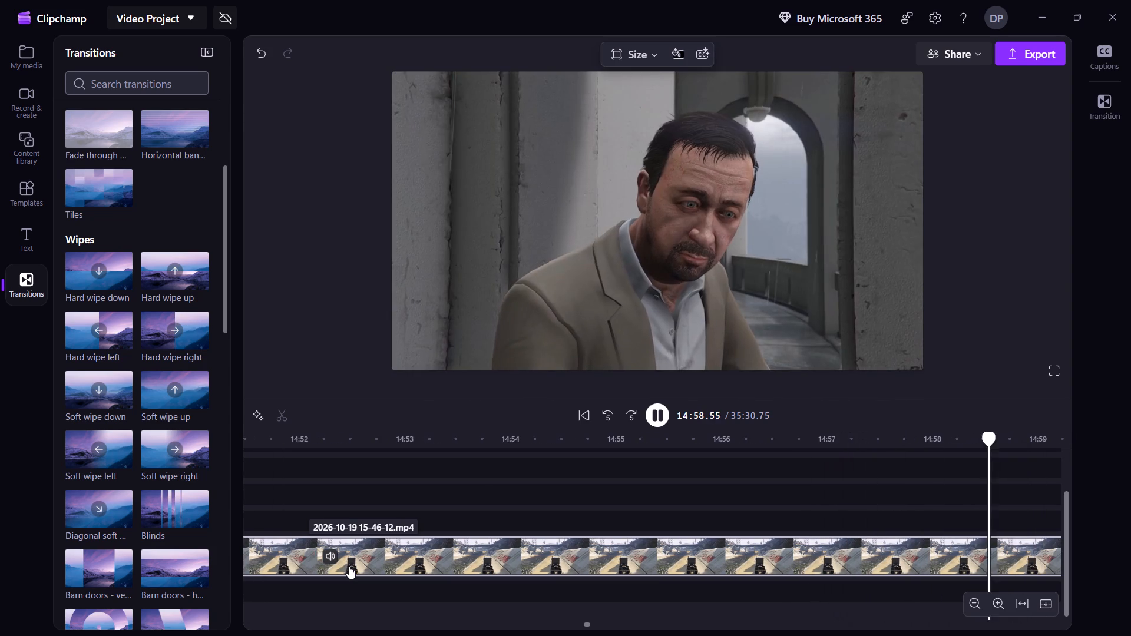
key("shift+Right")
key("shift+Right")
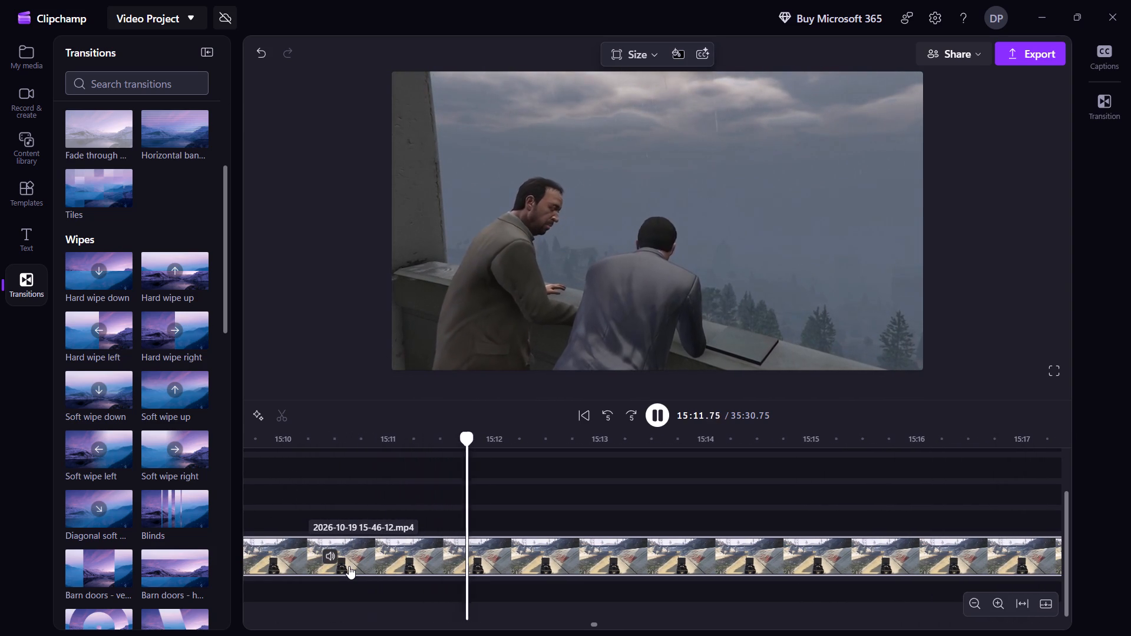
key("shift+Right")
key("shift+Right")
key("shift+Right")
key("shift+Right")
key("shift+Right")
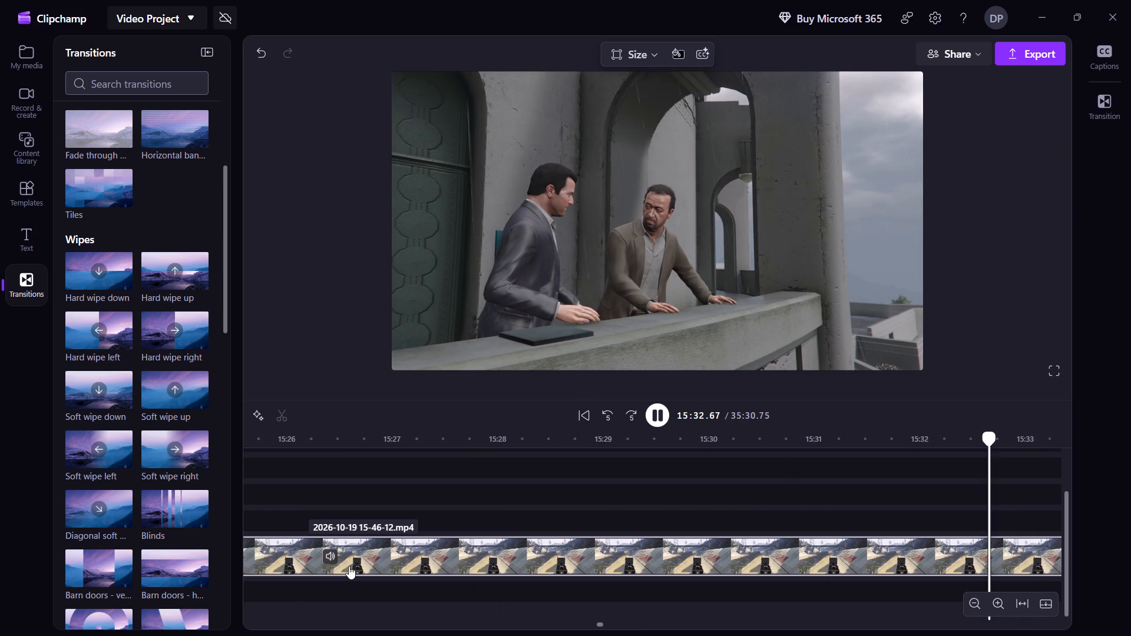
key("shift+Right")
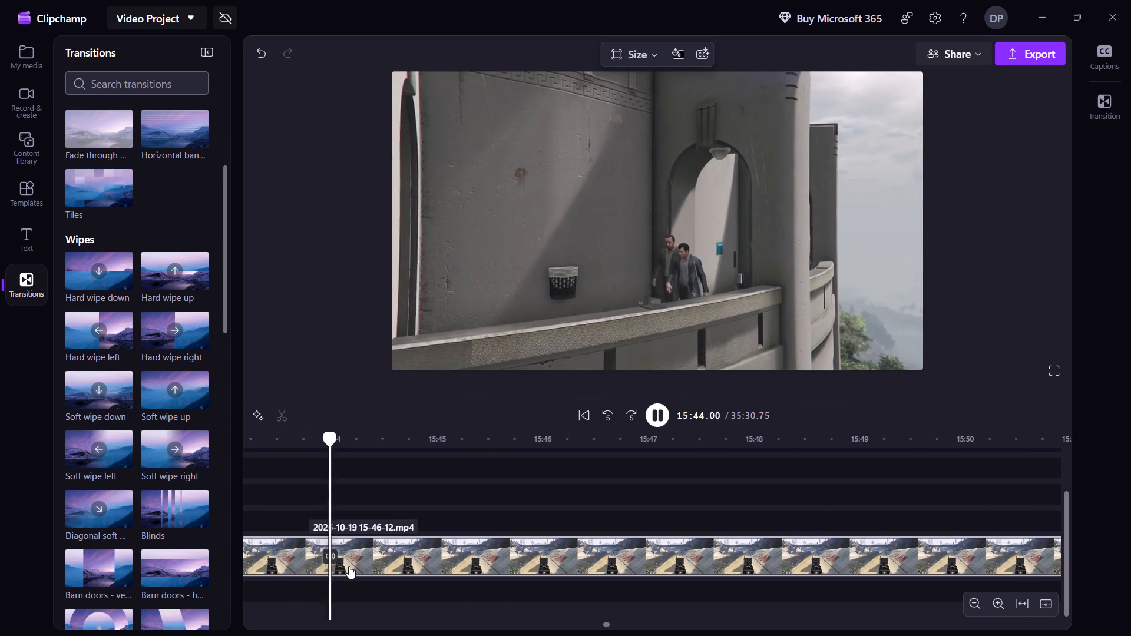
key("Right")
key("Right")
key("shift+Right")
key("shift+Right")
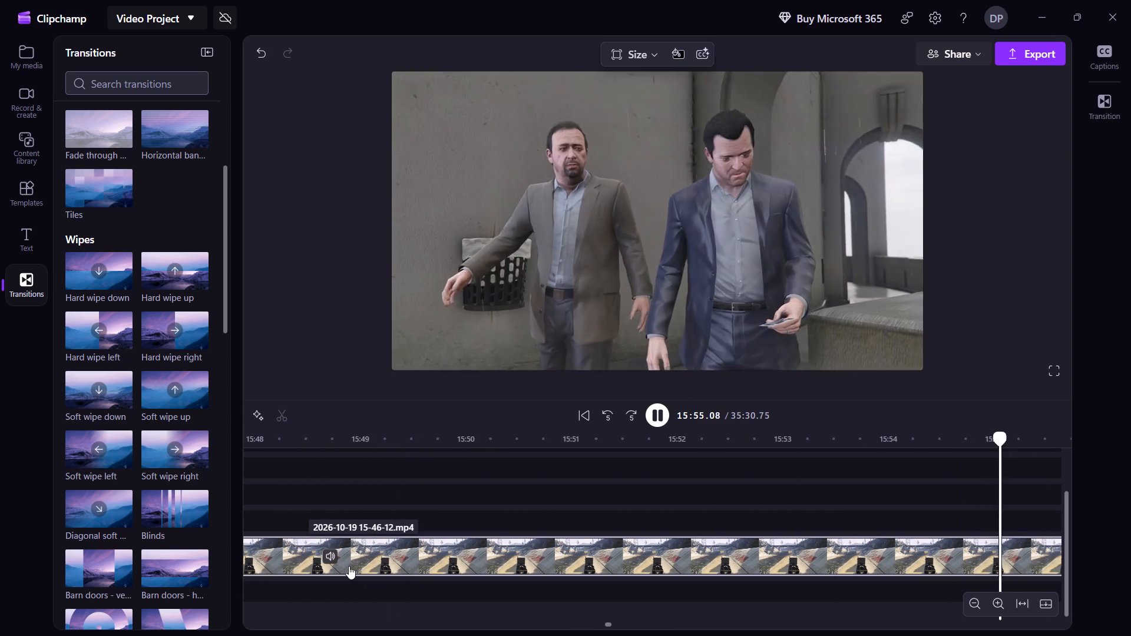
key("shift+Right")
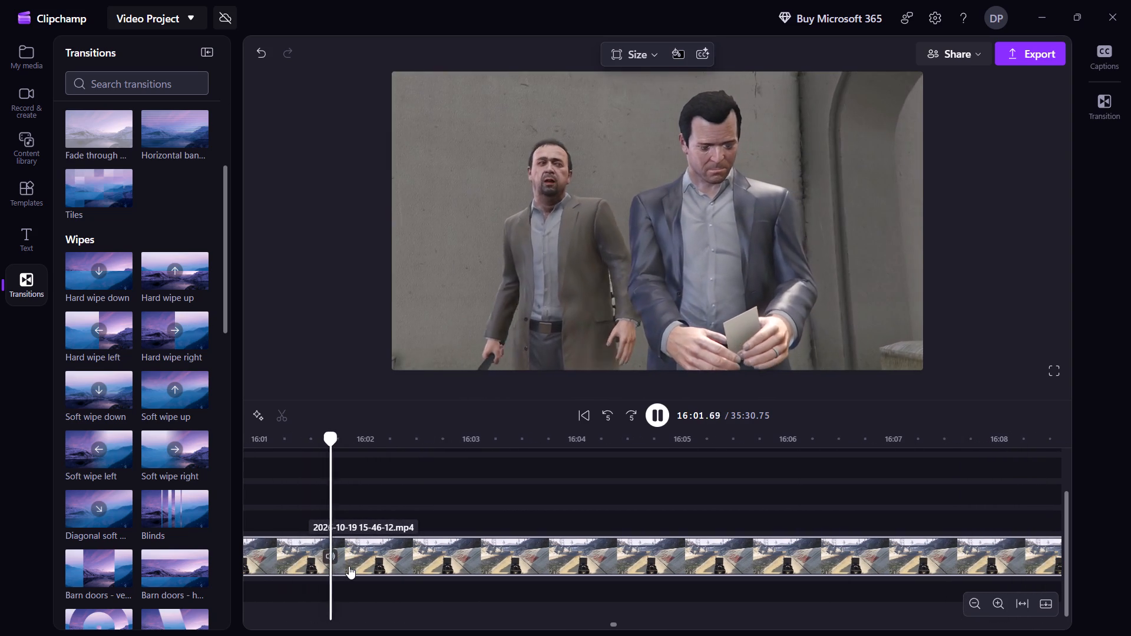
key("shift+Right")
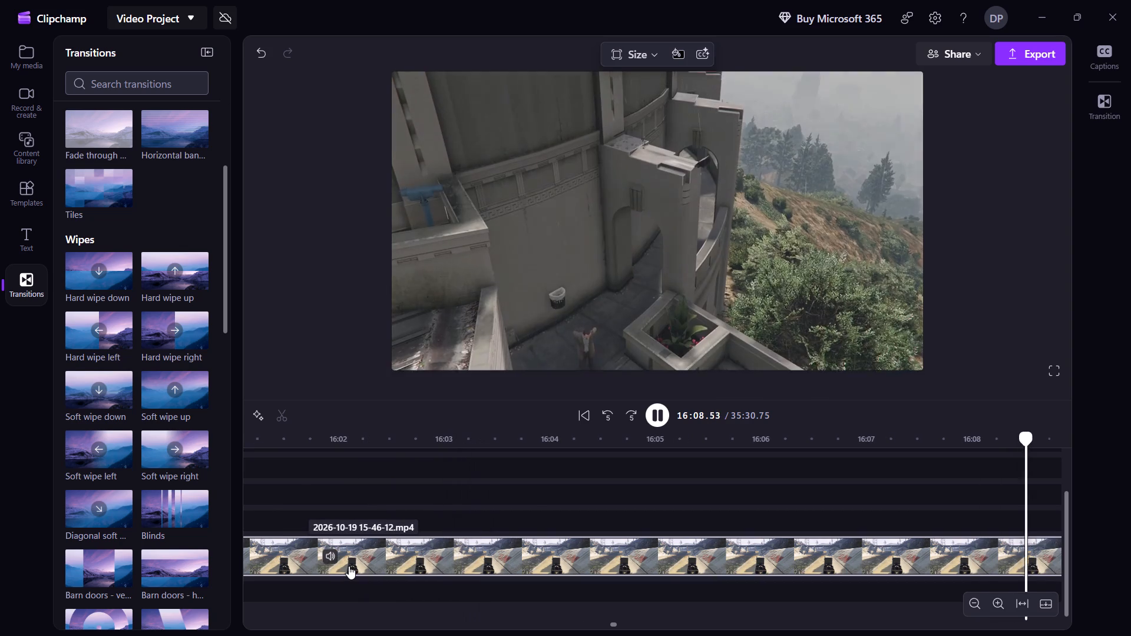
Skim through the body bag and morgue cutscene to the start of morgue gameplay at about 17:16.
key("shift+Right")
key("shift+Right")
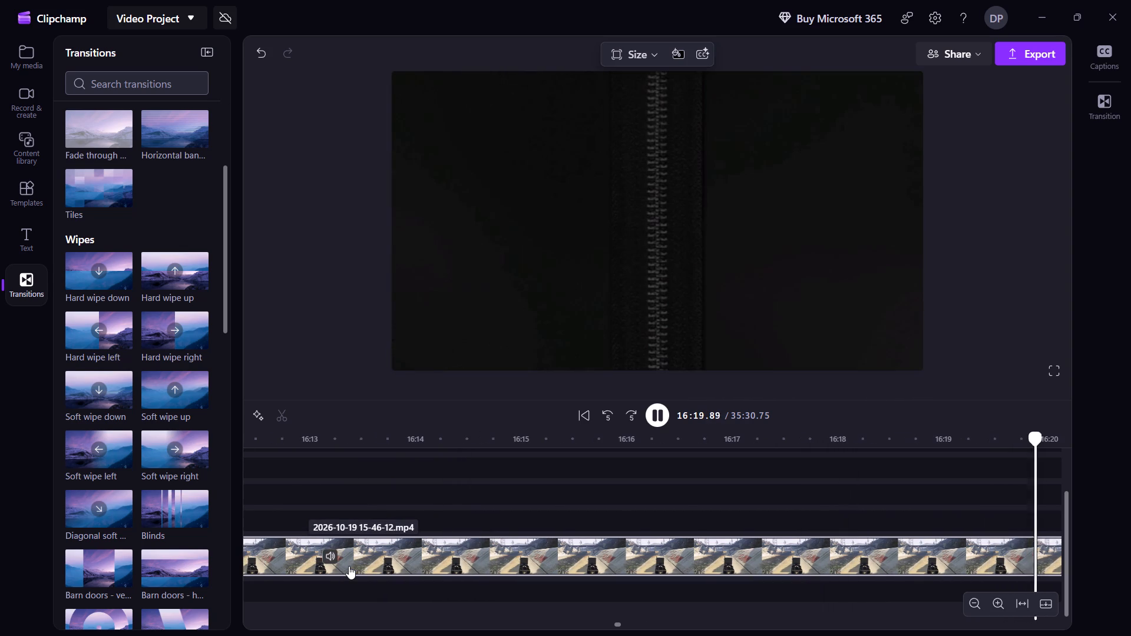
key("shift+Right")
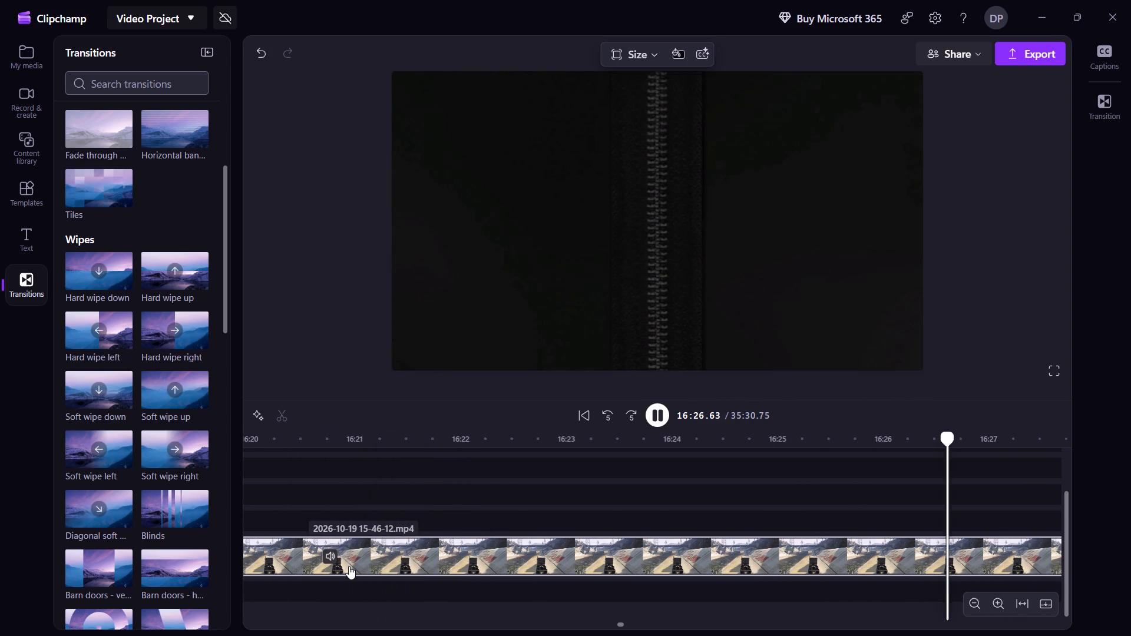
key("shift+Right")
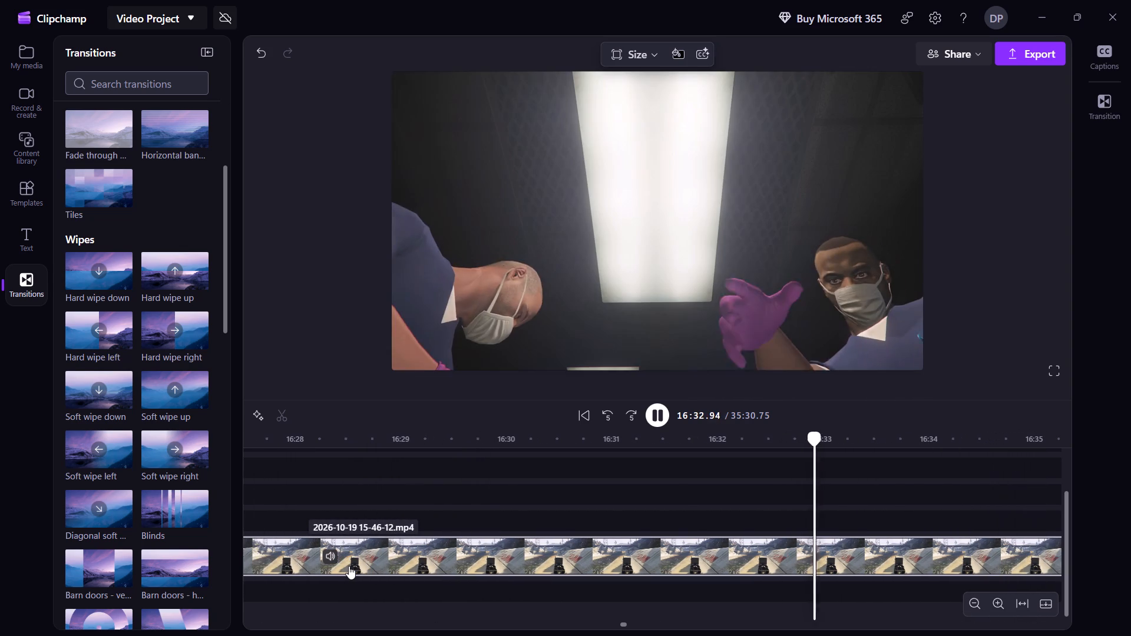
key("shift+Right")
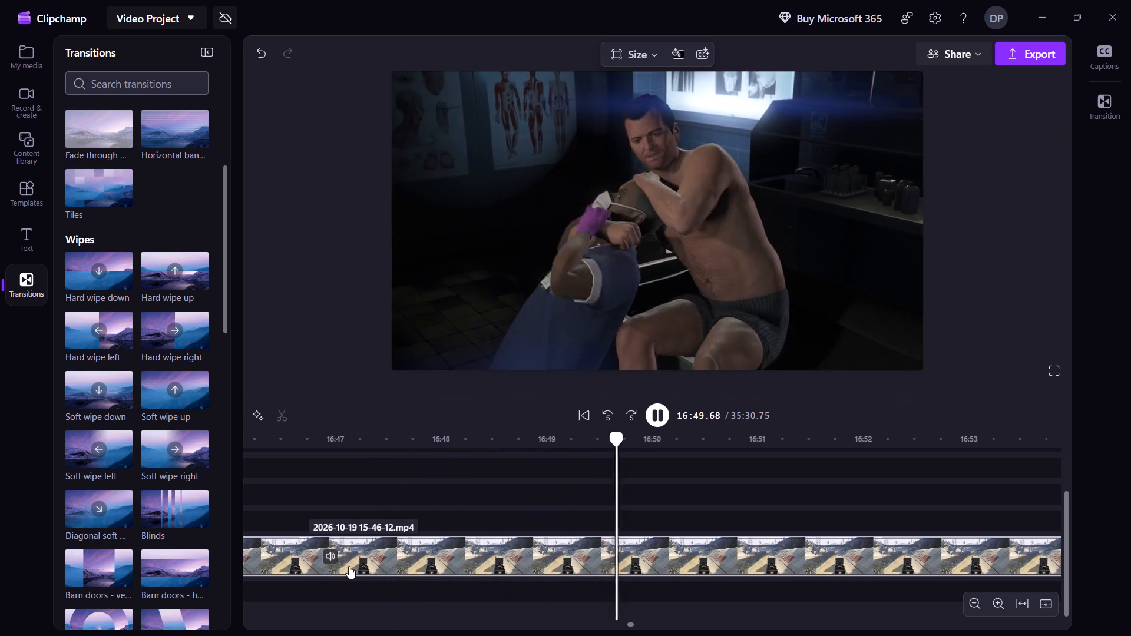
key("shift+Right")
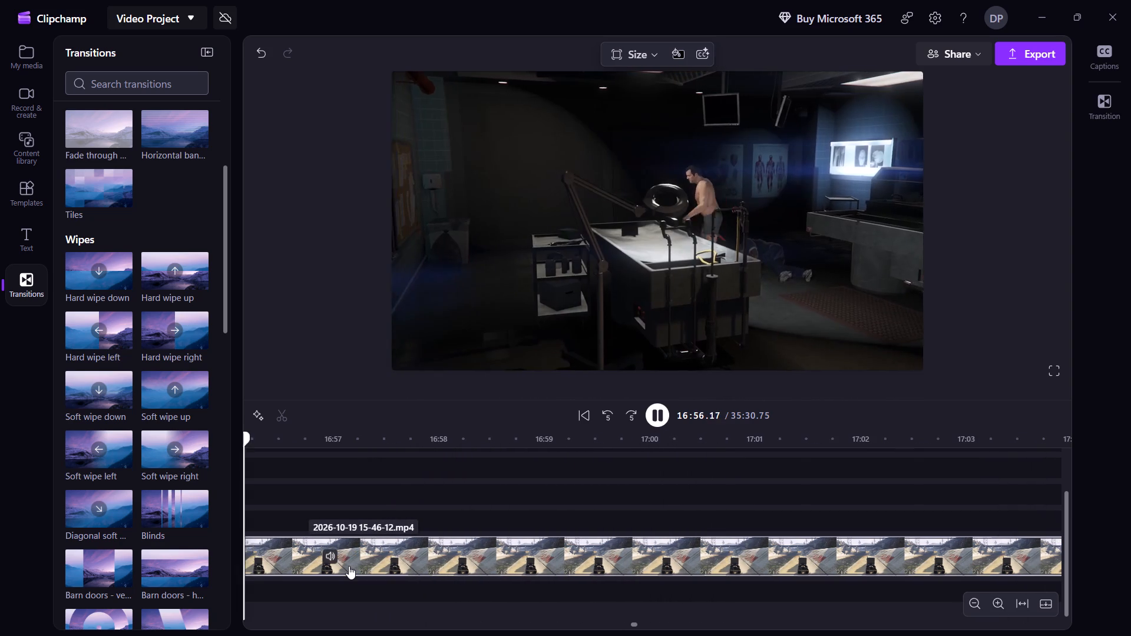
key("Right")
key("Right")
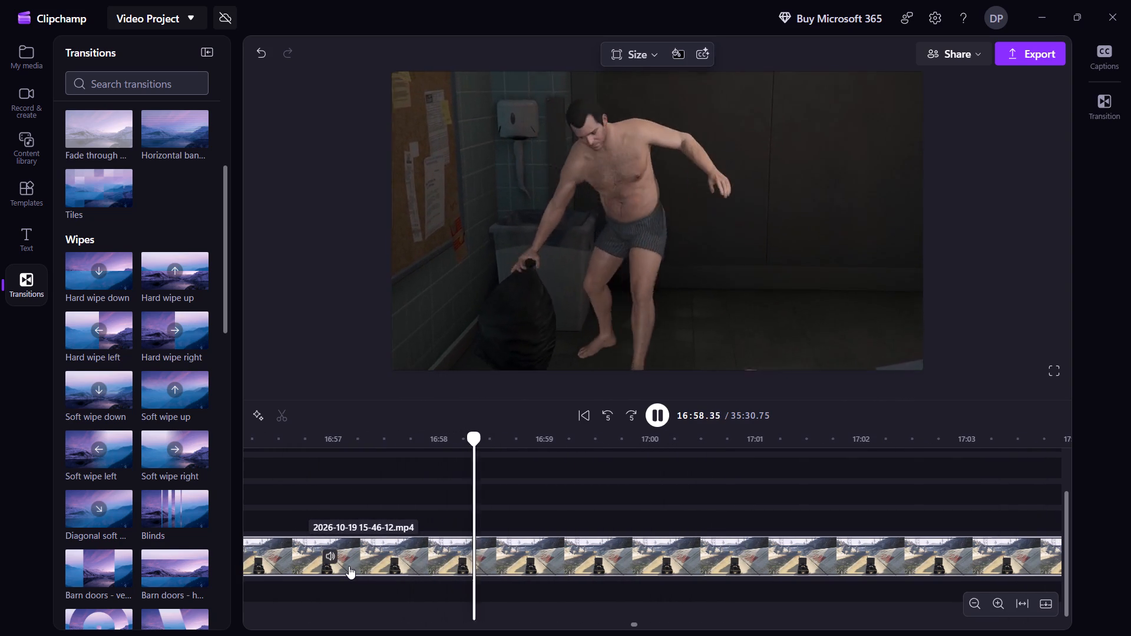
key("Right")
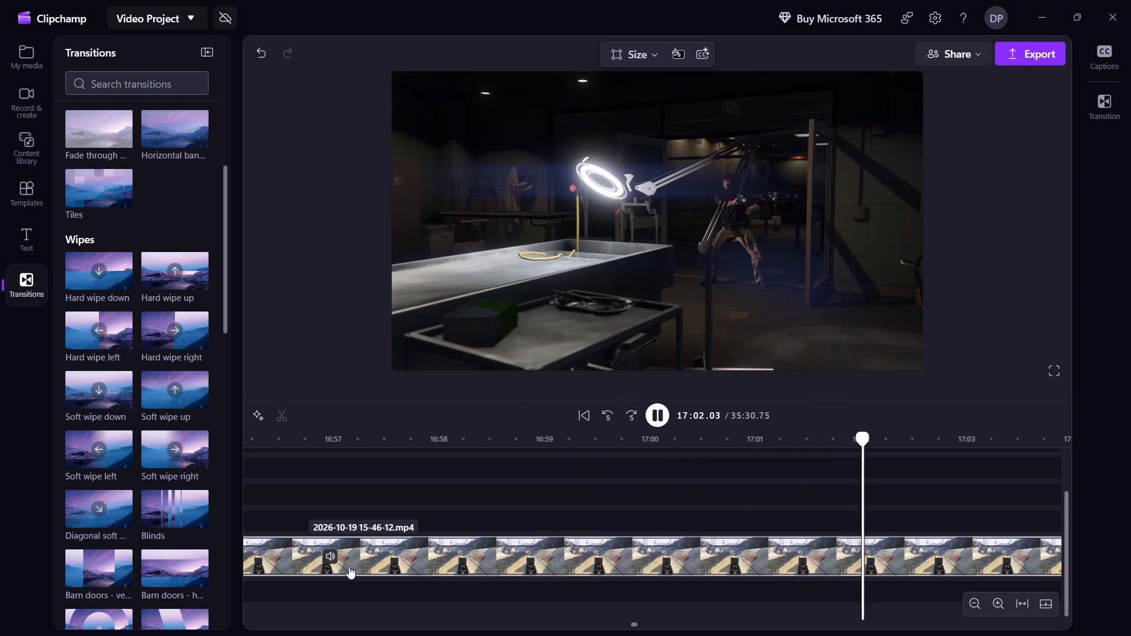
key("shift+Right")
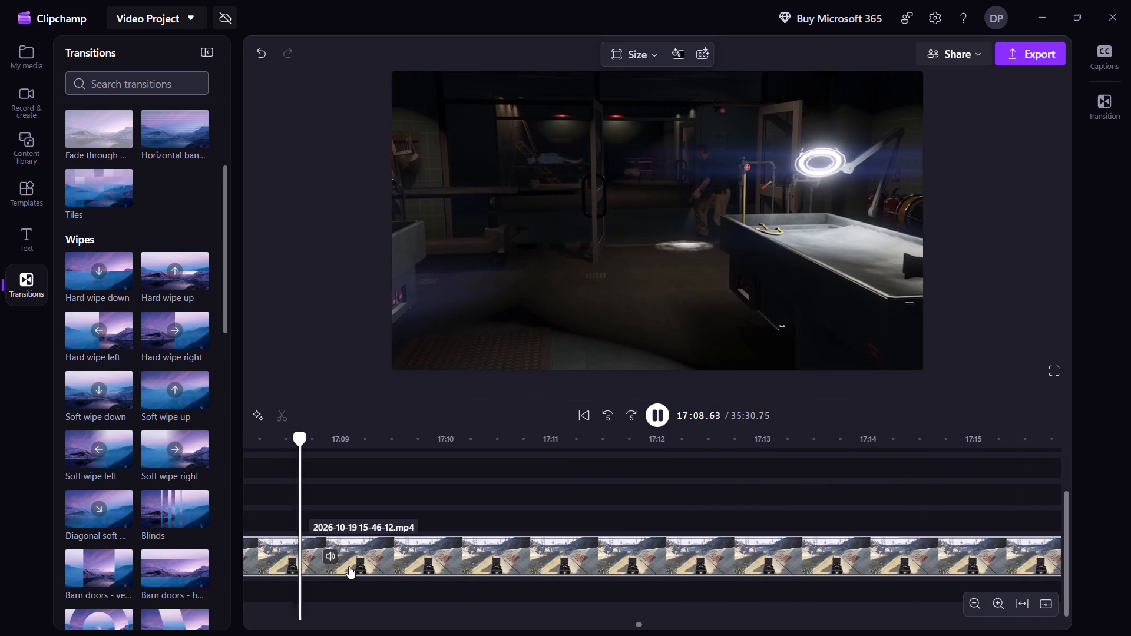
key("shift+Right")
key("shift+Right")
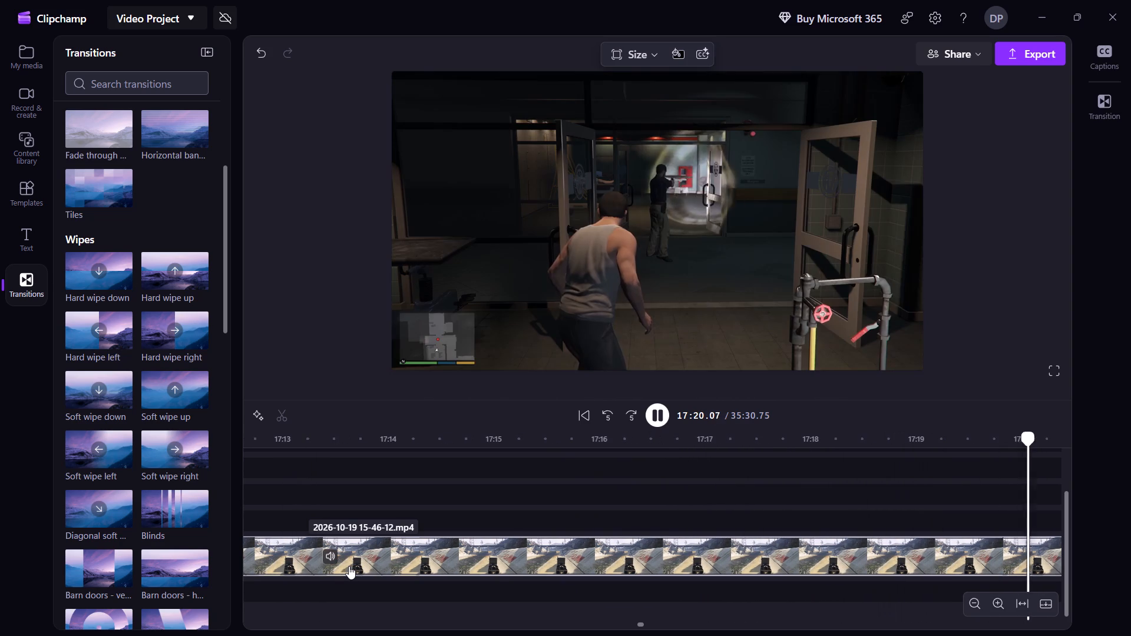
key("shift+Left")
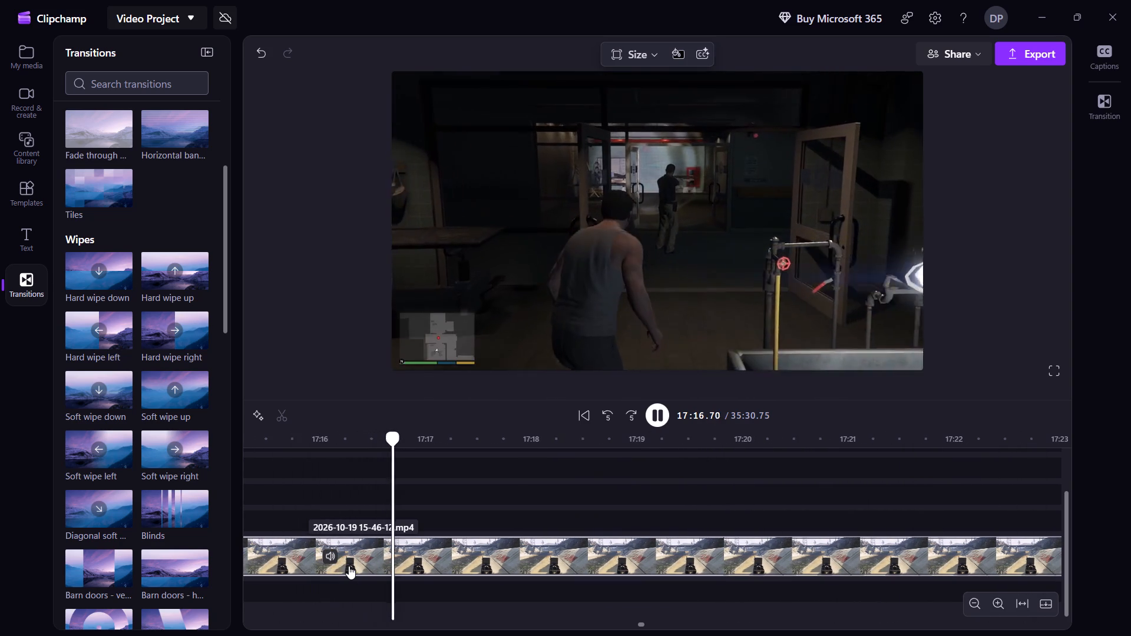